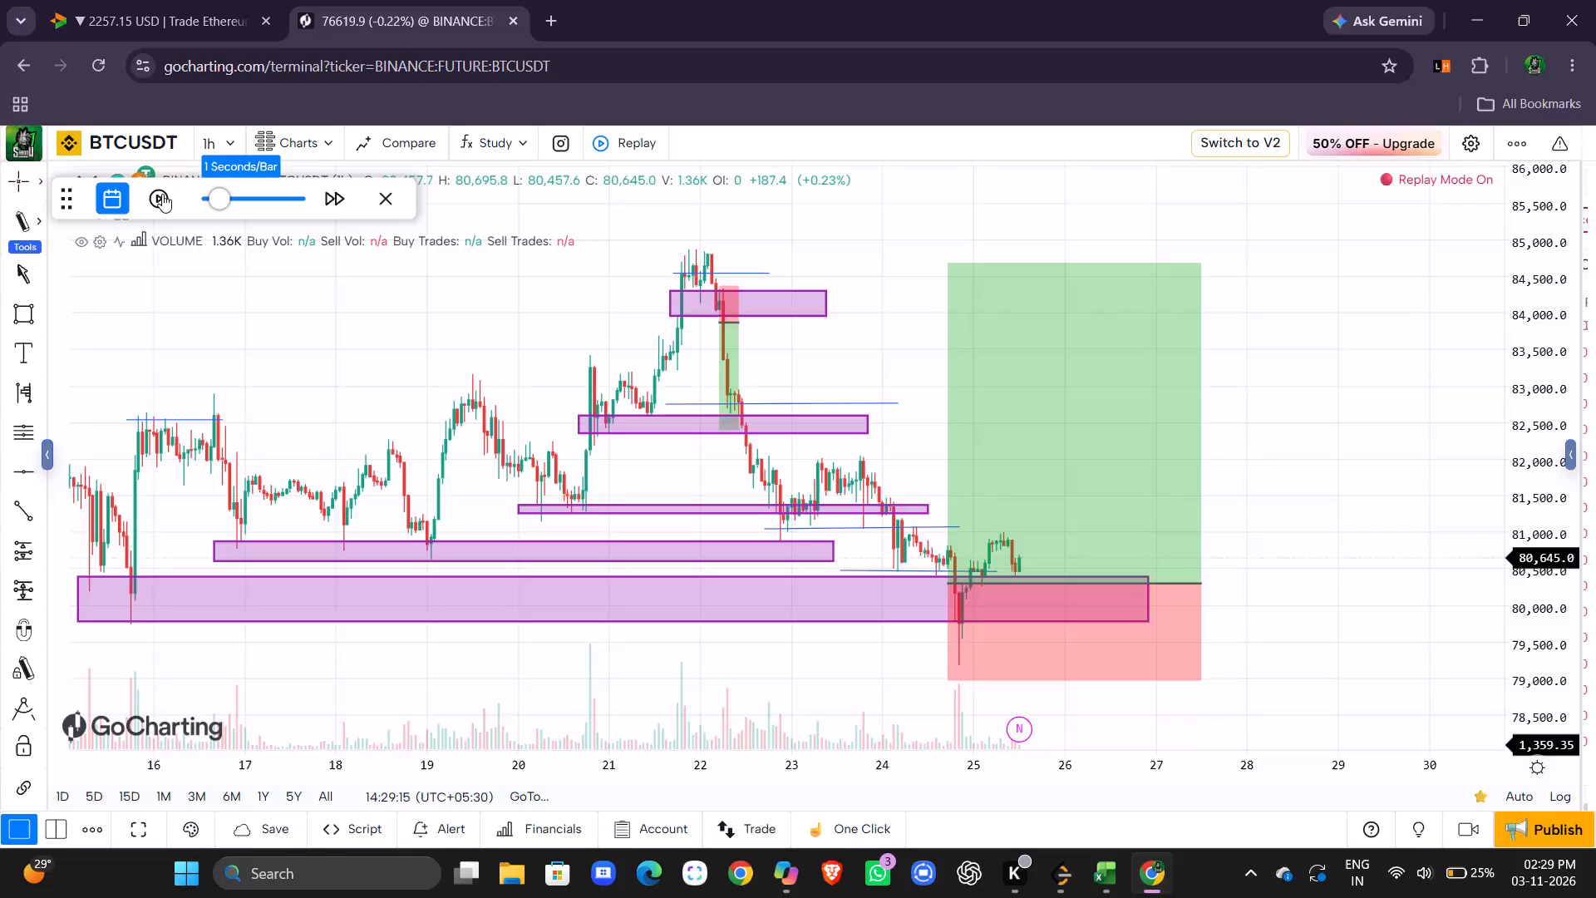
Run the BTCUSDT 1h bar replay at 1 second per bar until price reaches early on the 26th, and pause it.
left_click(162, 194)
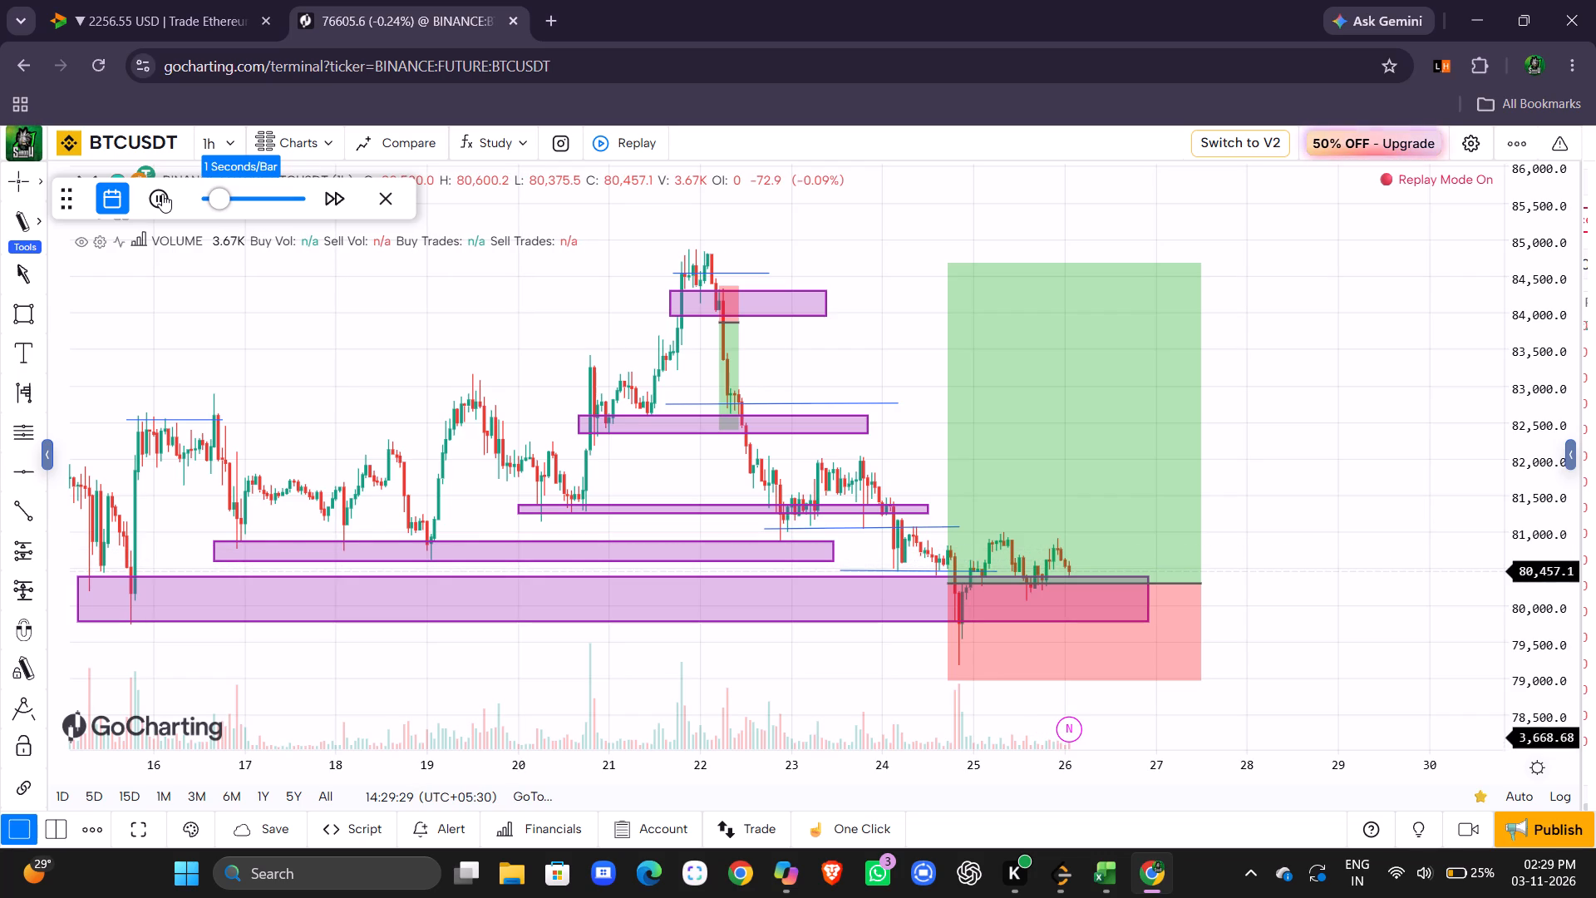
left_click(162, 194)
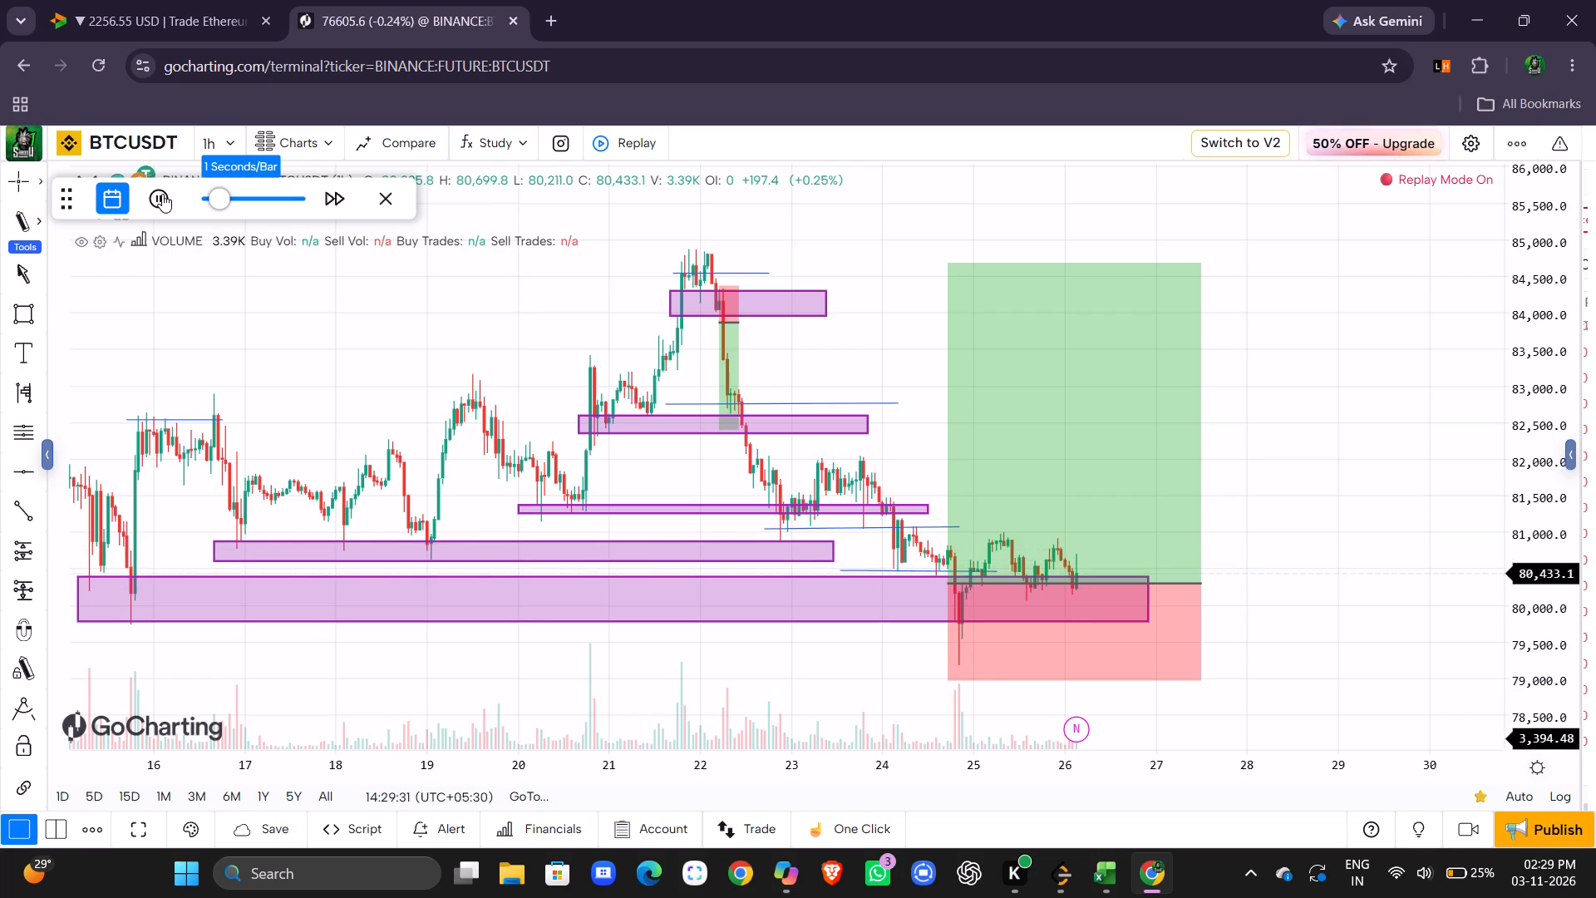
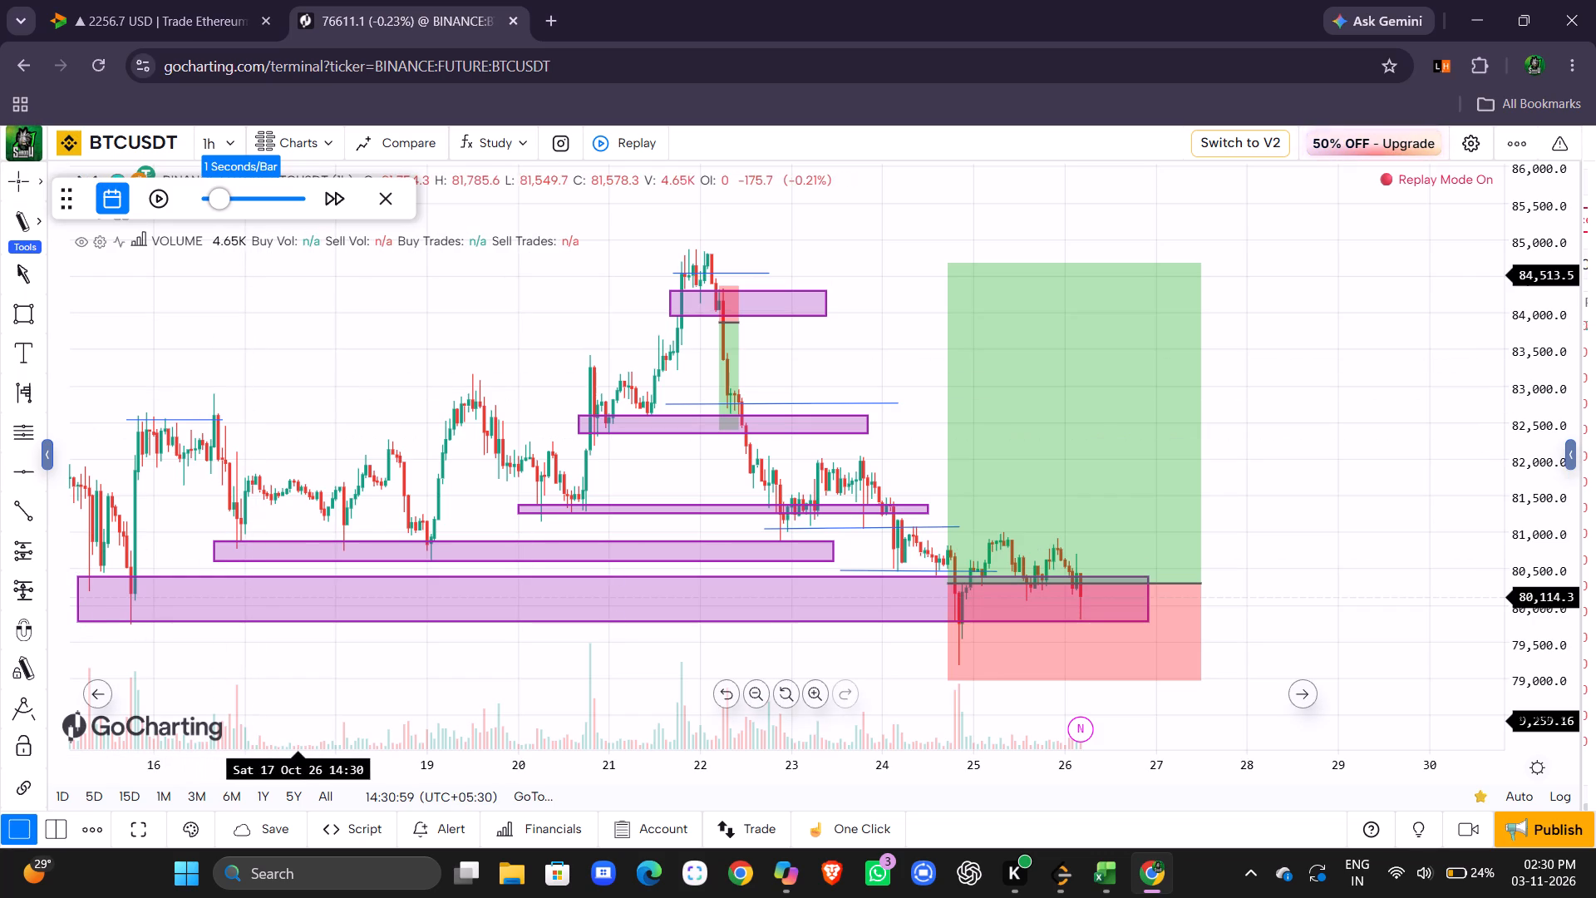
Continue the BTCUSDT bar replay at 1 second per bar until about 13:30 on 27 October, and pause it.
left_click(165, 195)
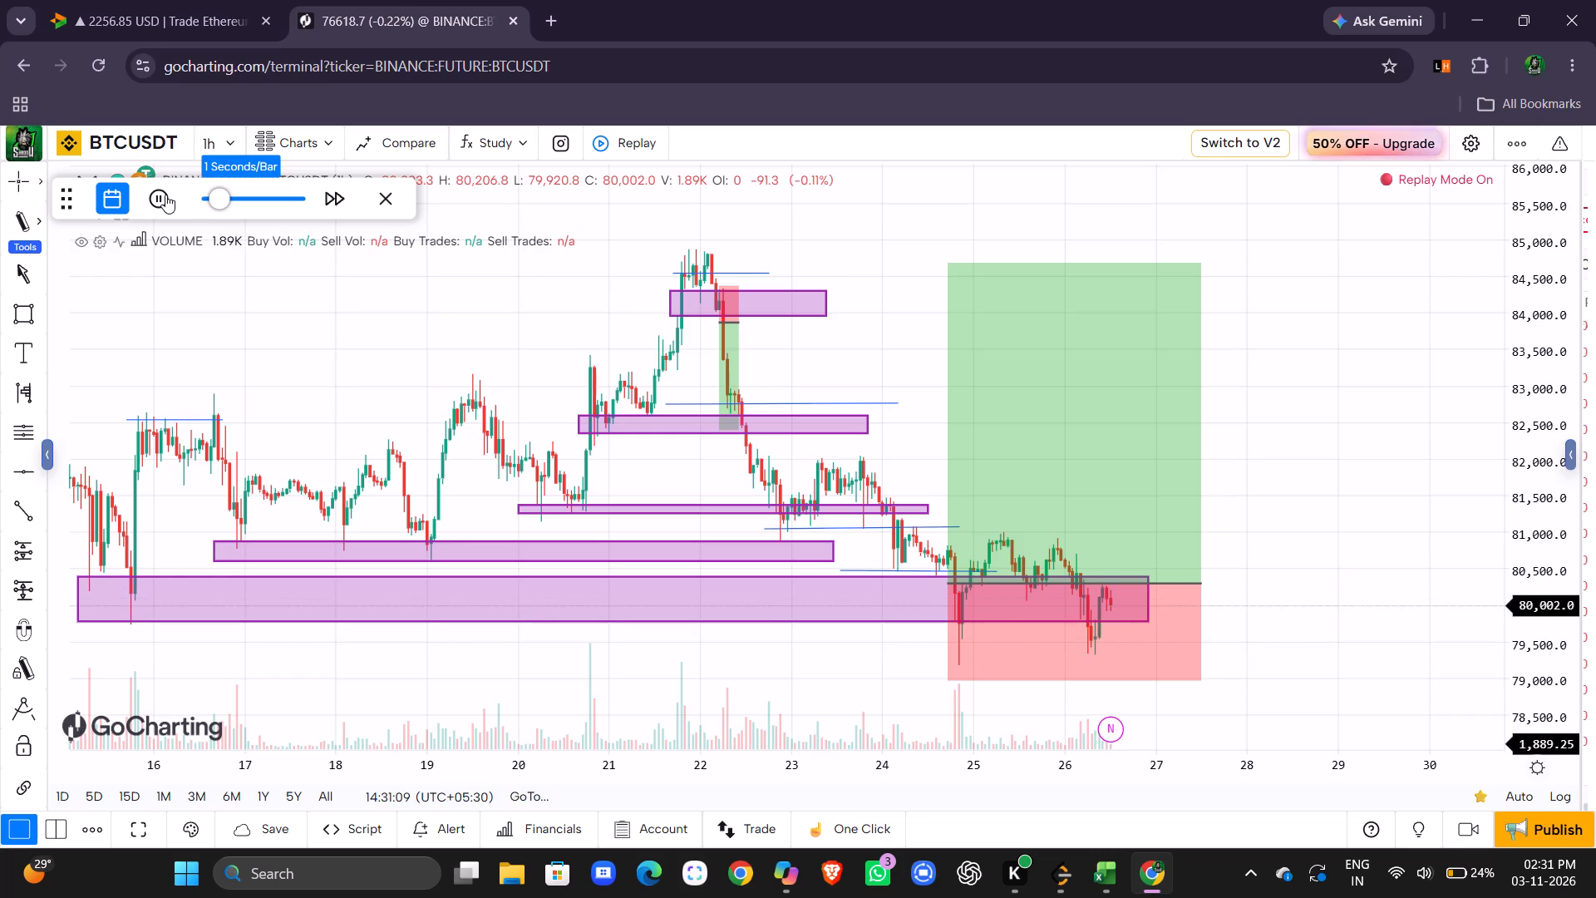
left_click(165, 195)
left_click(165, 195)
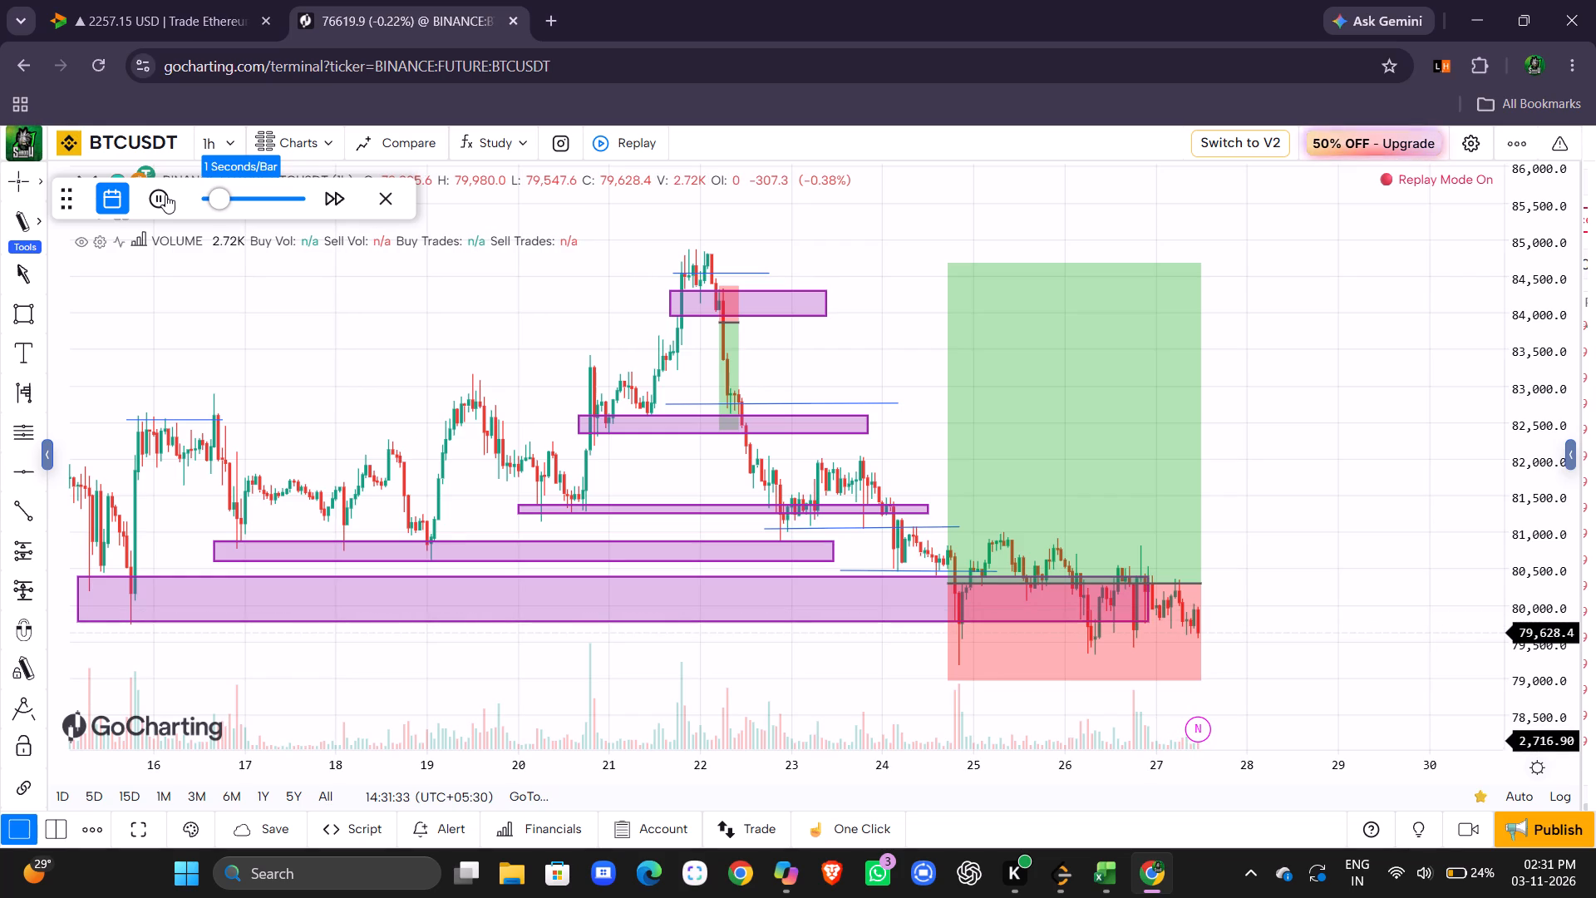
left_click(165, 195)
left_click(165, 195)
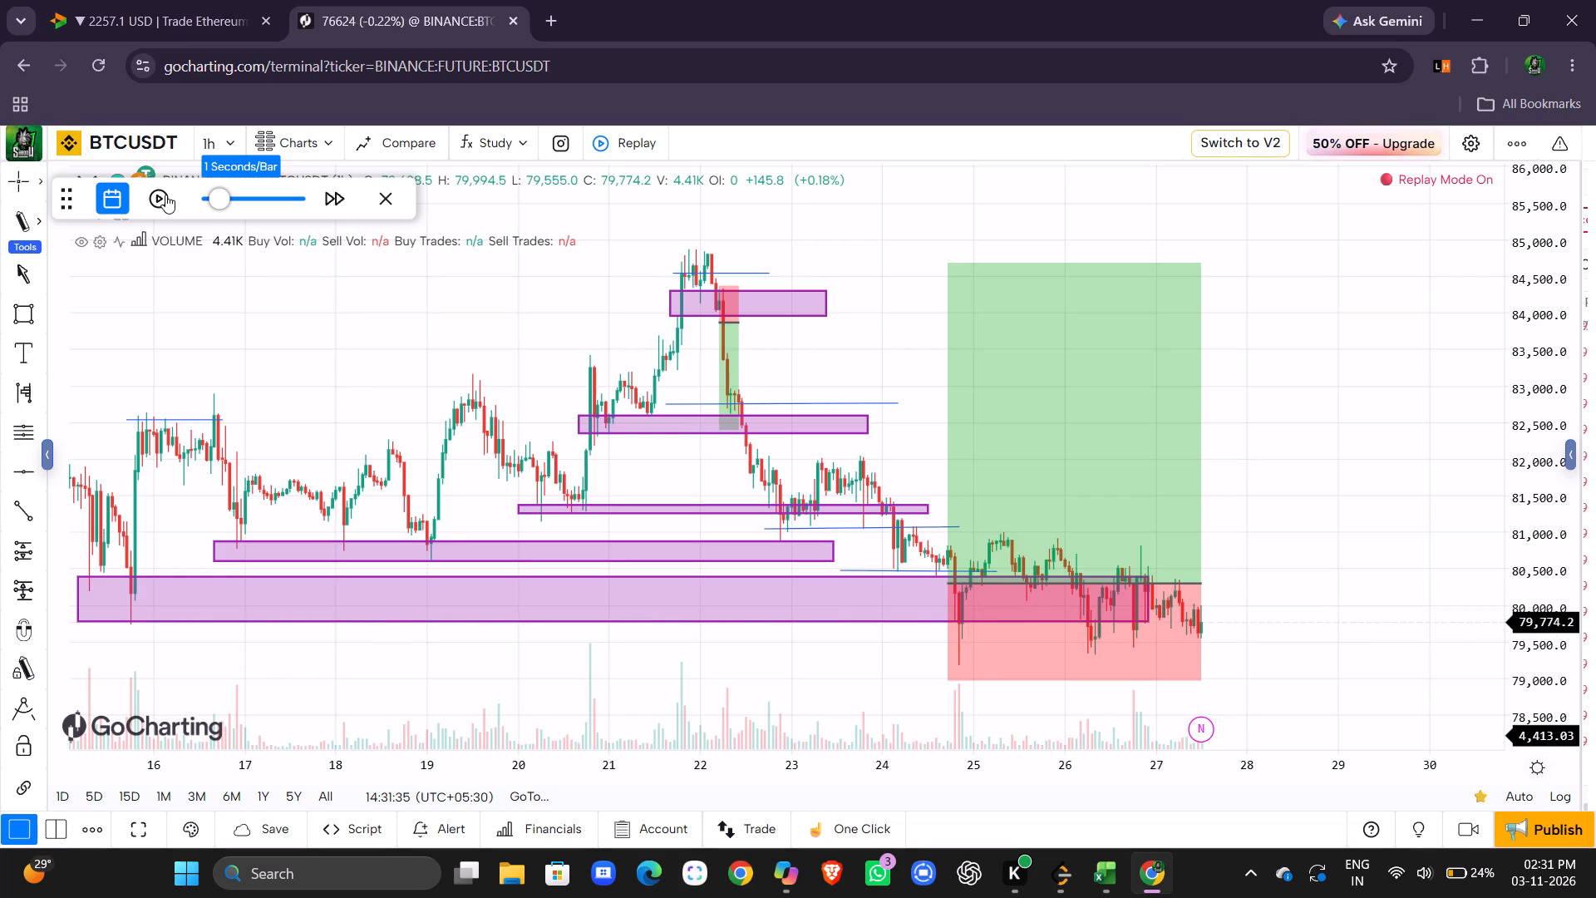
left_click(165, 195)
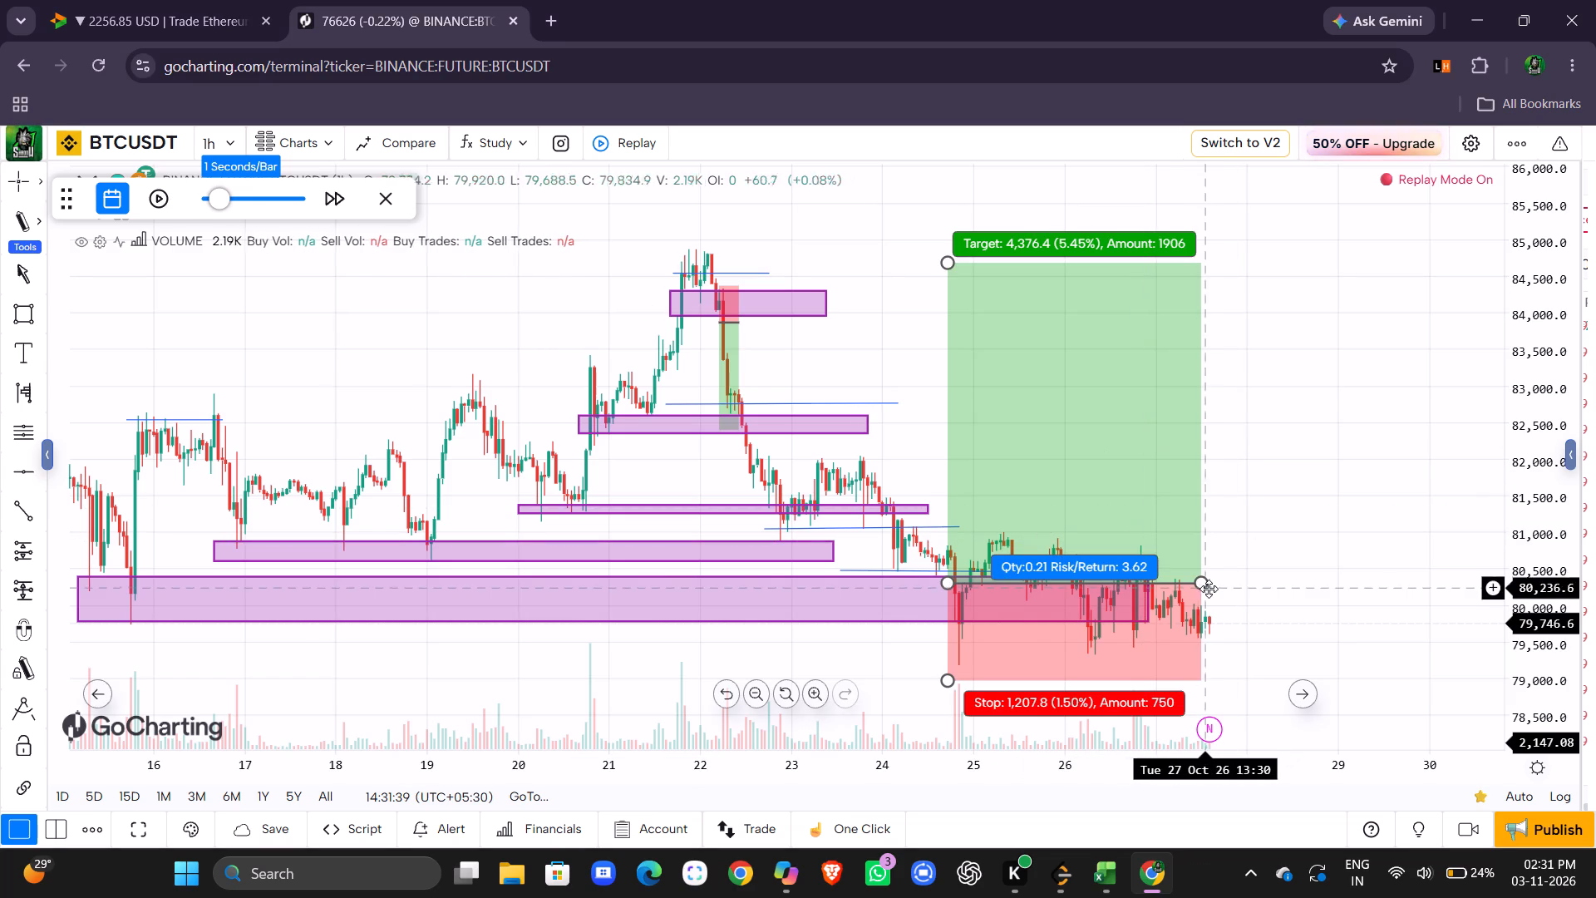
Extend the long position's end from 27 October to about 28 October 14:30.
left_click_drag(1203, 580, 1264, 572)
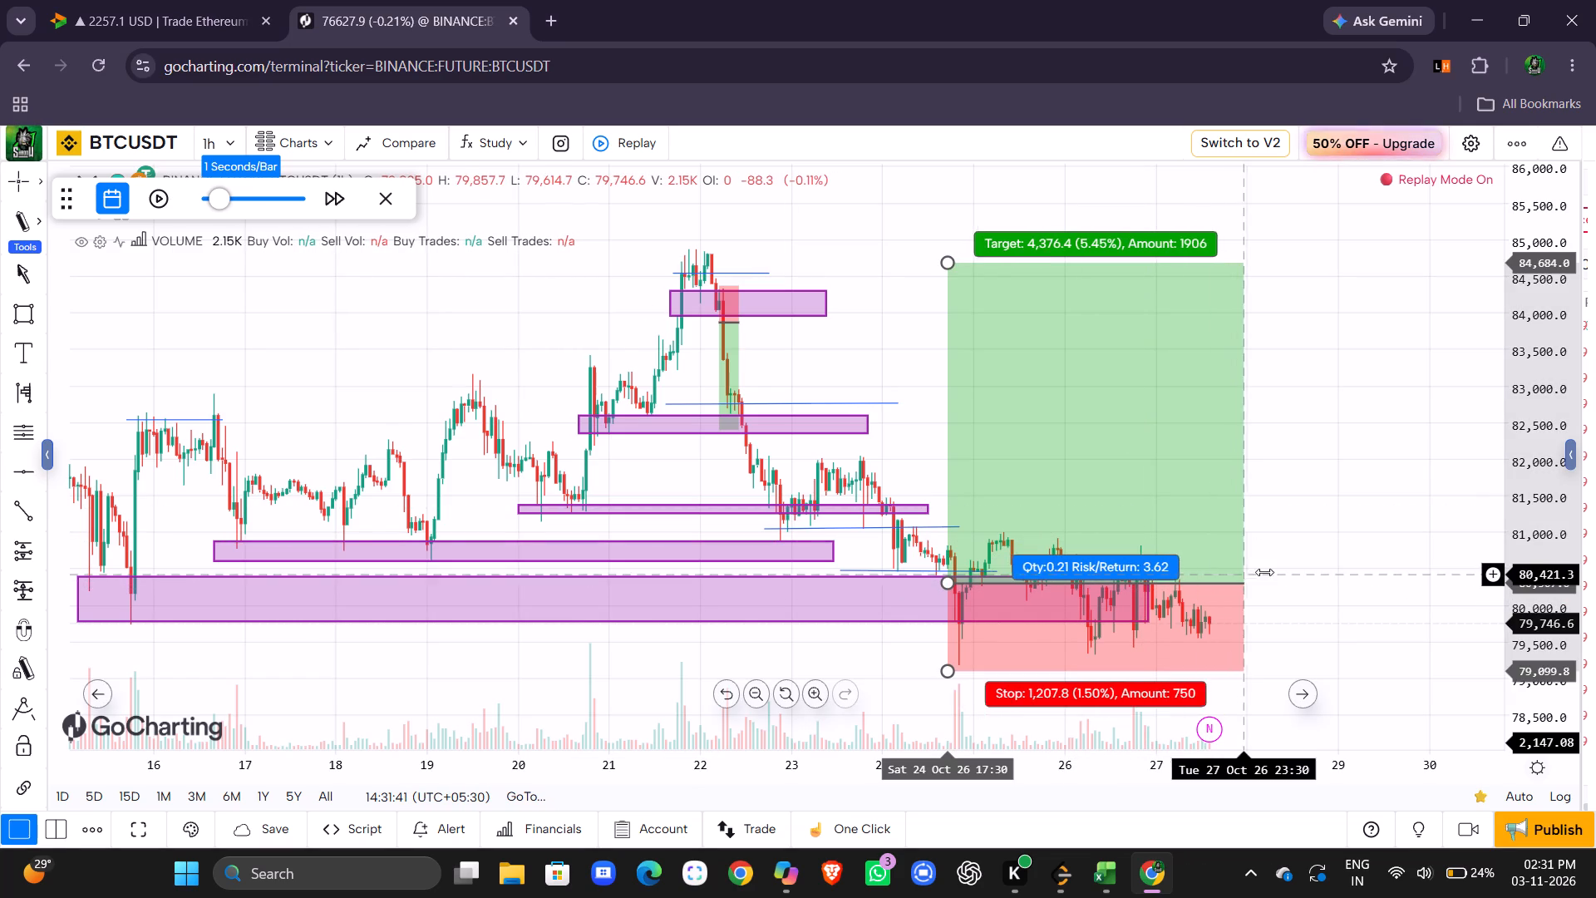
left_click_drag(1264, 572, 1302, 564)
left_click(1362, 539)
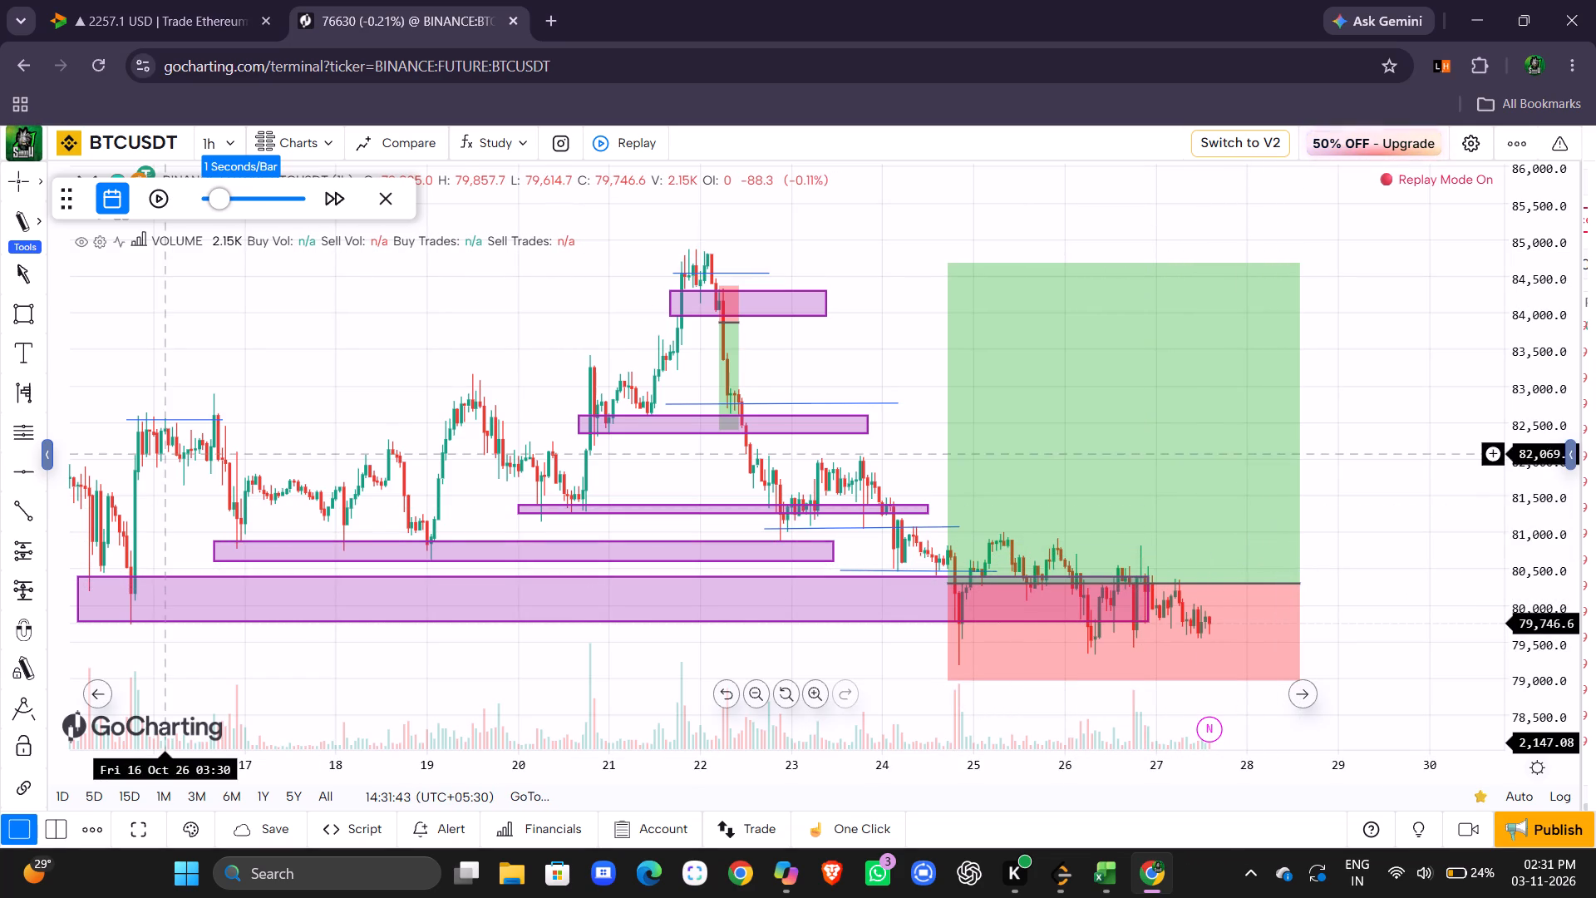
Resume the bar replay, pausing late on the 27th, and run it until price passes the long position's end on 28 October.
left_click(164, 198)
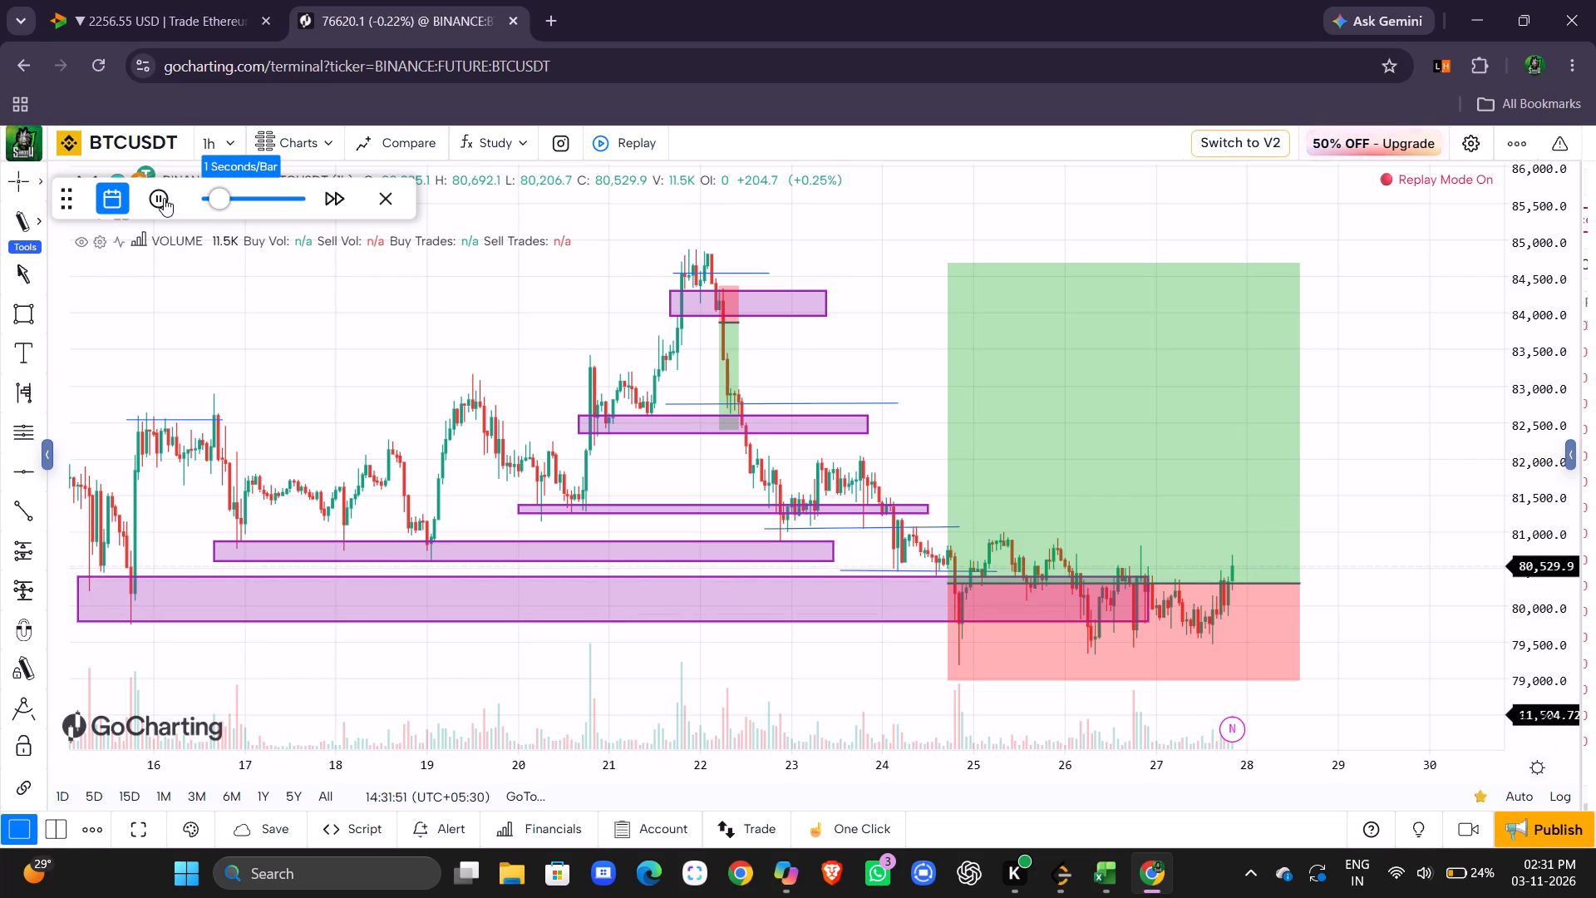
double_click(164, 198)
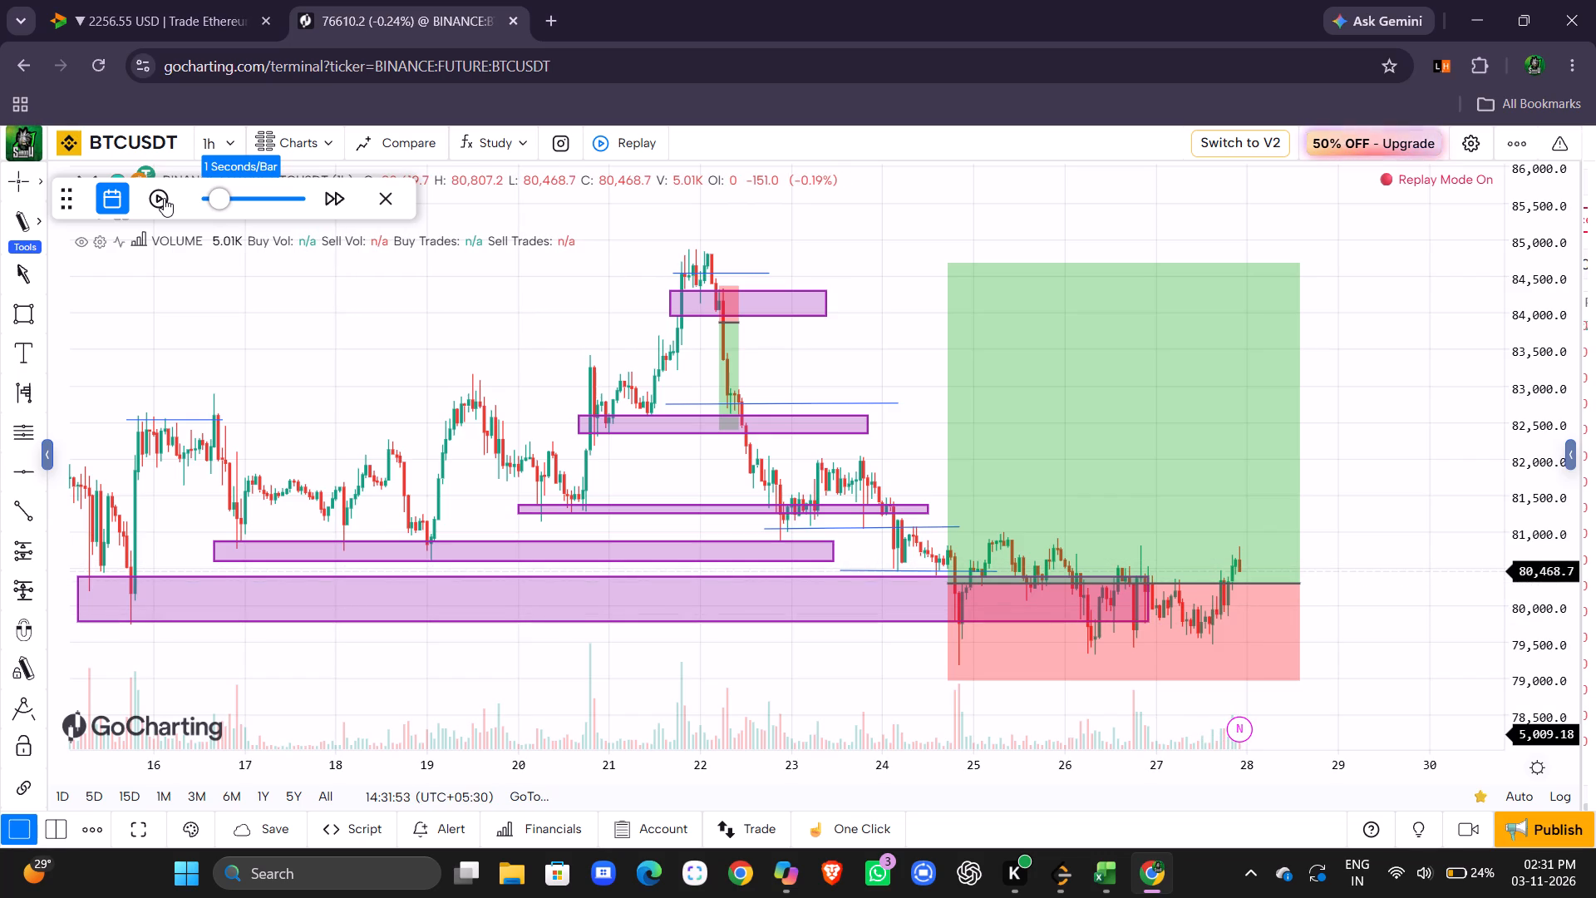
double_click(164, 198)
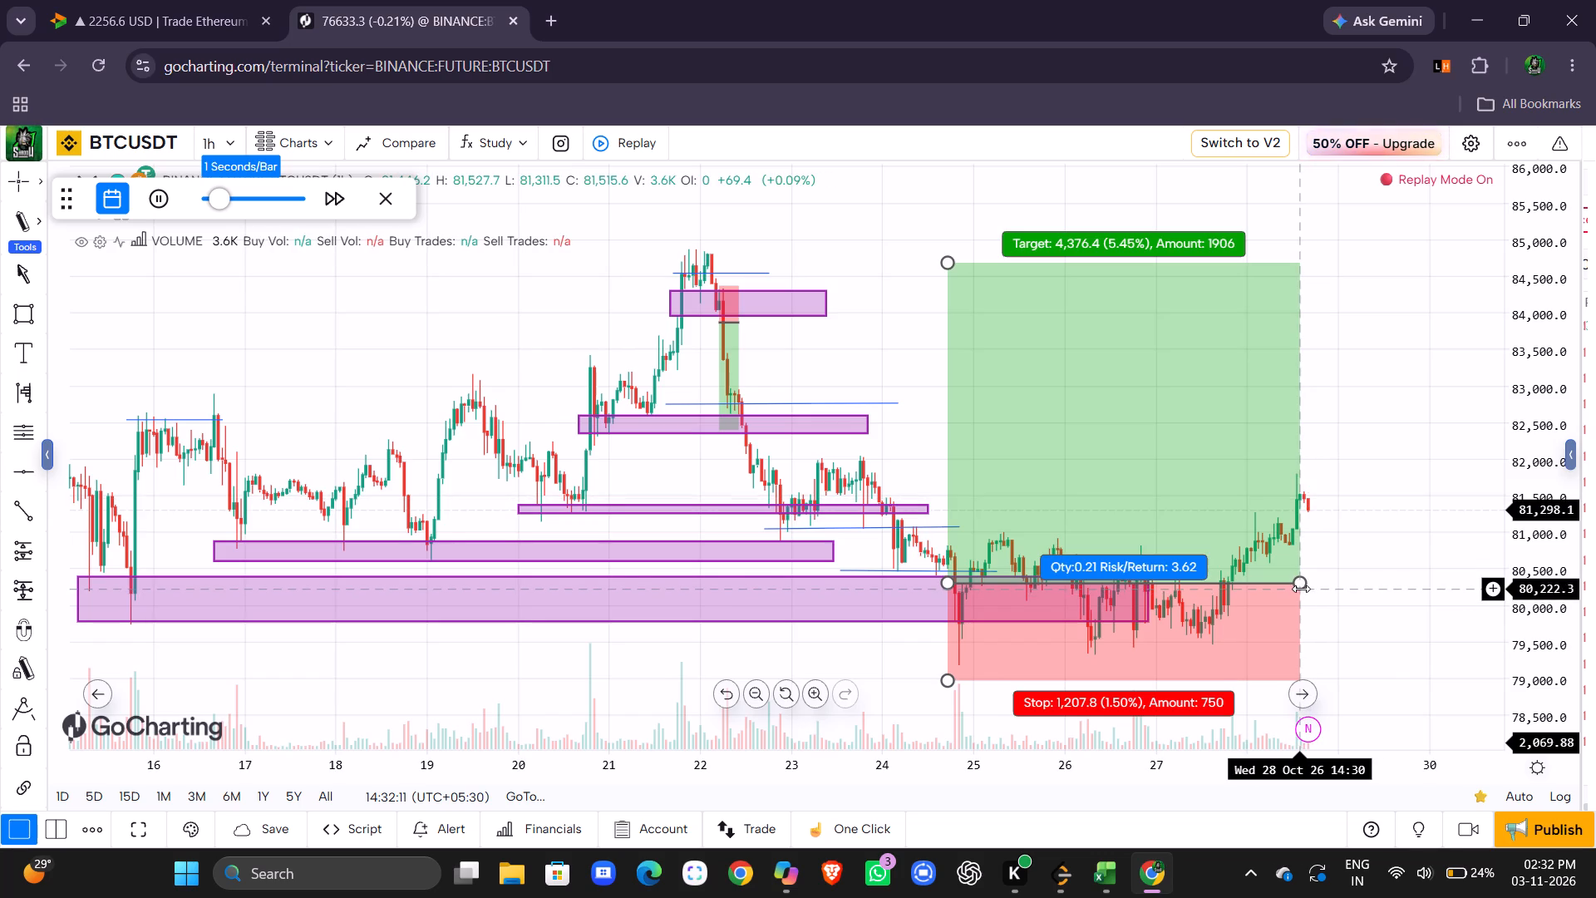
Extend the long position's end to about 29 October 11:30.
left_click_drag(1301, 583, 1381, 576)
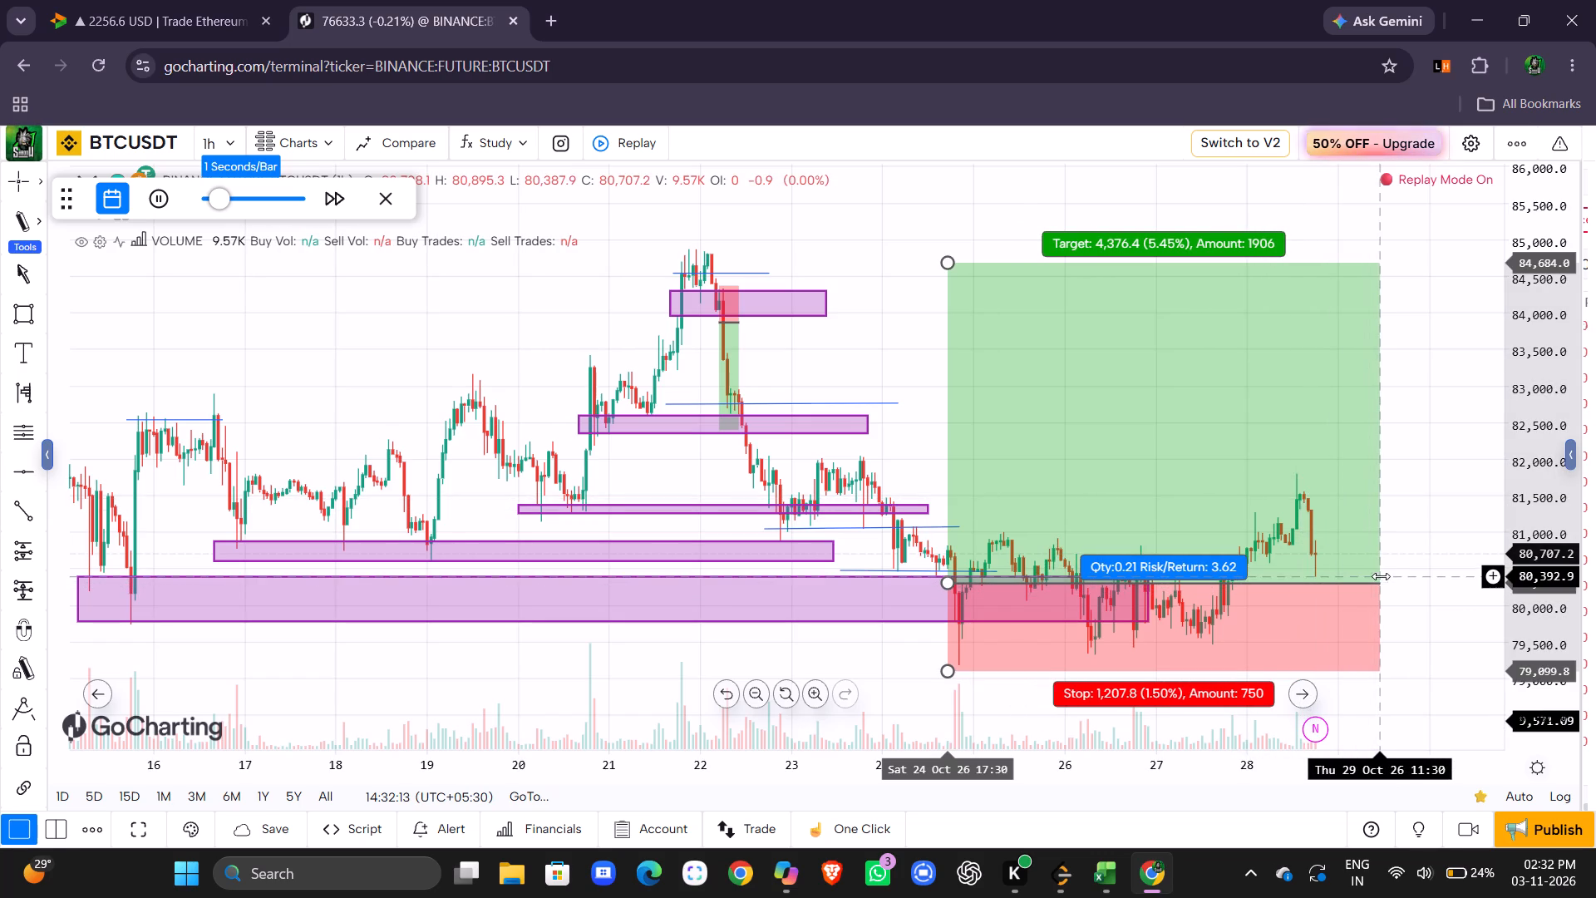
left_click(894, 415)
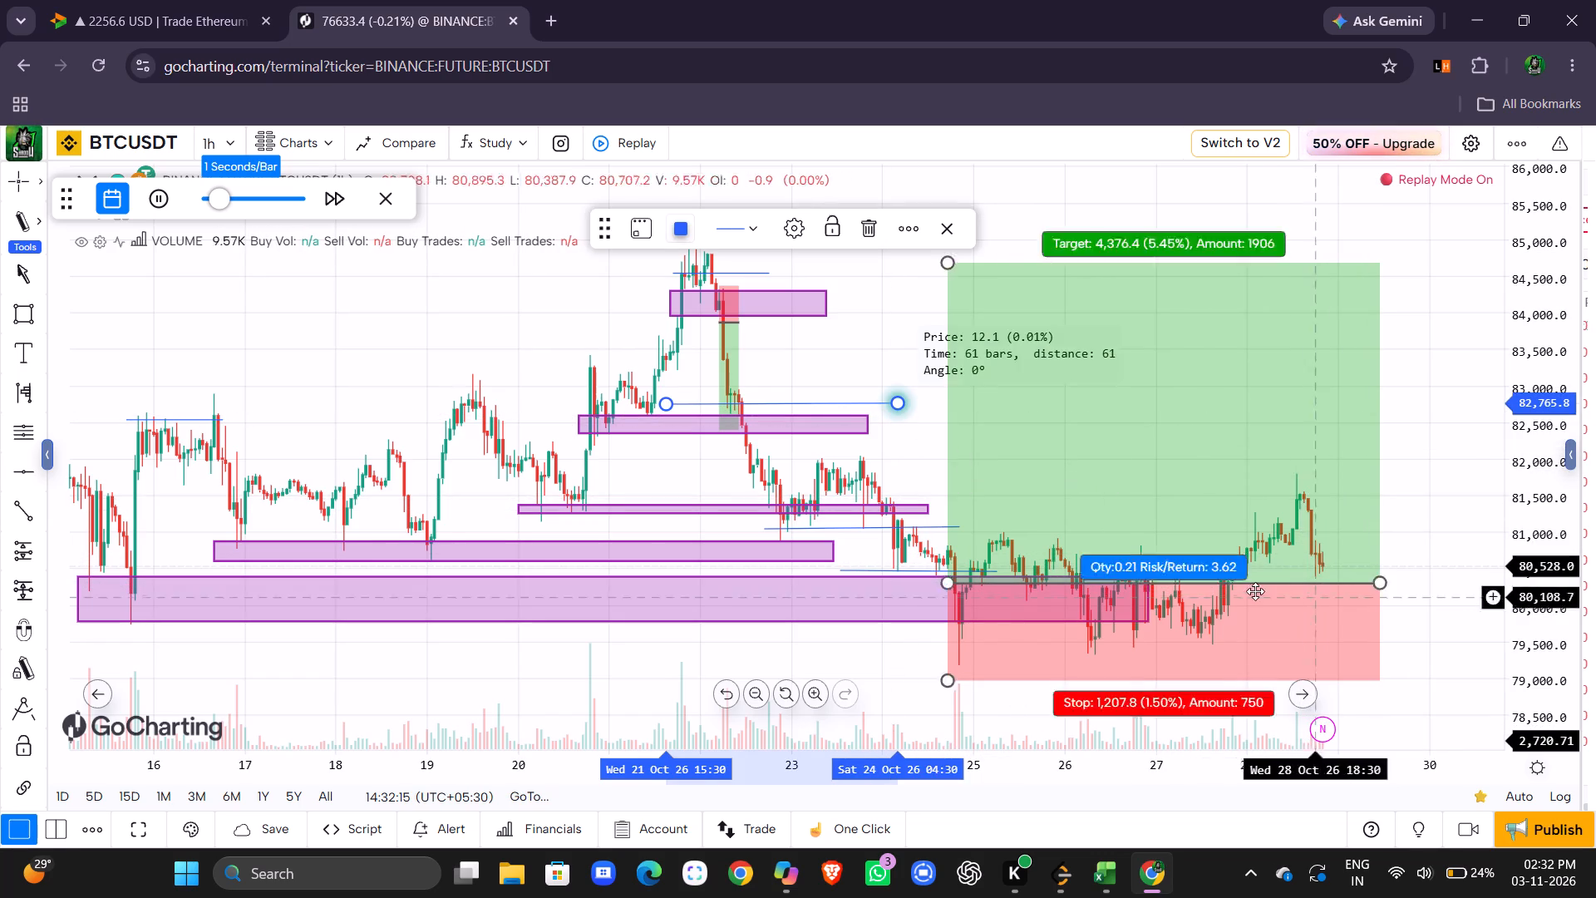
Advance the bar replay in short runs with pauses until about 12:30 on 29 October, and pause it.
left_click(155, 195)
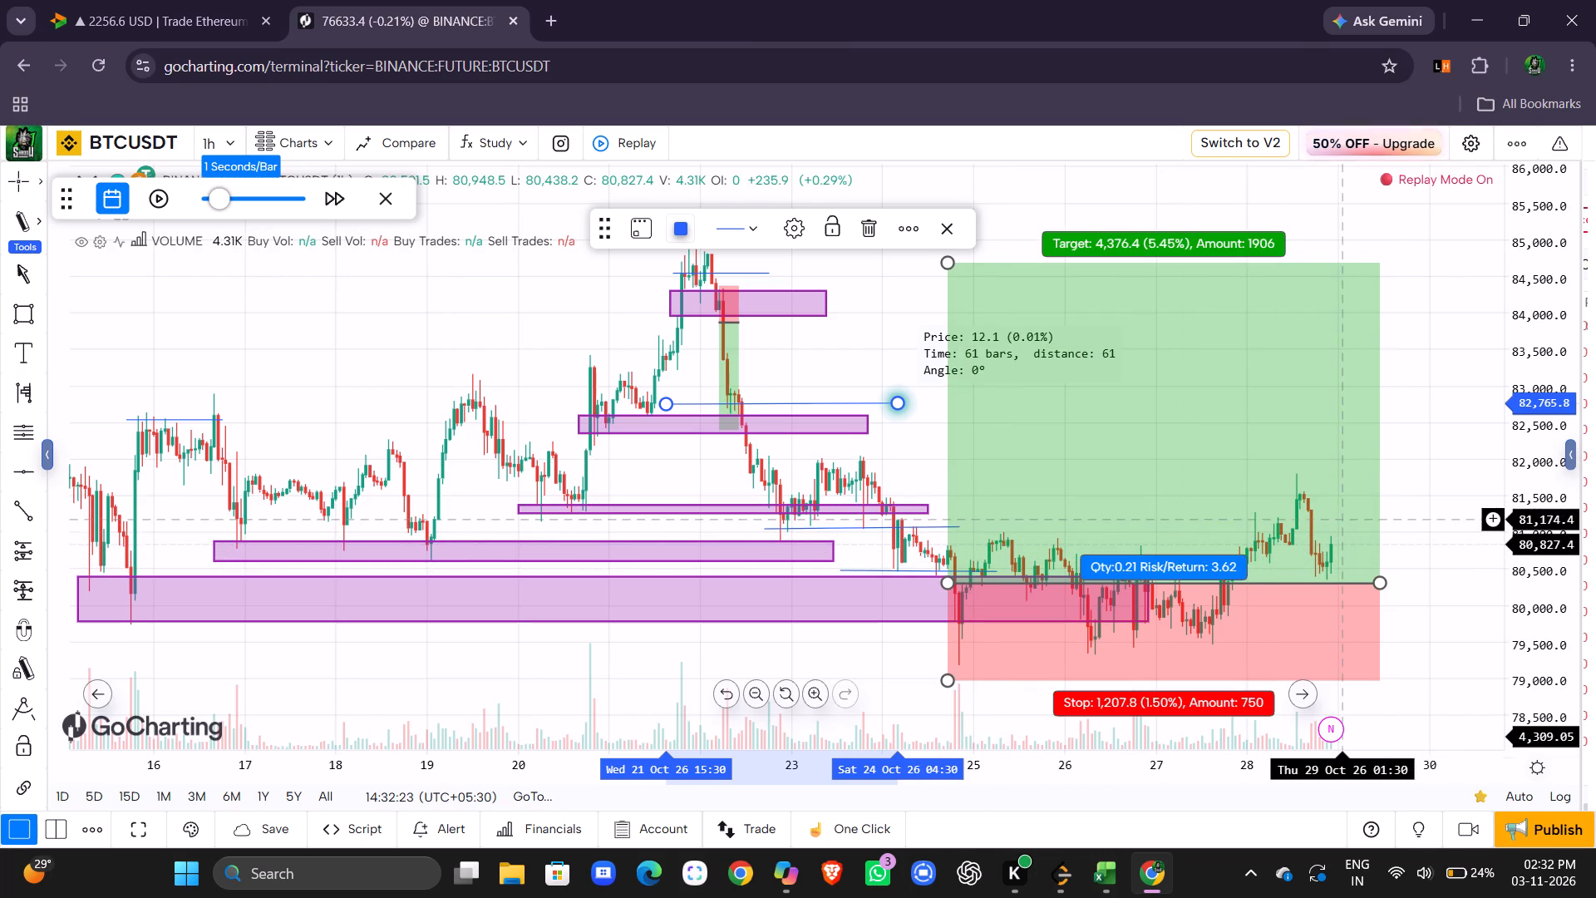
left_click(166, 193)
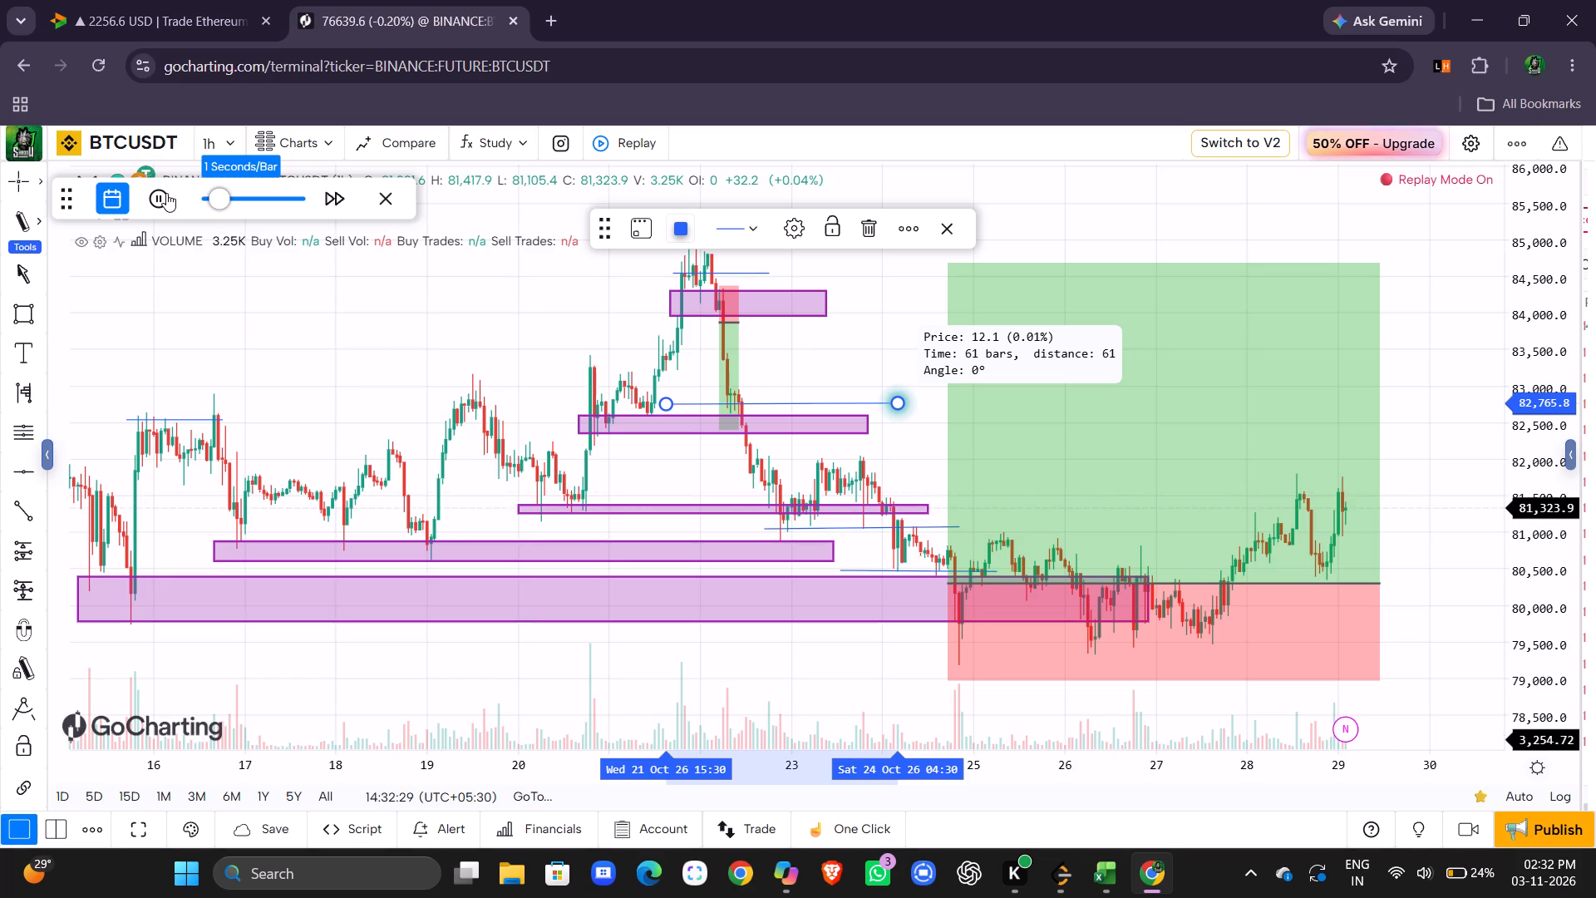
left_click(166, 193)
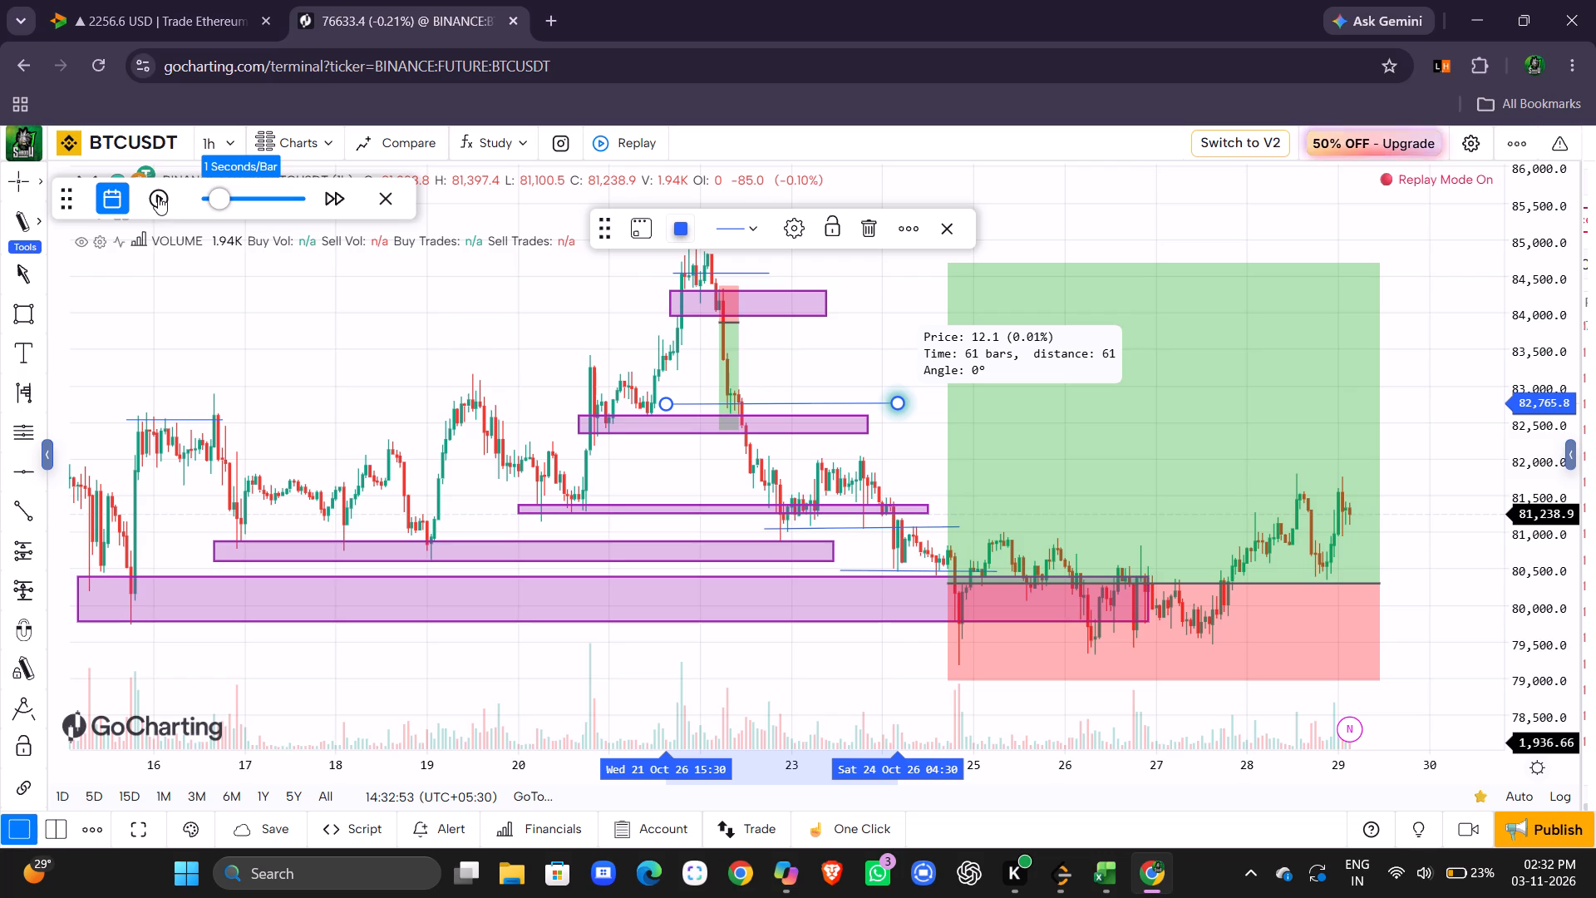
left_click(158, 196)
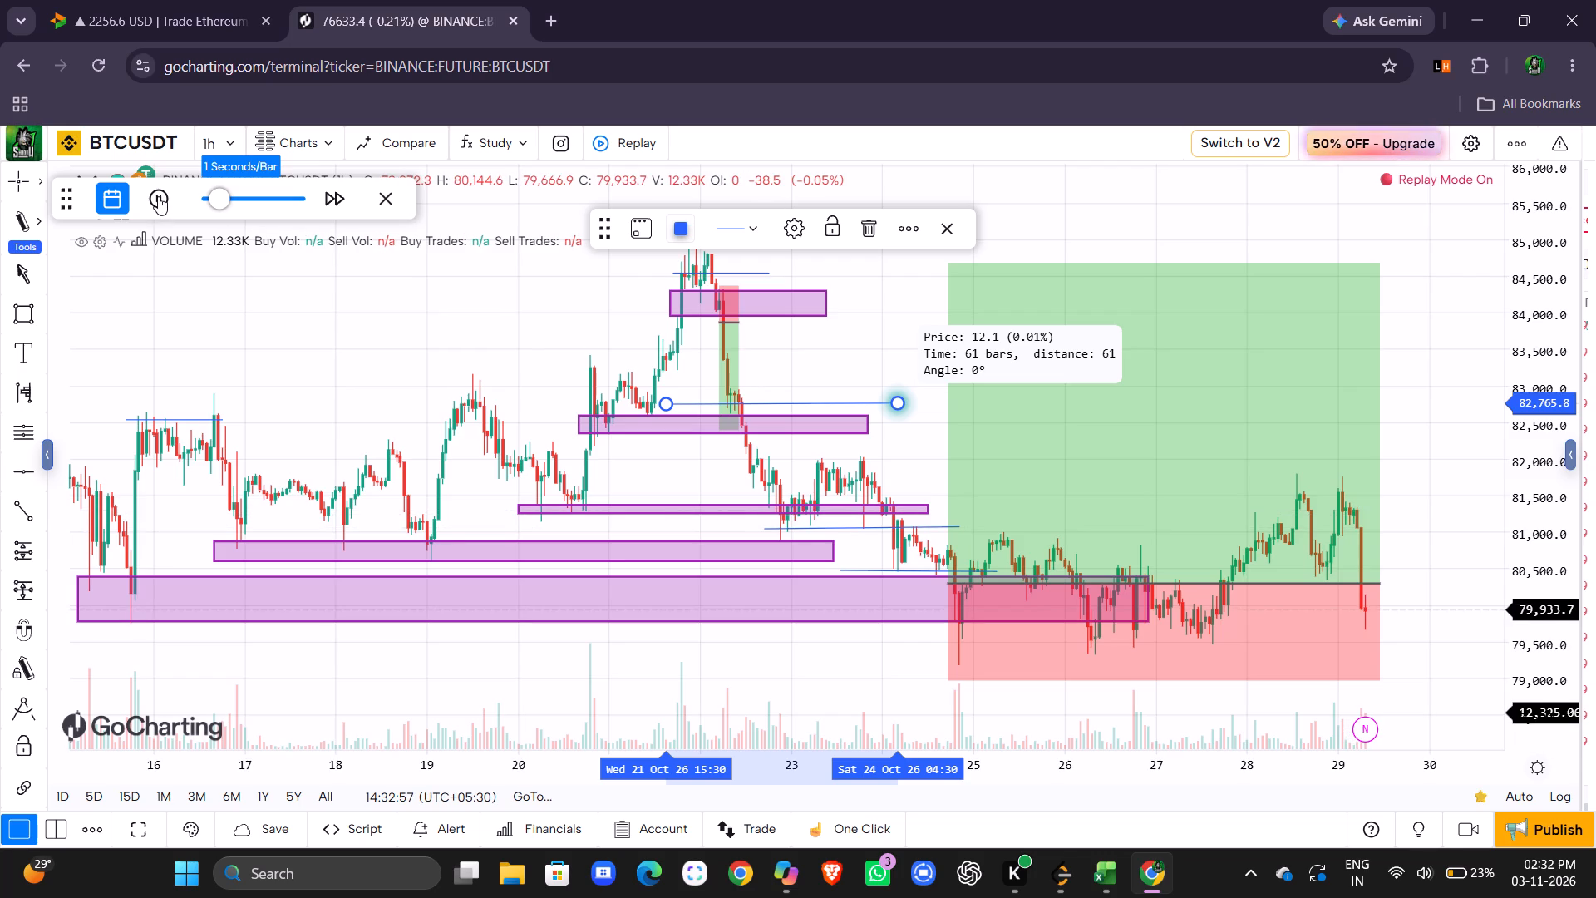
left_click(158, 196)
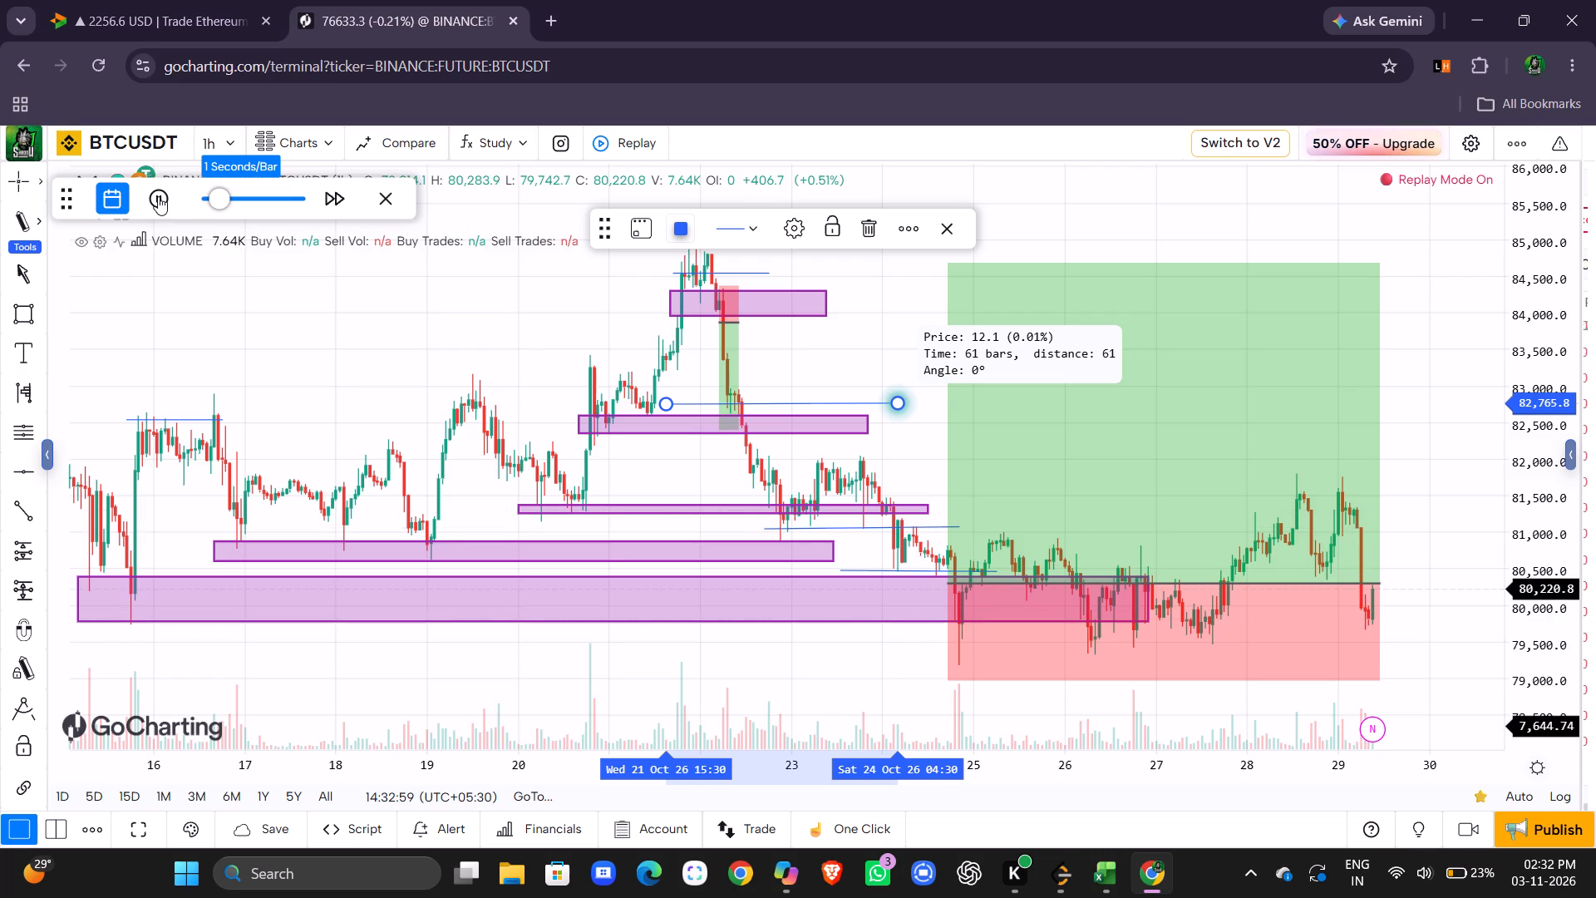
left_click(158, 196)
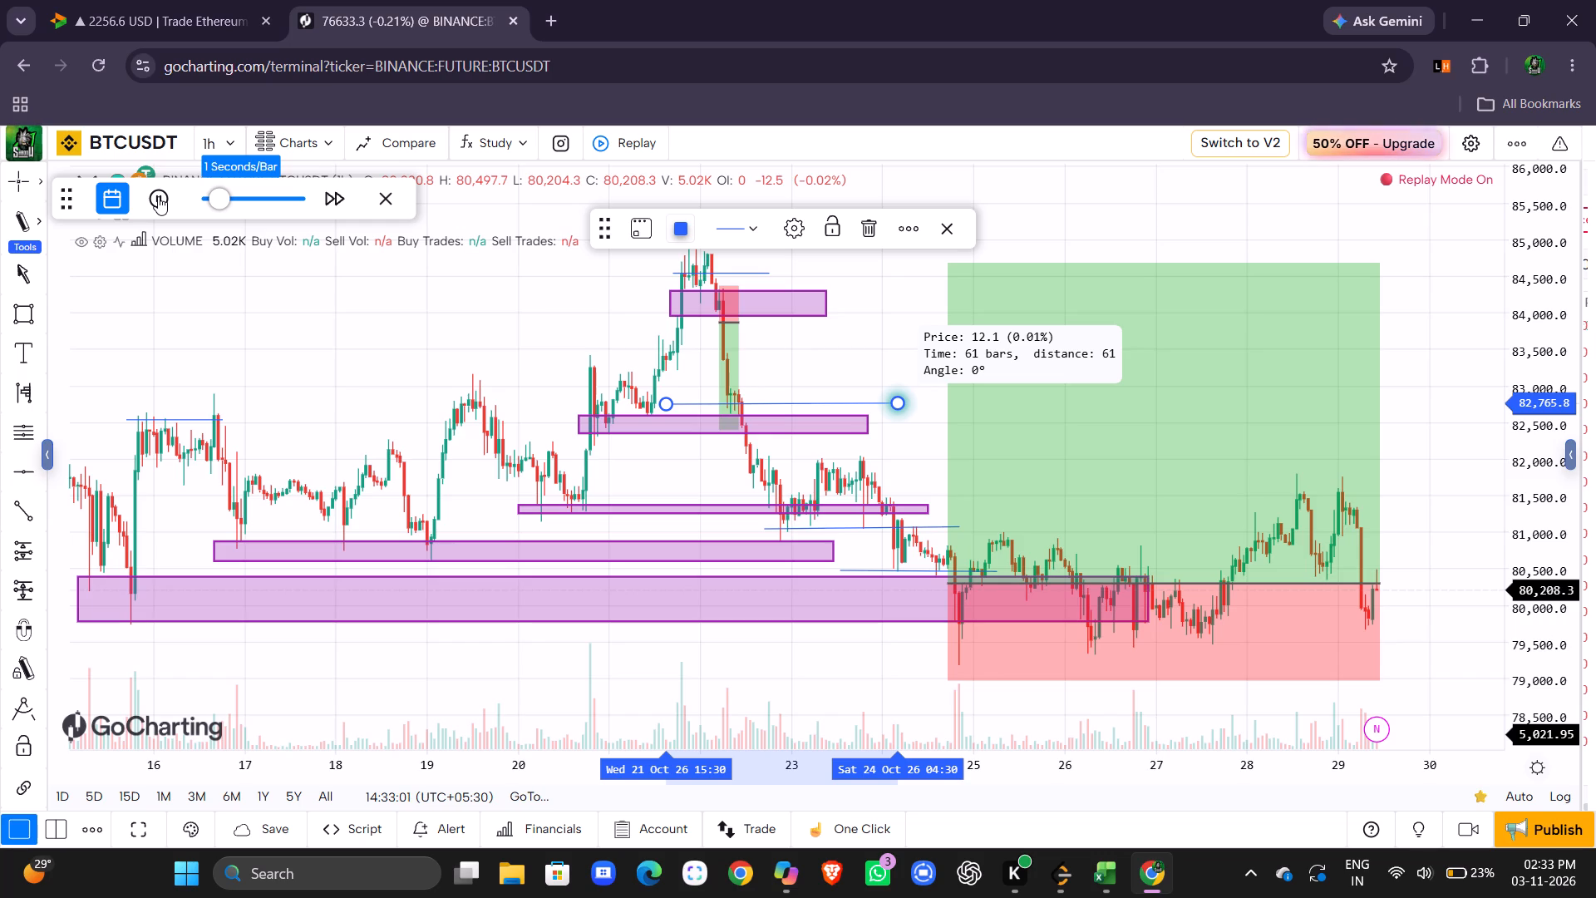
left_click(158, 196)
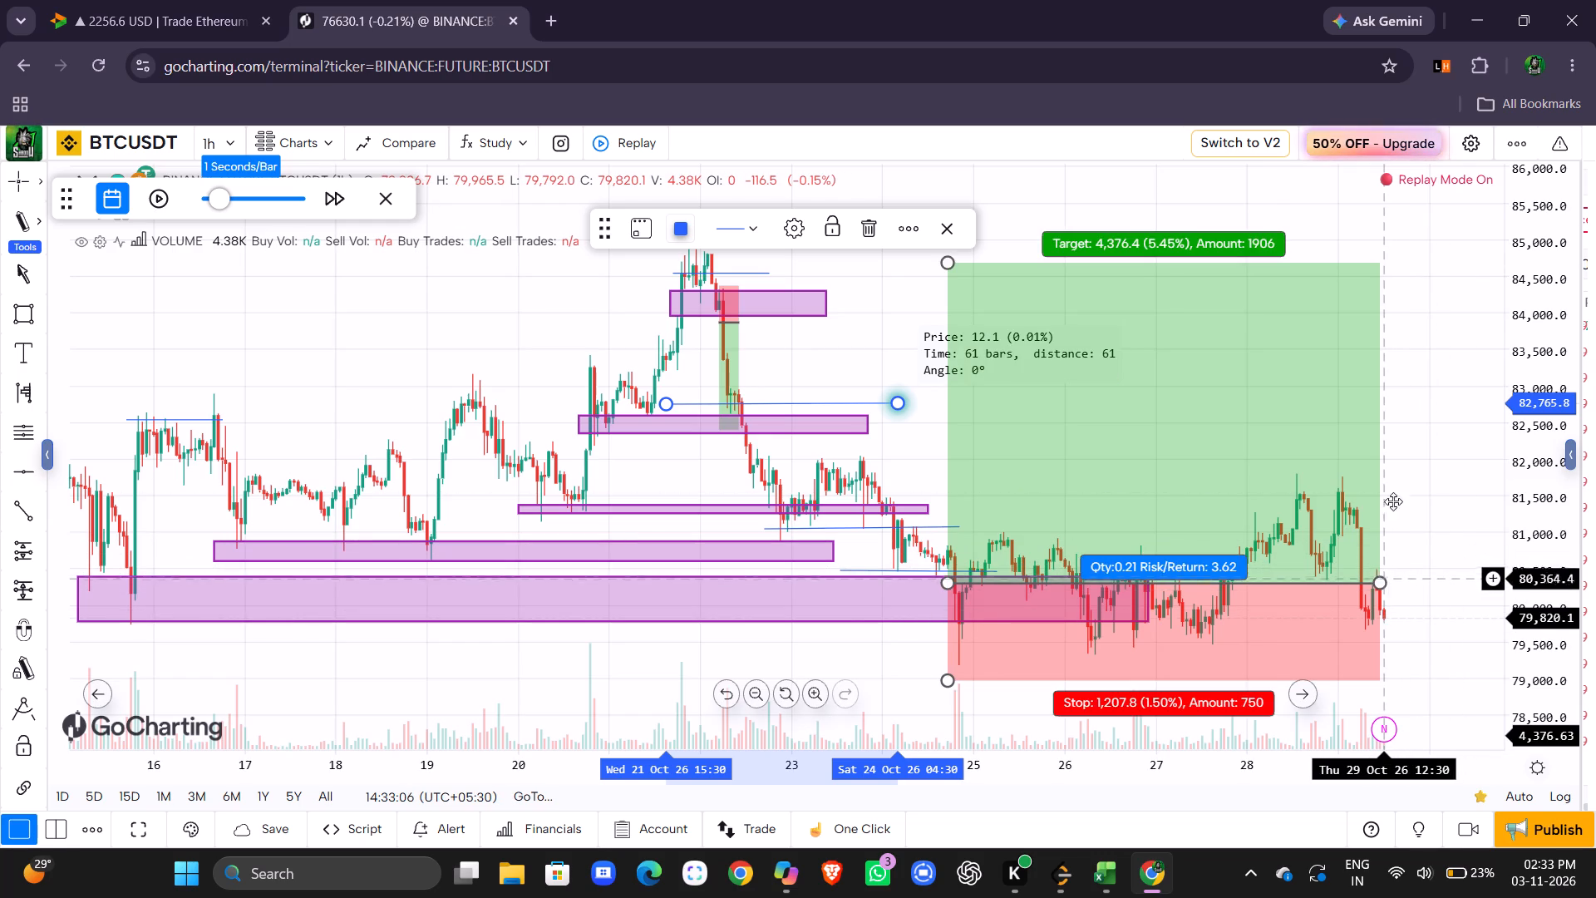
Extend the long position's end to about 30 October 17:30.
scroll(858, 344, "left", 1)
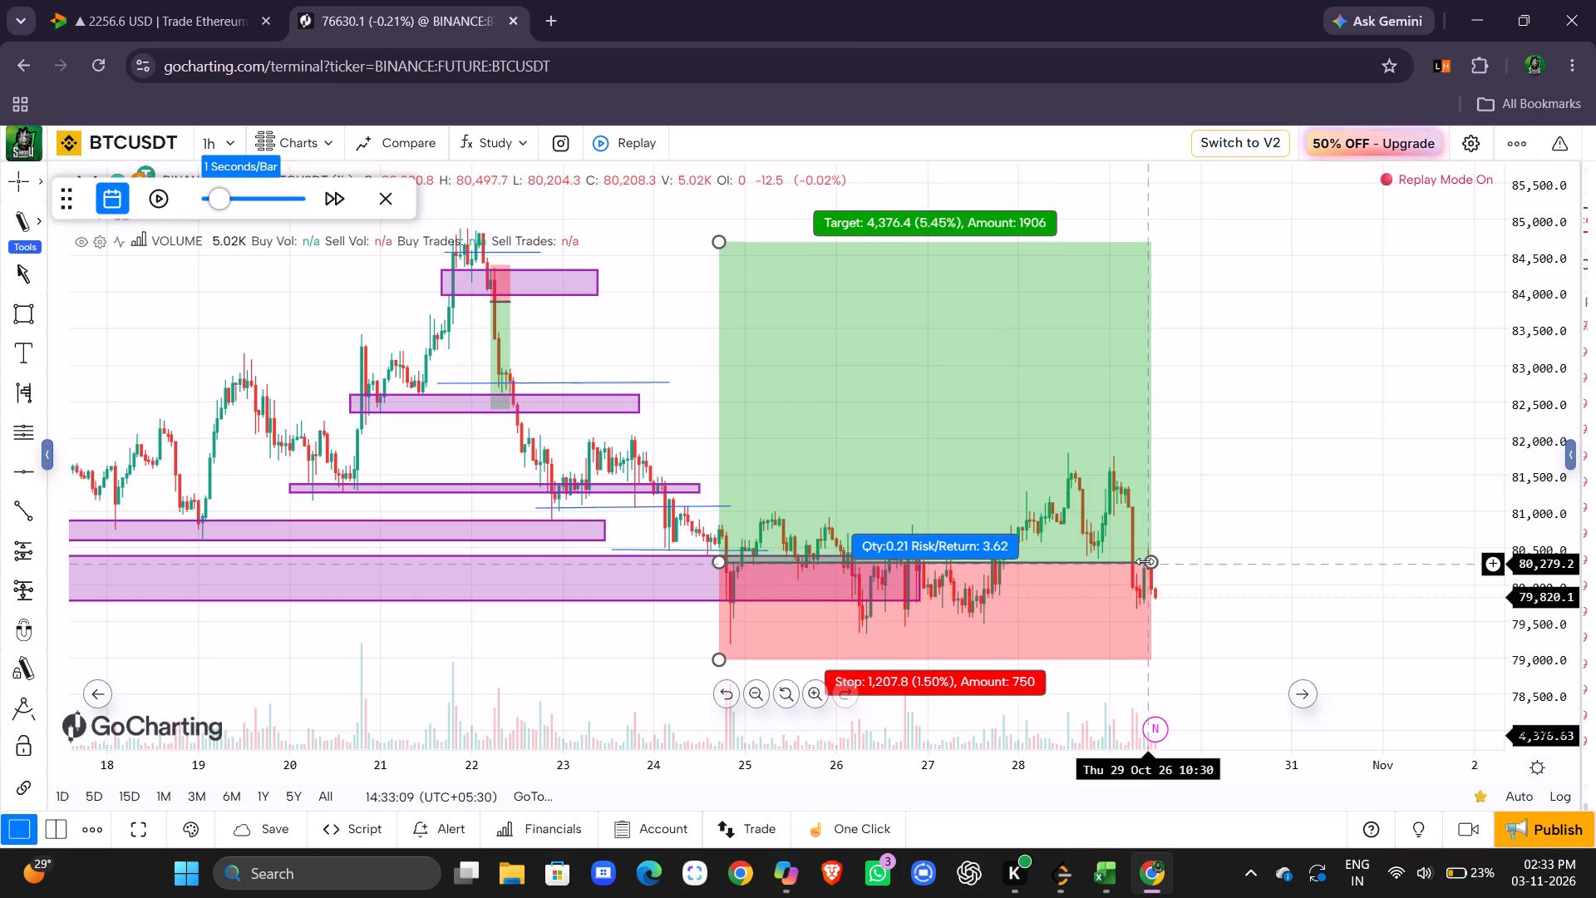
left_click_drag(1145, 561, 1265, 545)
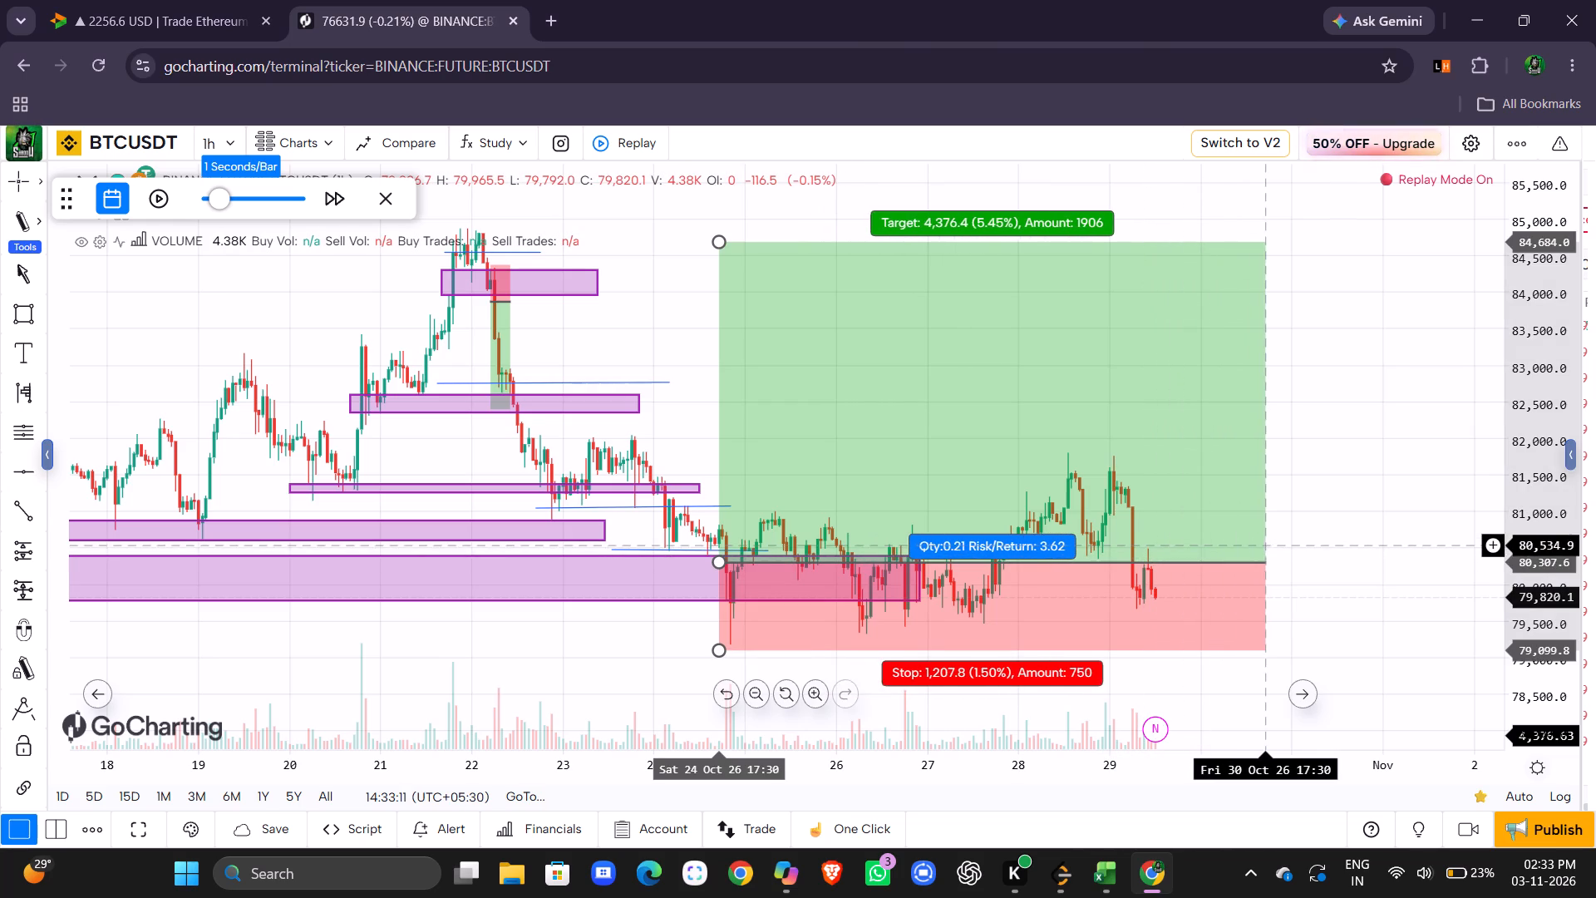
left_click(1348, 516)
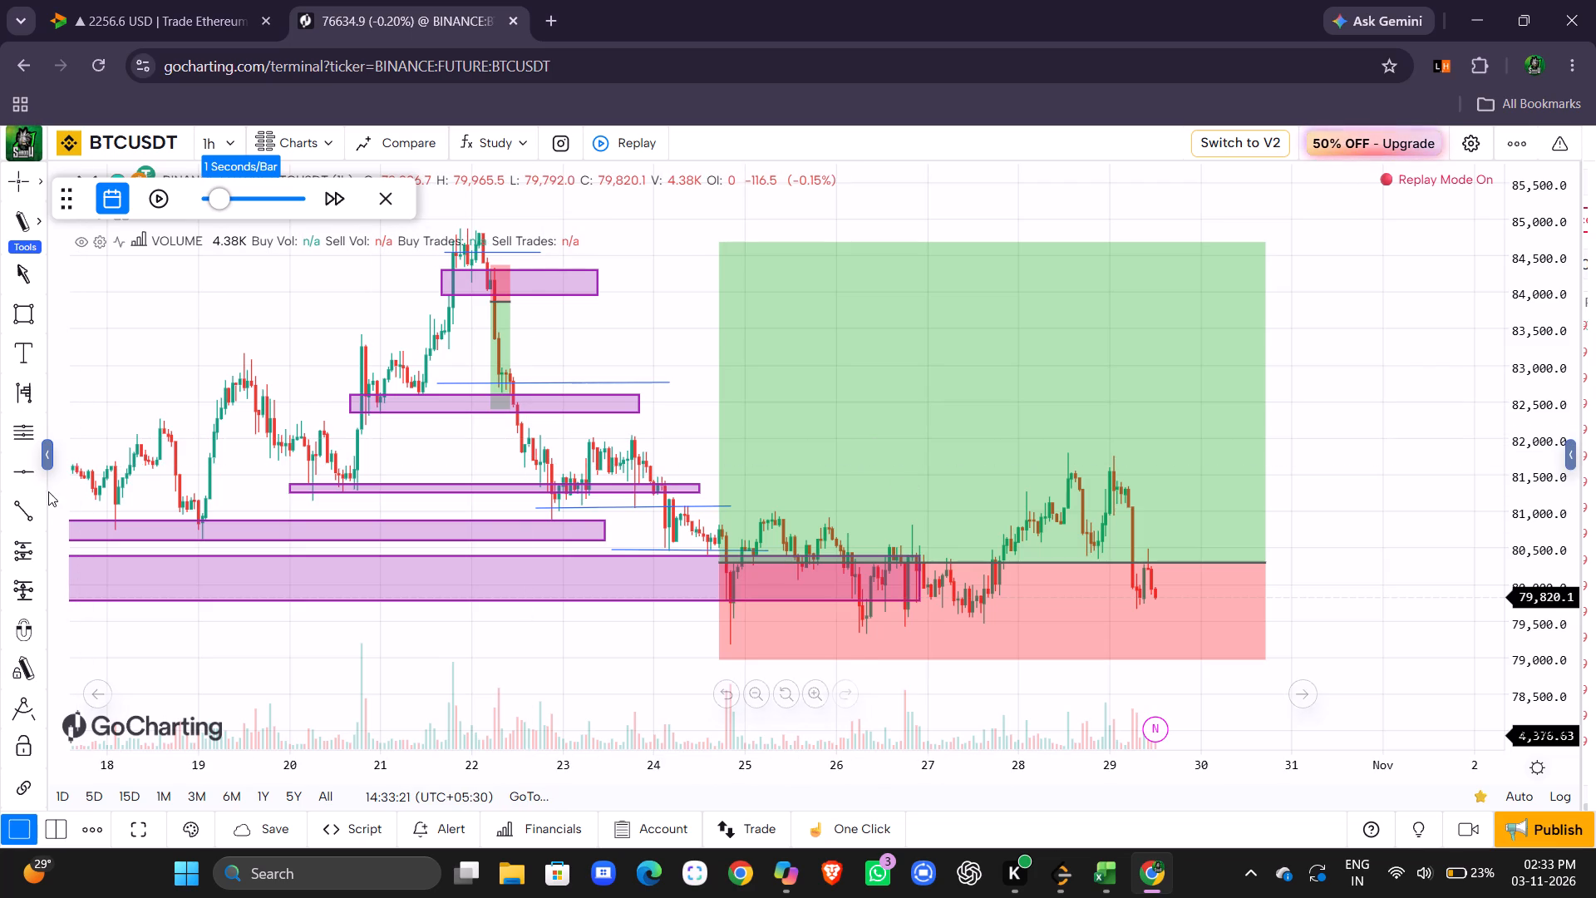
Draw a trend line from 24 October 21:30 at about 80,947 to 30 October 05:30 at about 80,833.
left_click(25, 505)
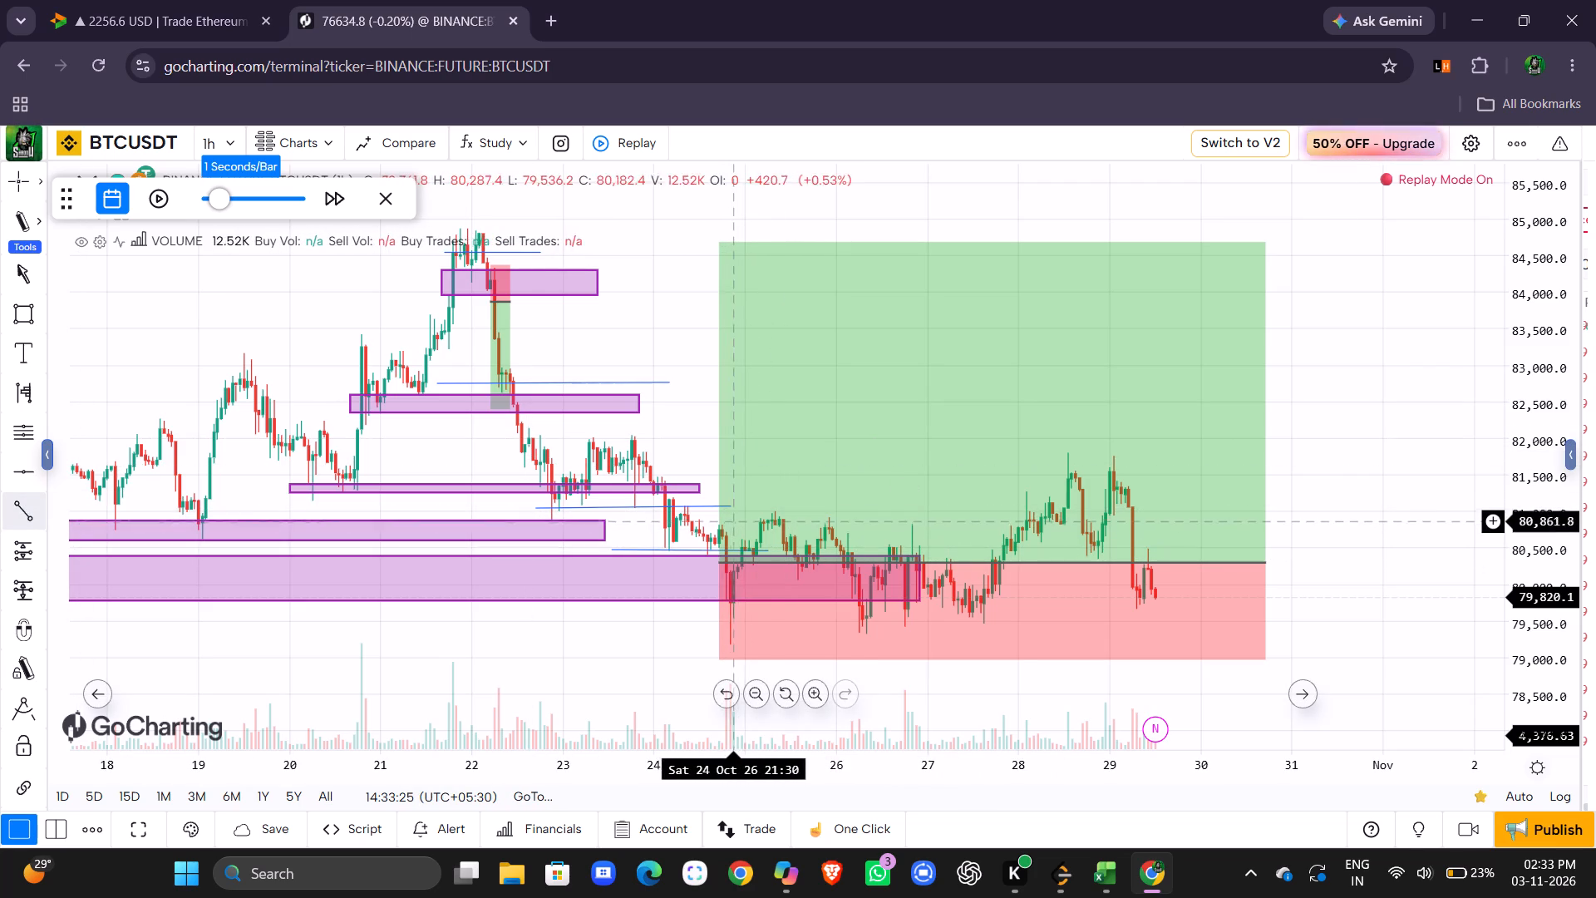
left_click_drag(732, 515, 1310, 470)
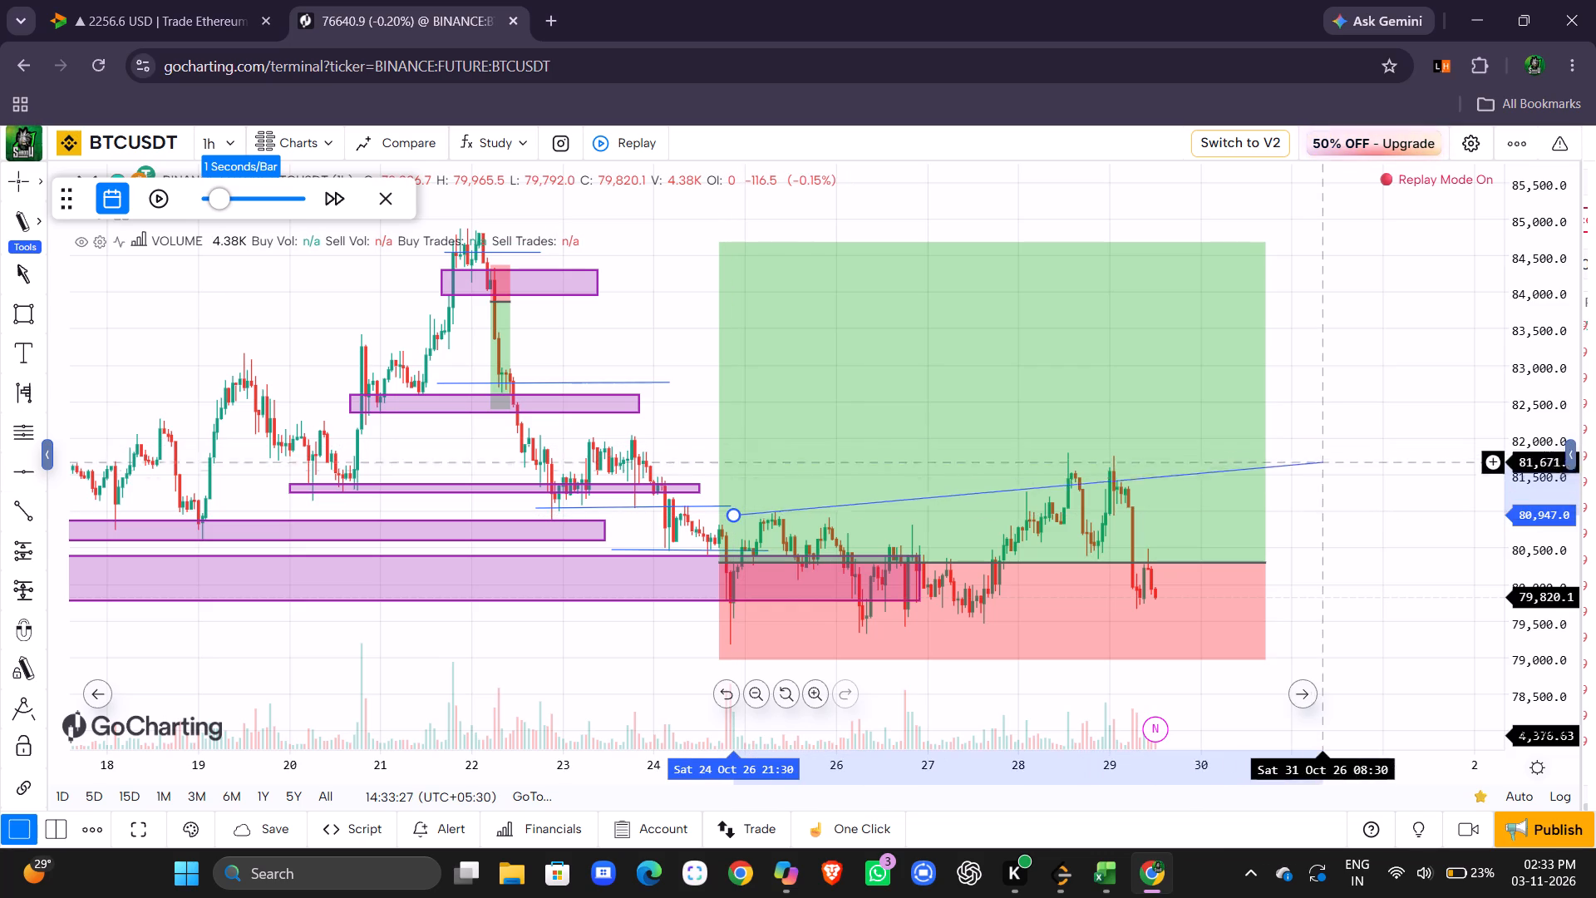
left_click_drag(1310, 470, 1218, 523)
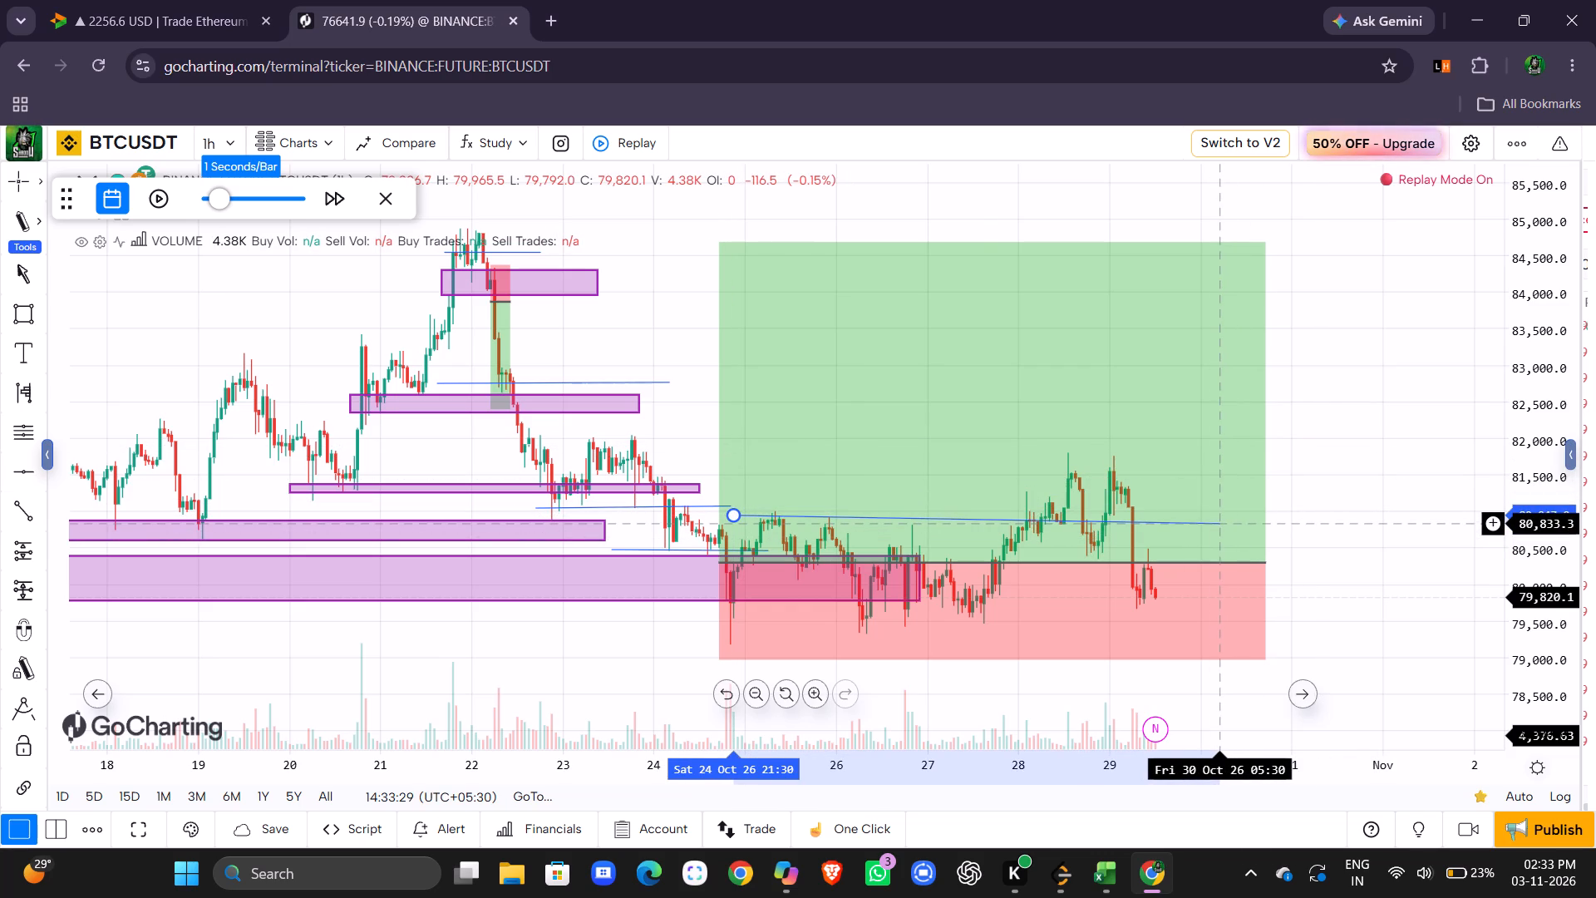
left_click(1218, 523)
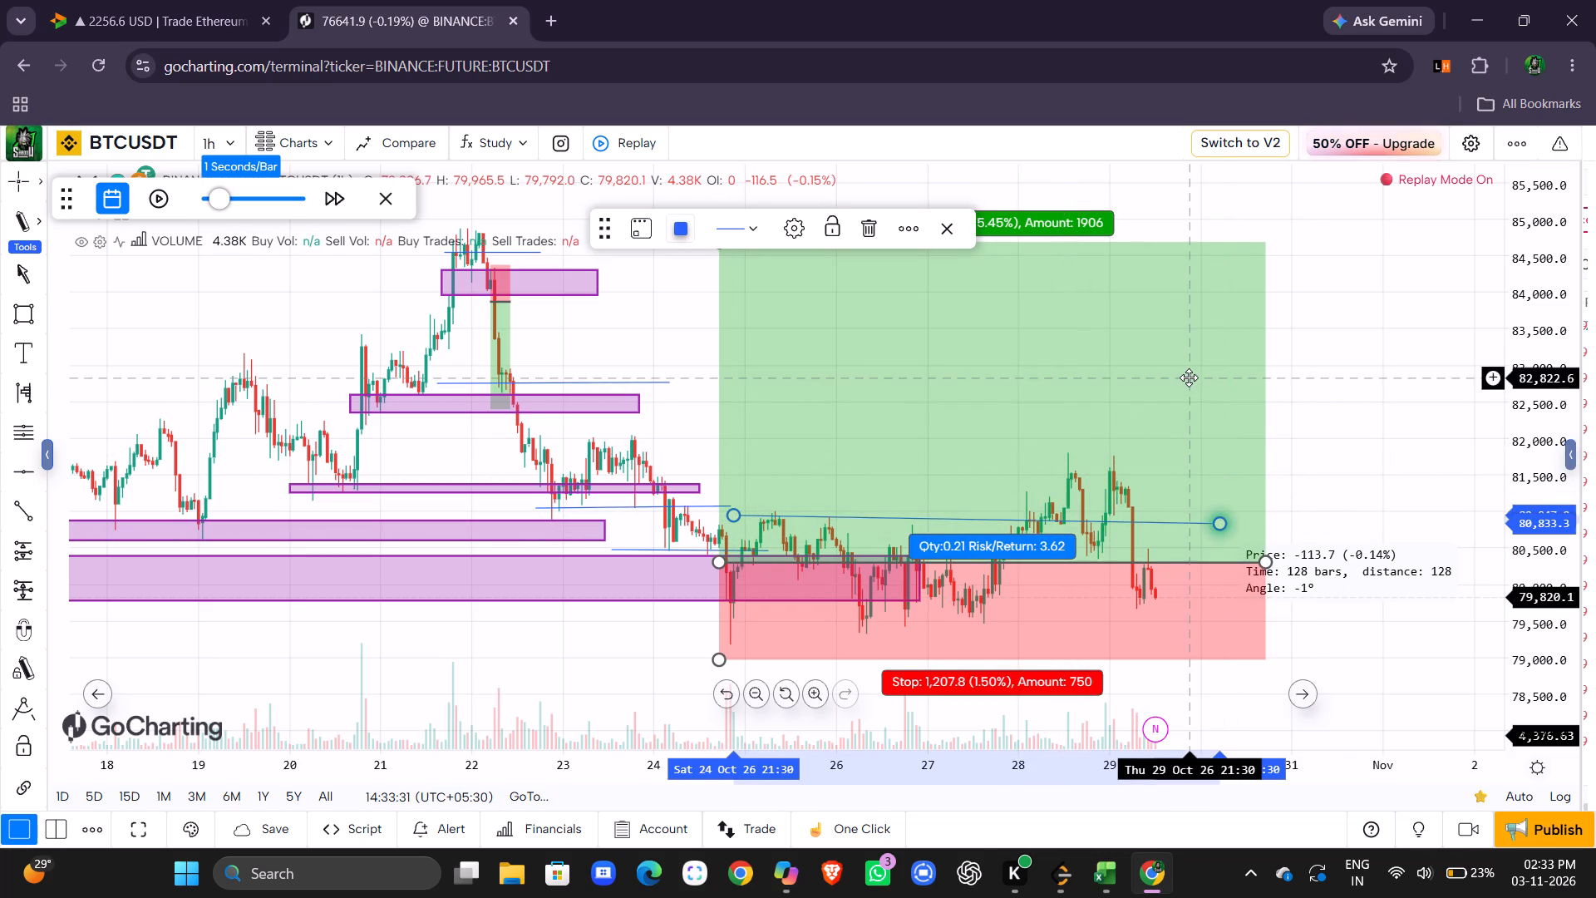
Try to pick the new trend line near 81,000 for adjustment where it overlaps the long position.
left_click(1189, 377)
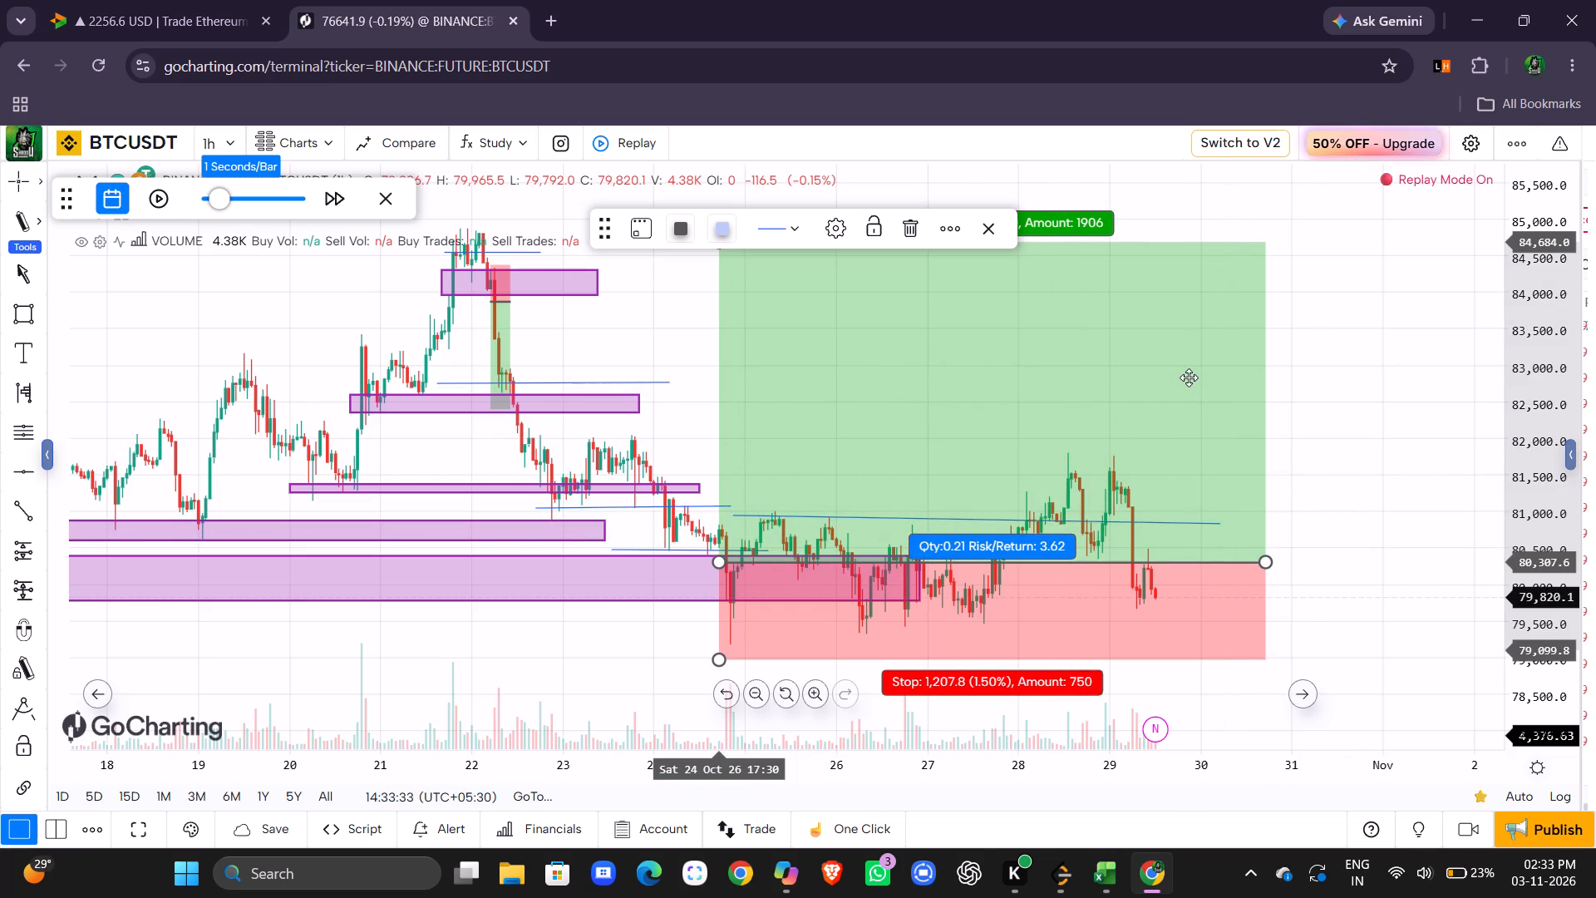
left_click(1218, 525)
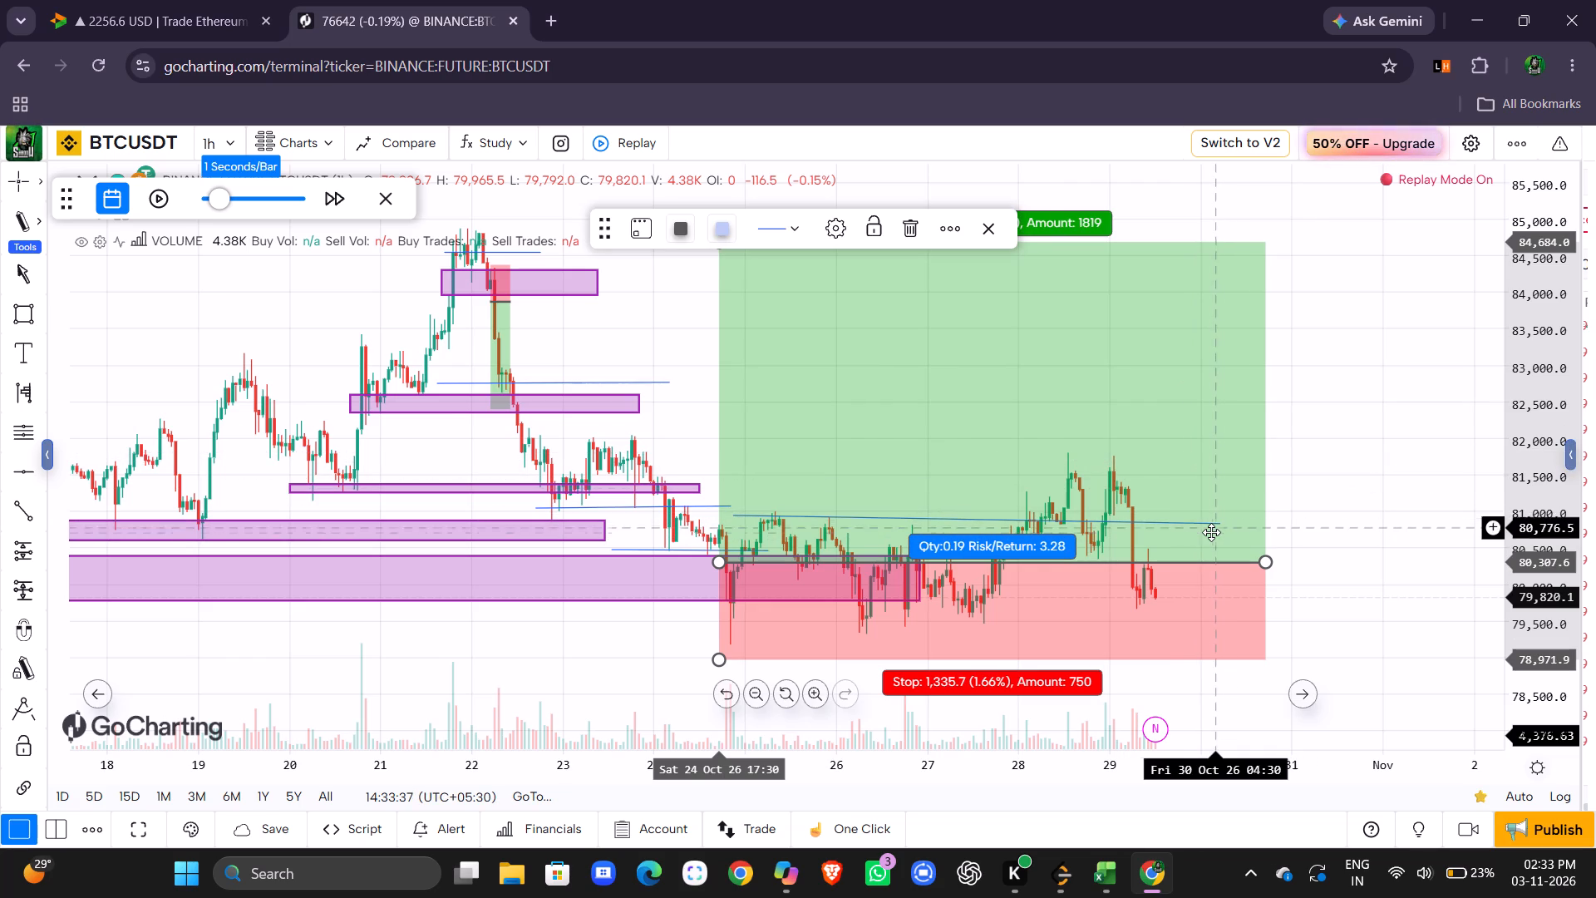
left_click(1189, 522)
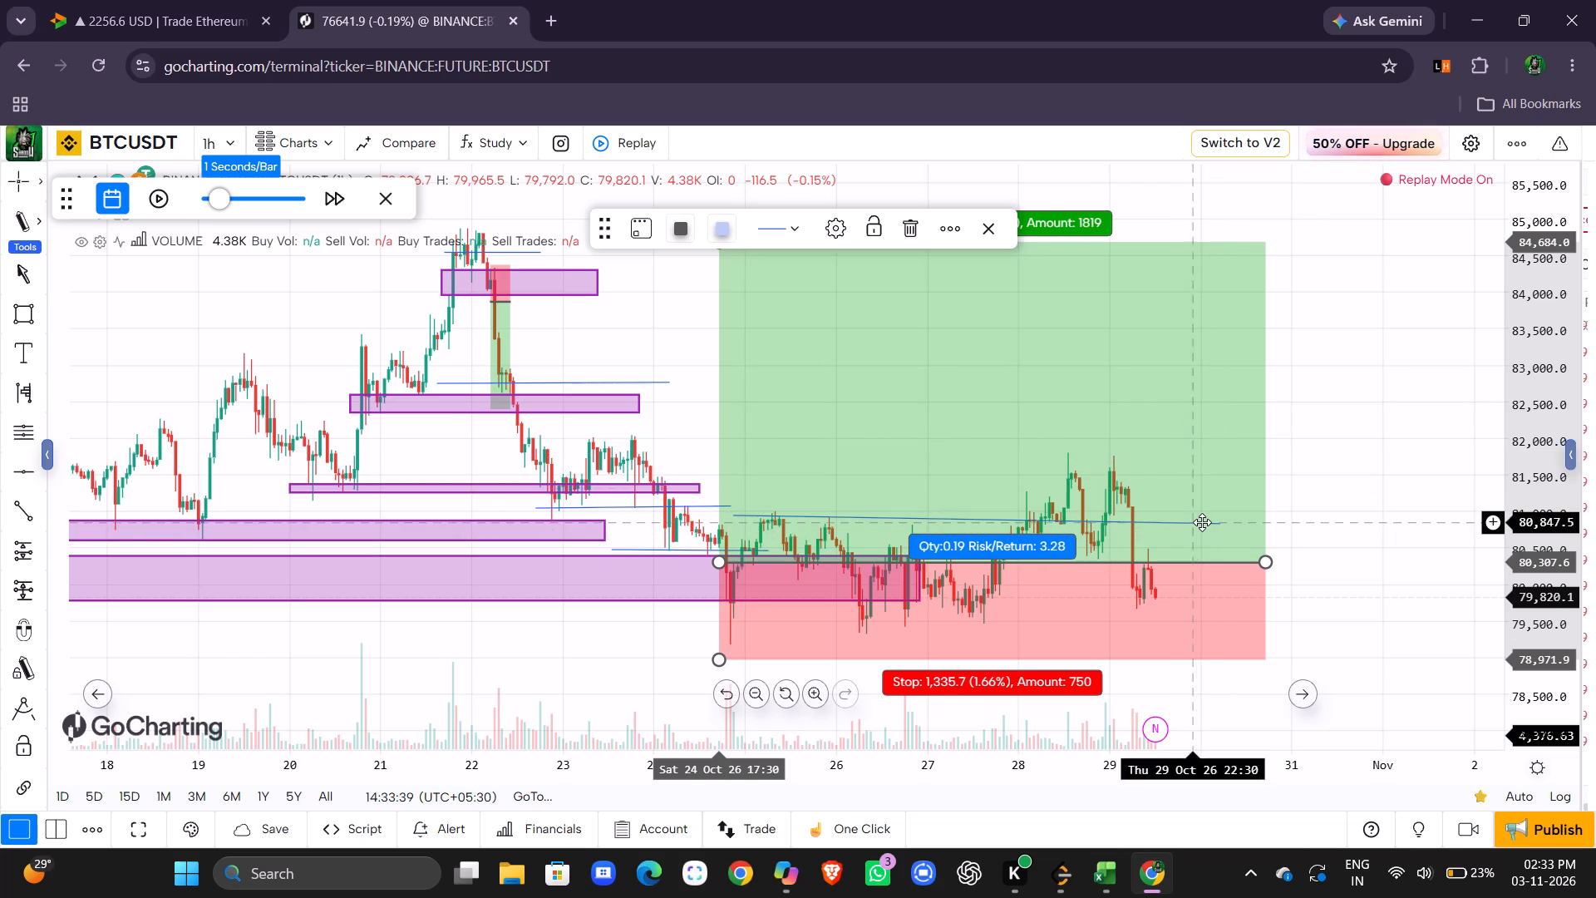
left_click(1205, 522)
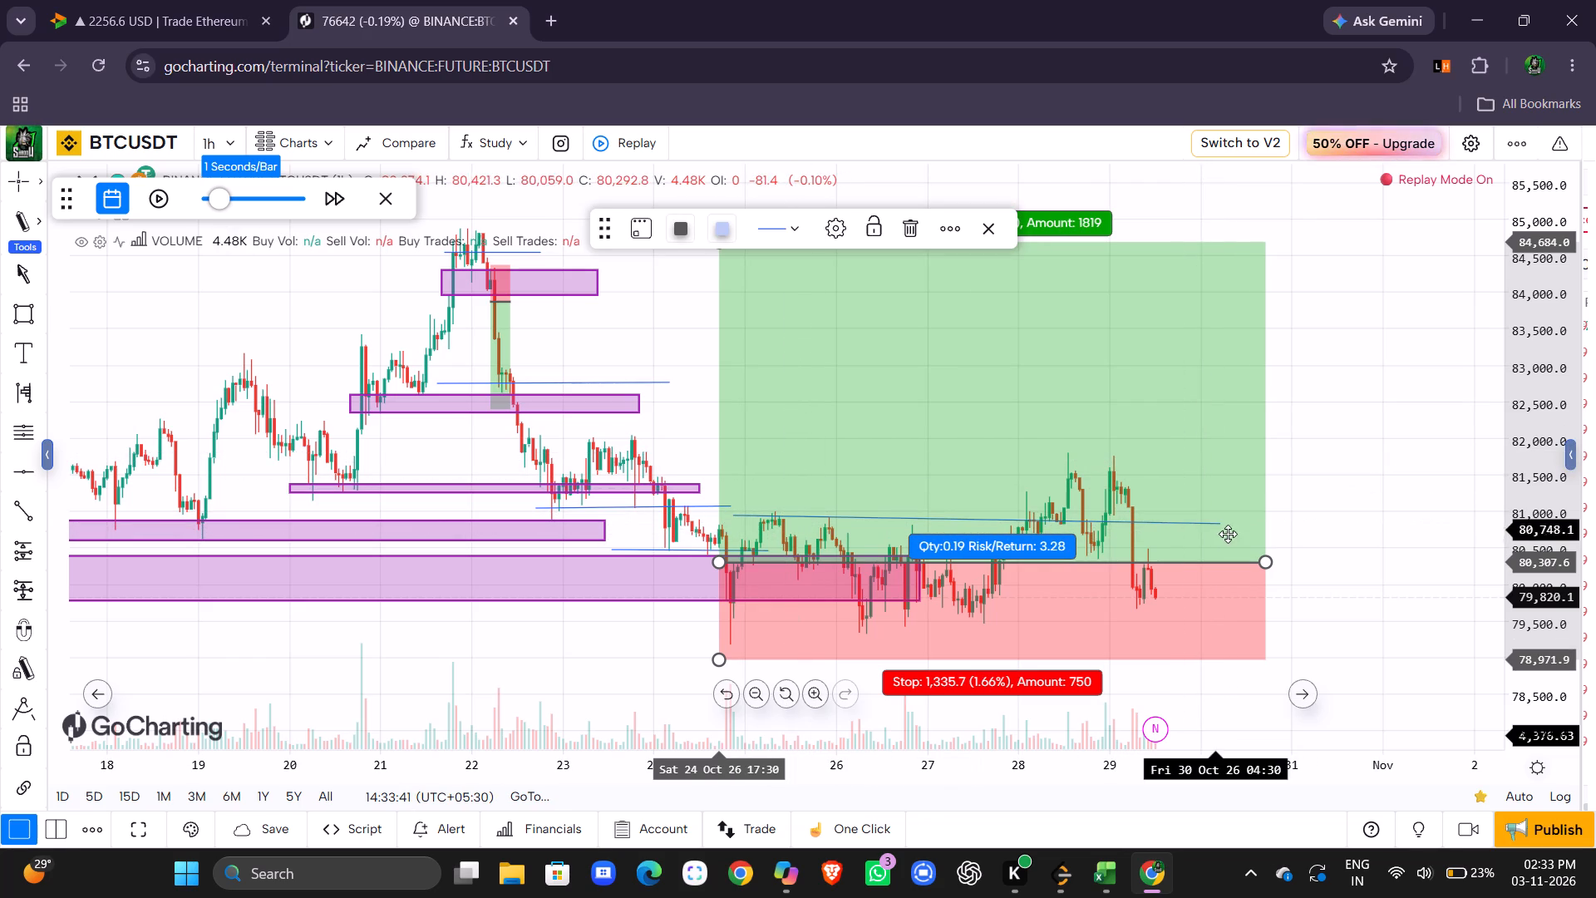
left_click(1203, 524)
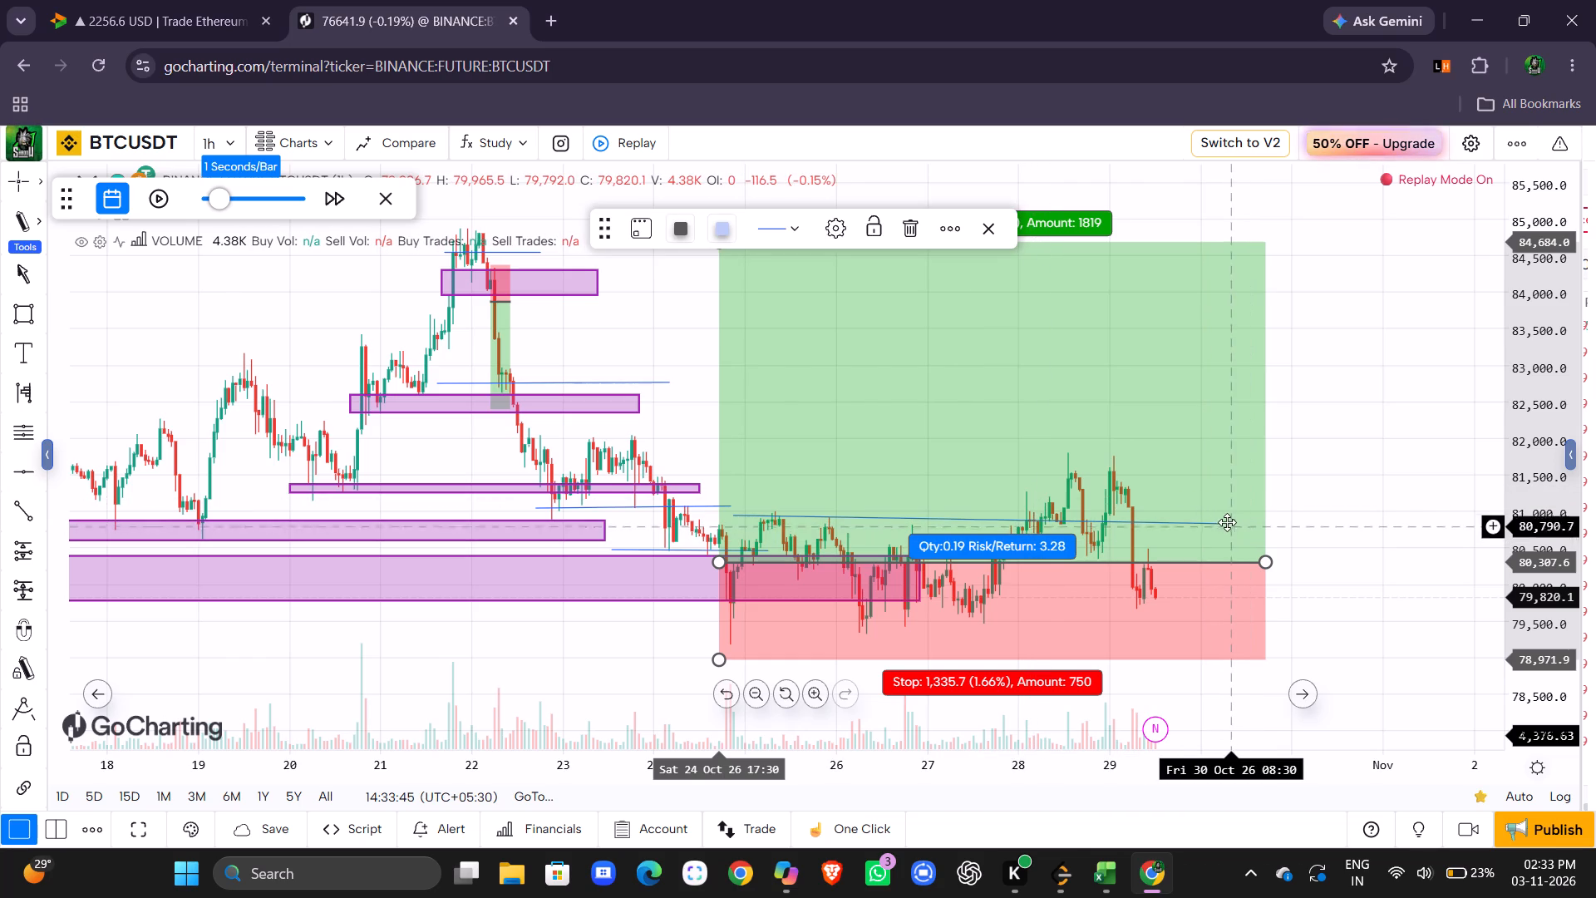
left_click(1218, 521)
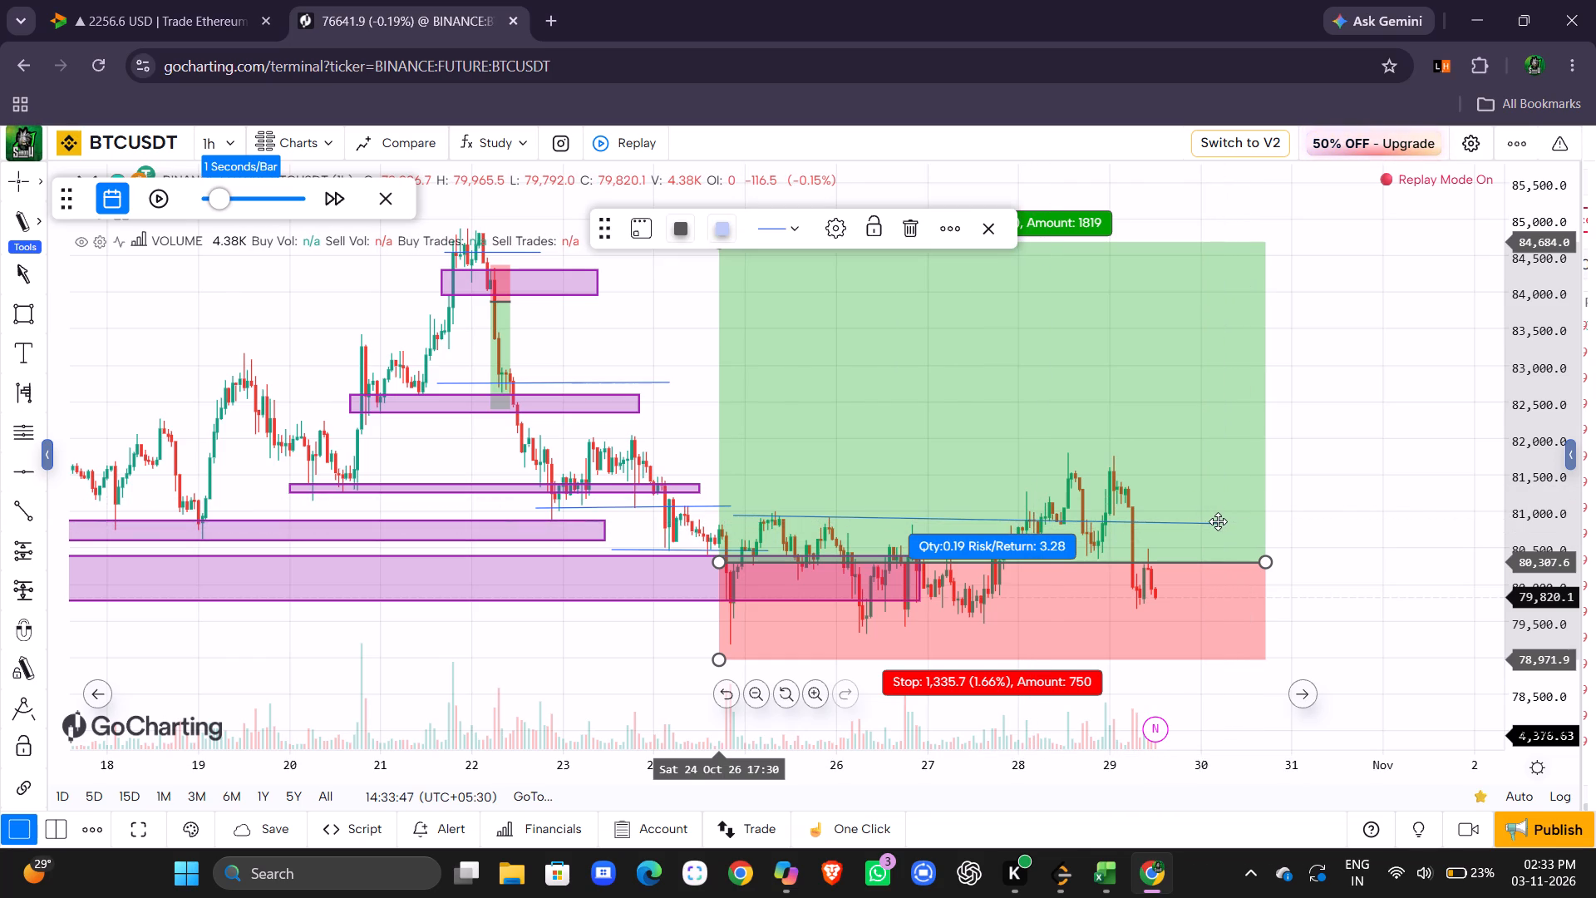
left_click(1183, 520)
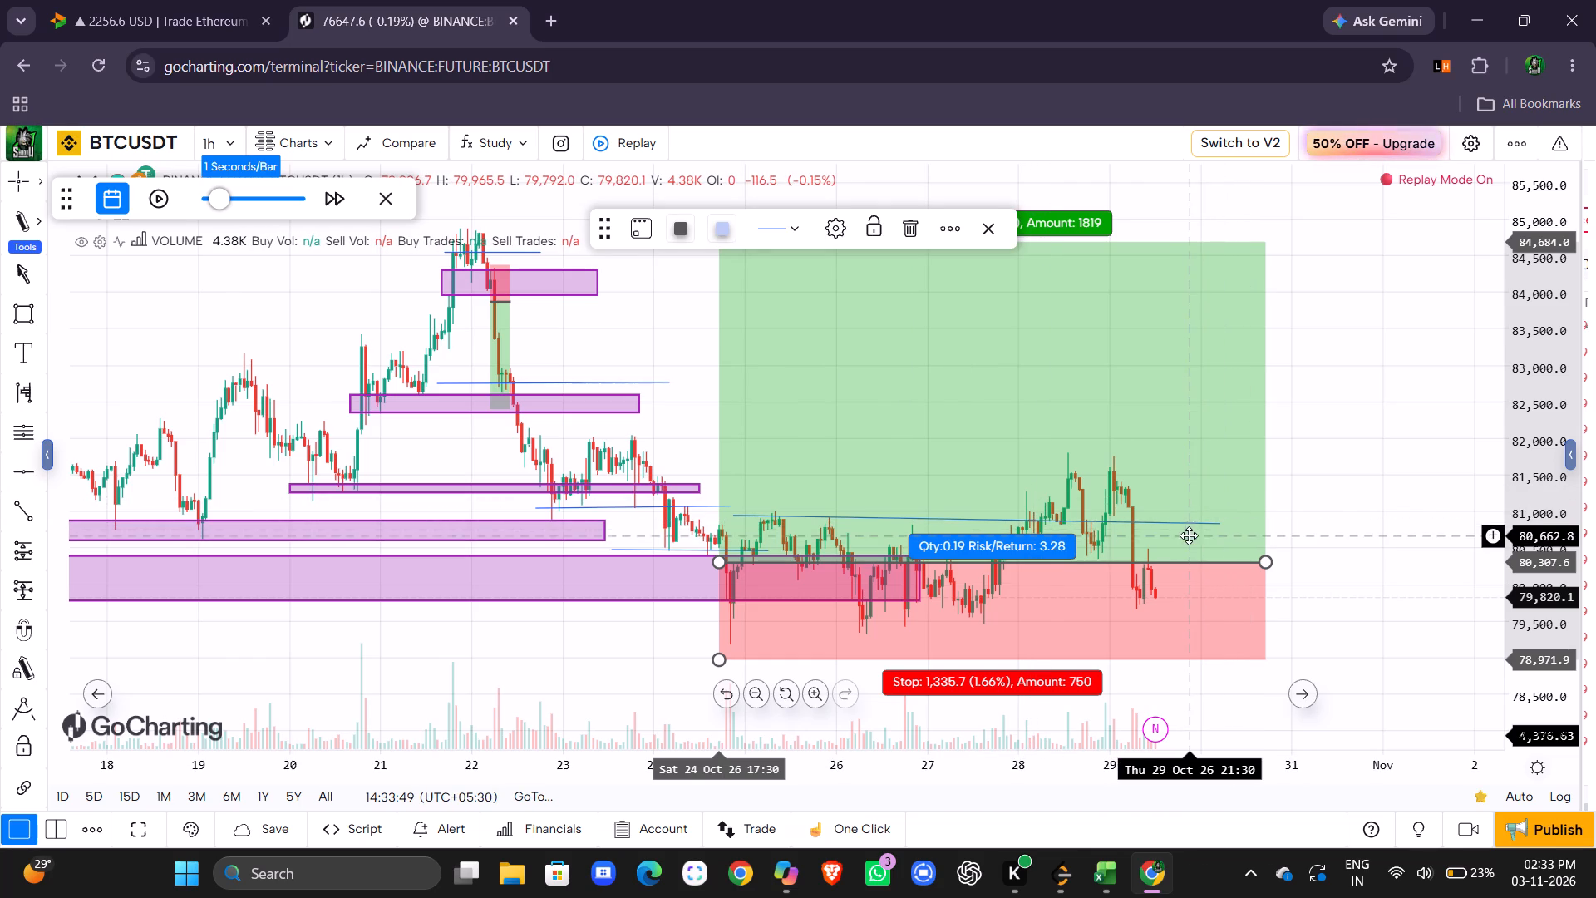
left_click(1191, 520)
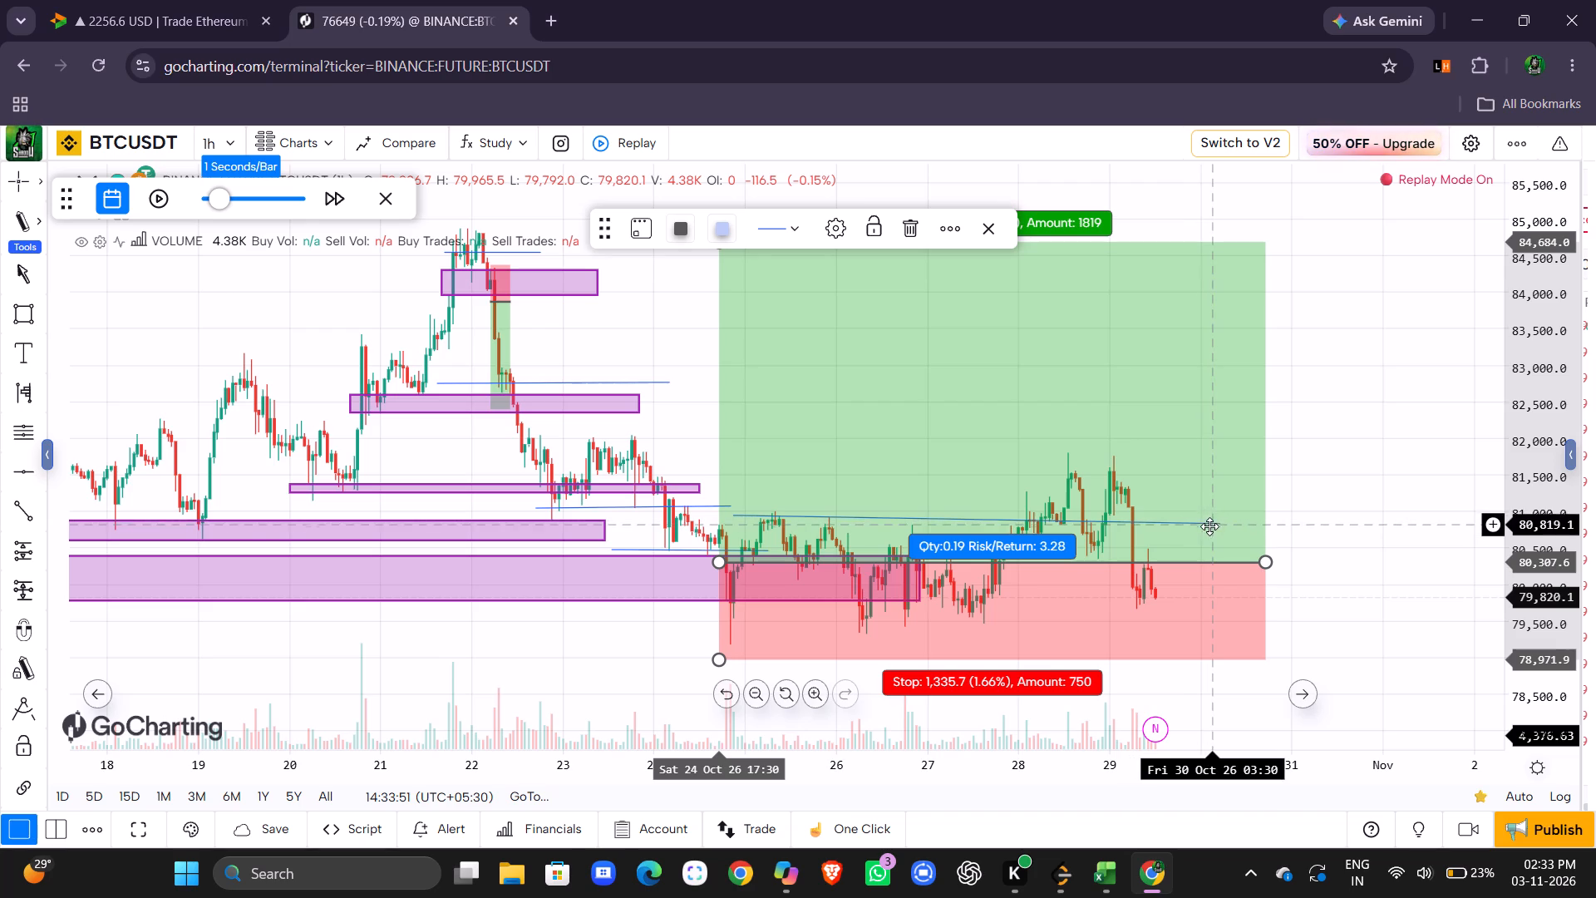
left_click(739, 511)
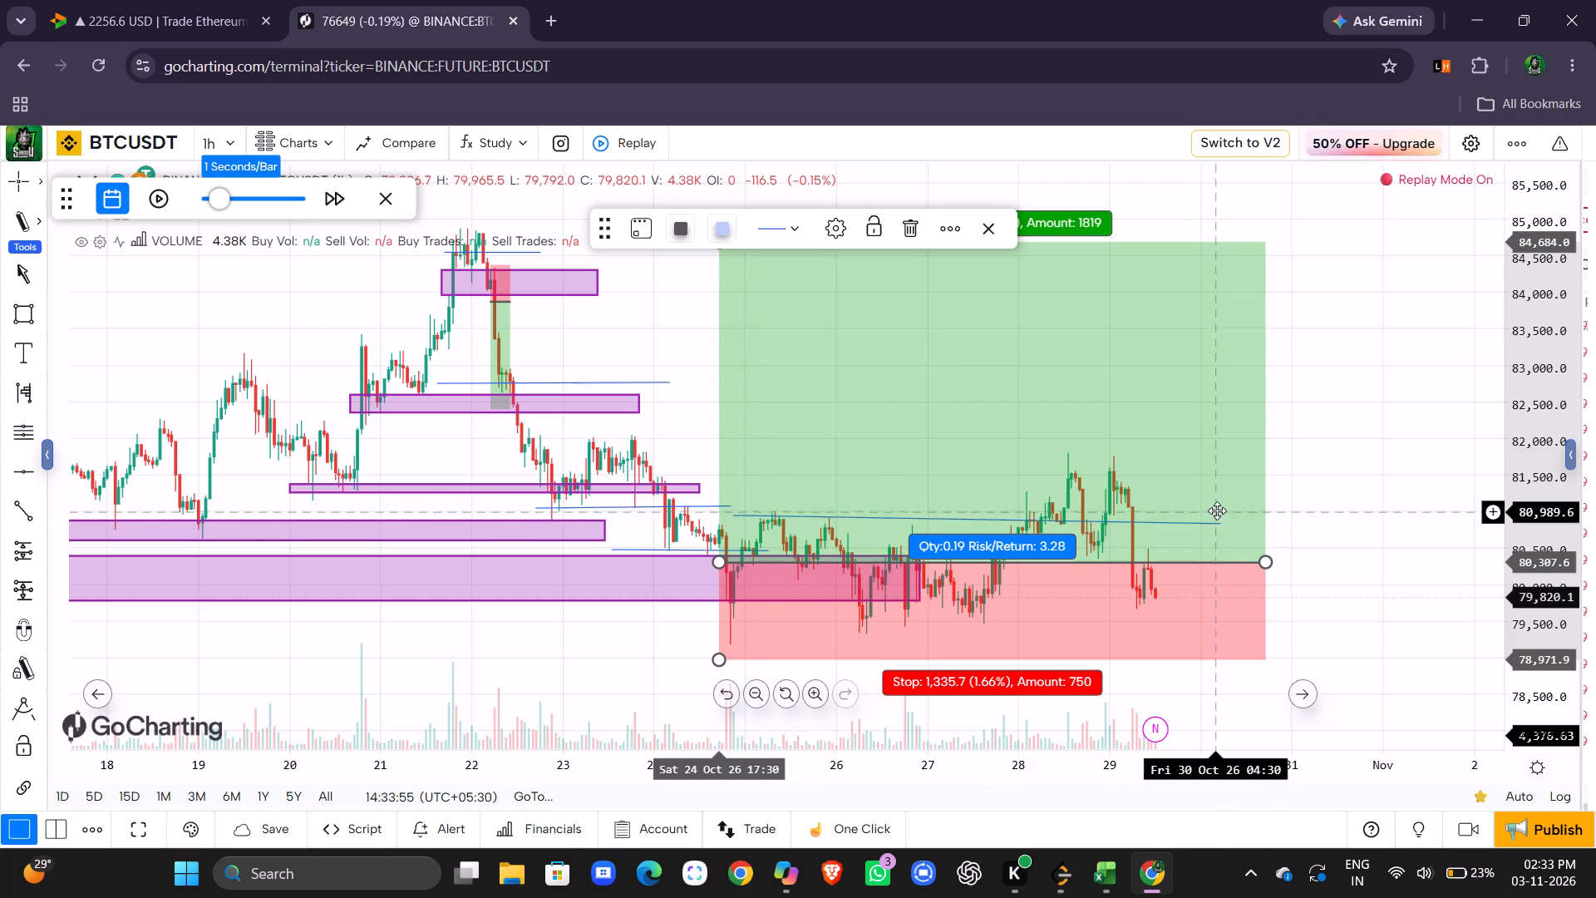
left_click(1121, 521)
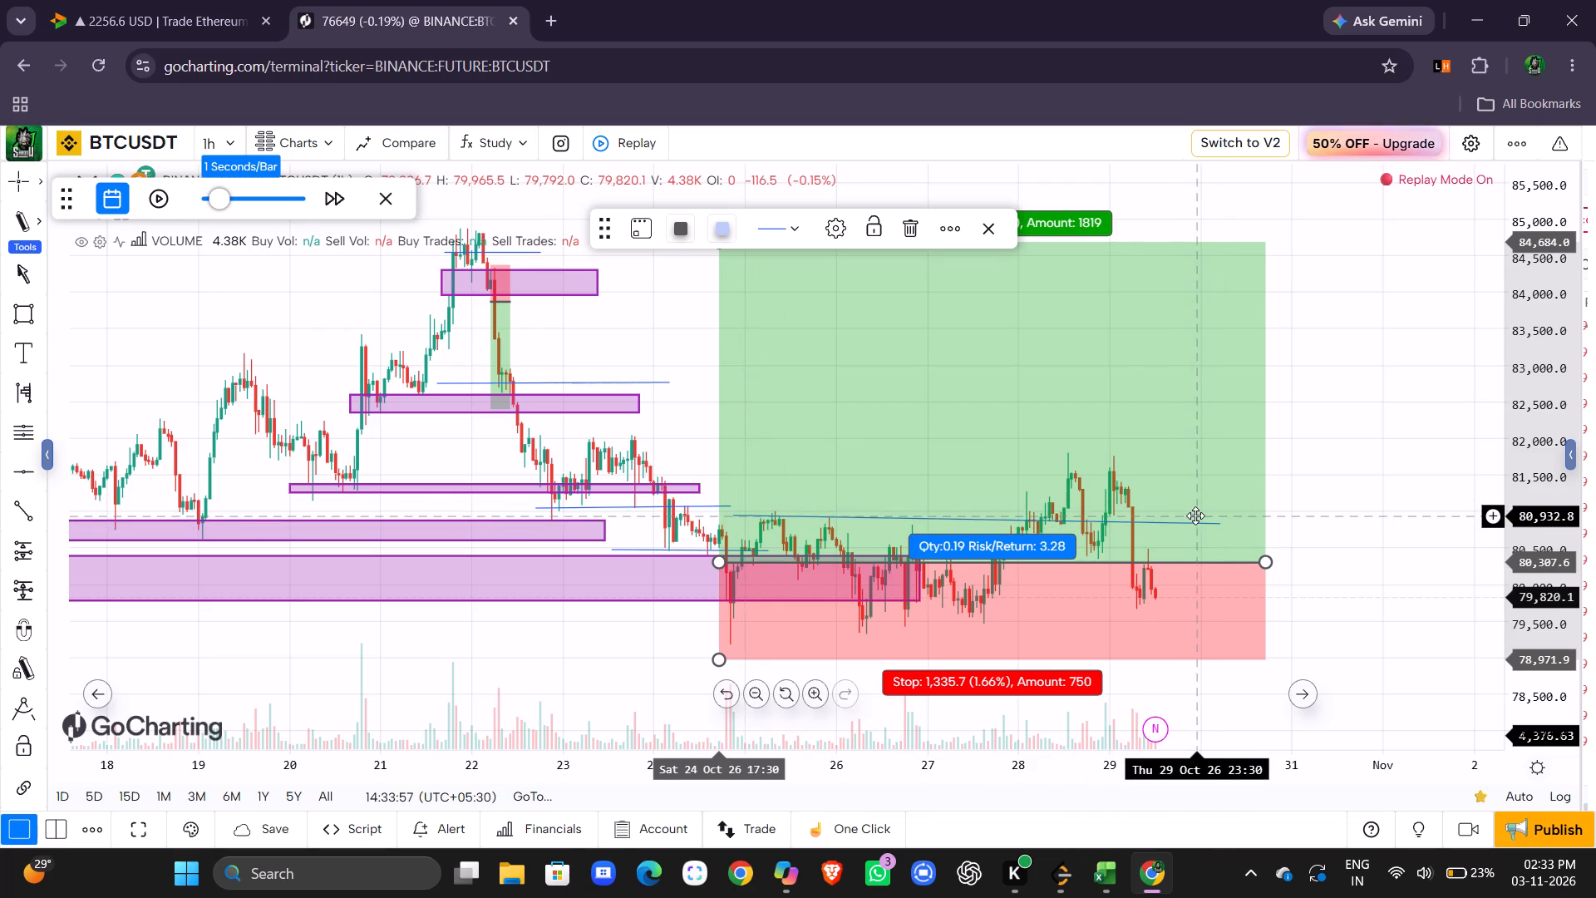
Shift the long position up to an entry of about 80,478, with target about 84,855 and stop about 79,143.
left_click_drag(1221, 526, 1221, 522)
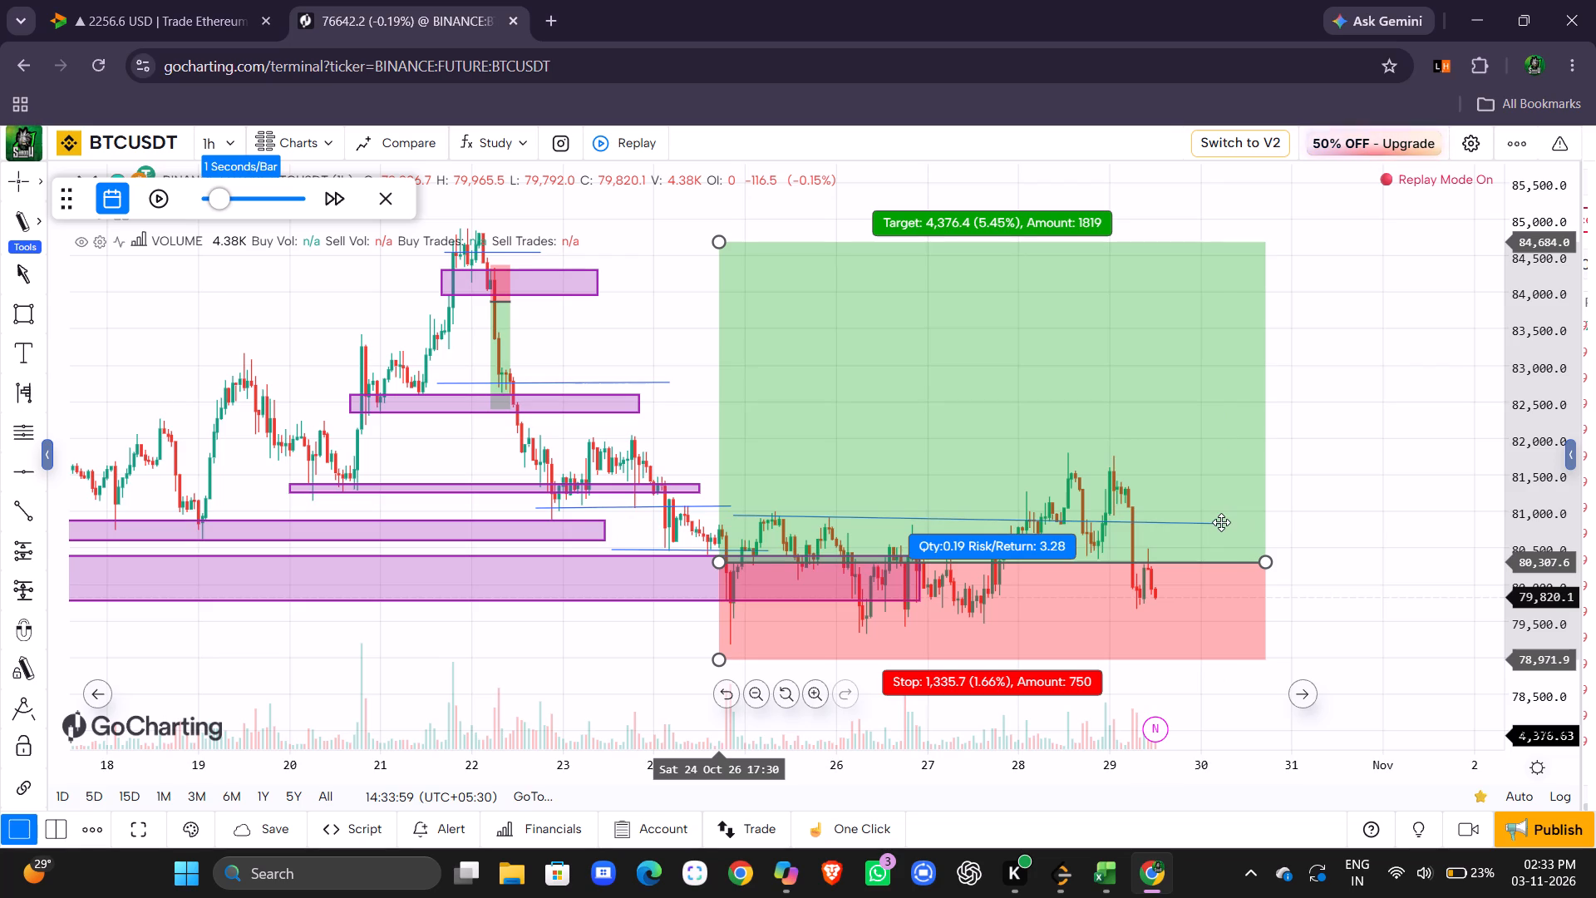
left_click_drag(1221, 522, 1221, 516)
left_click(1216, 466)
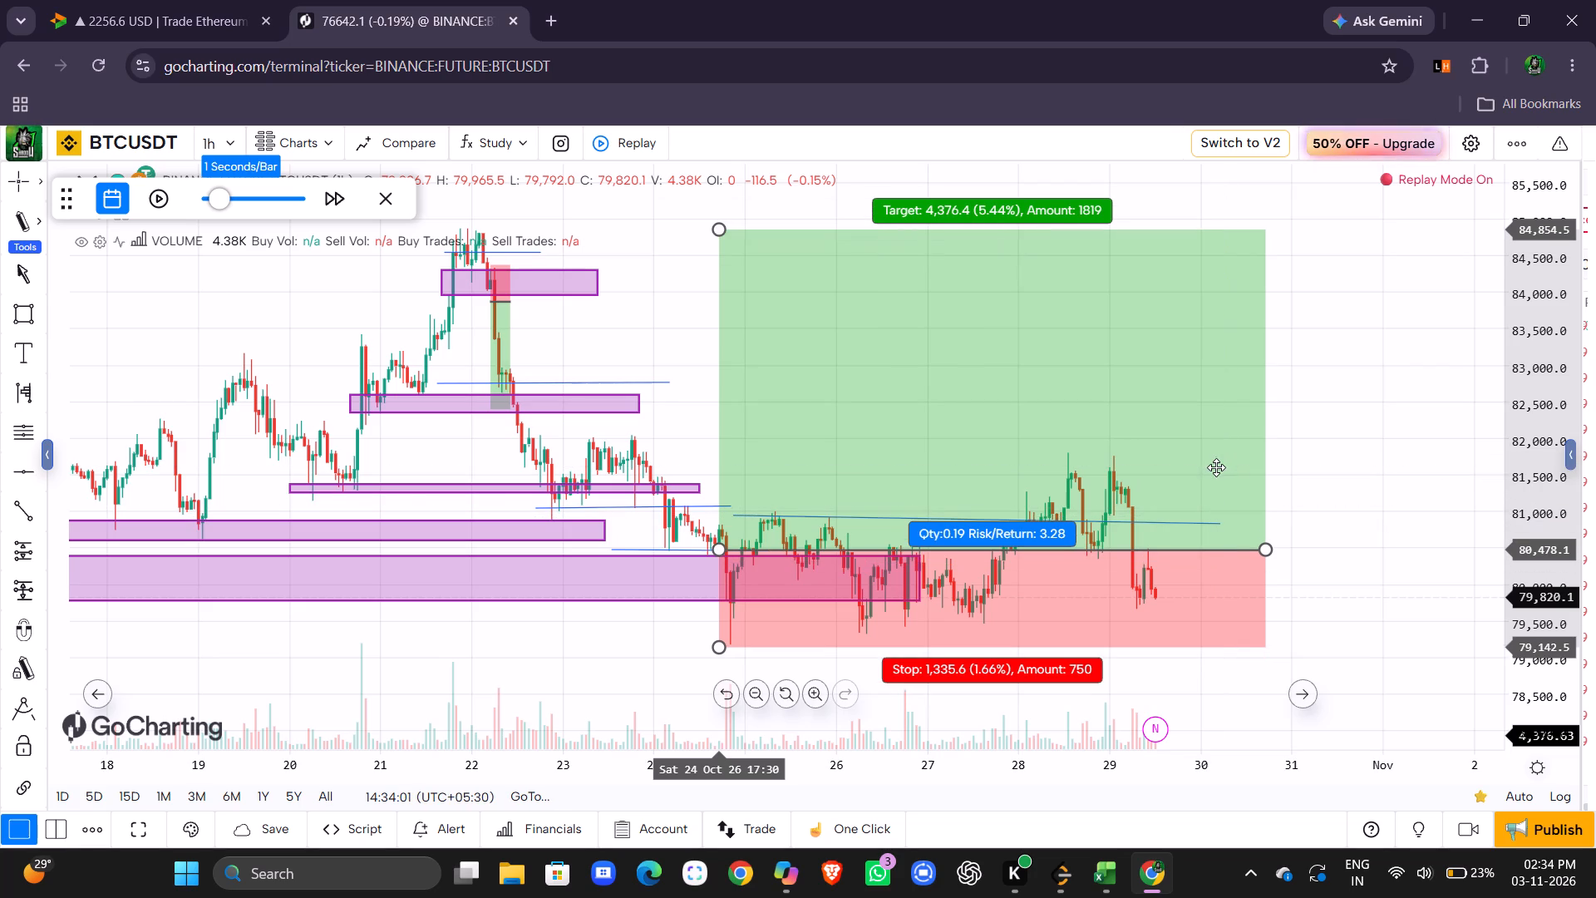
left_click(1087, 602)
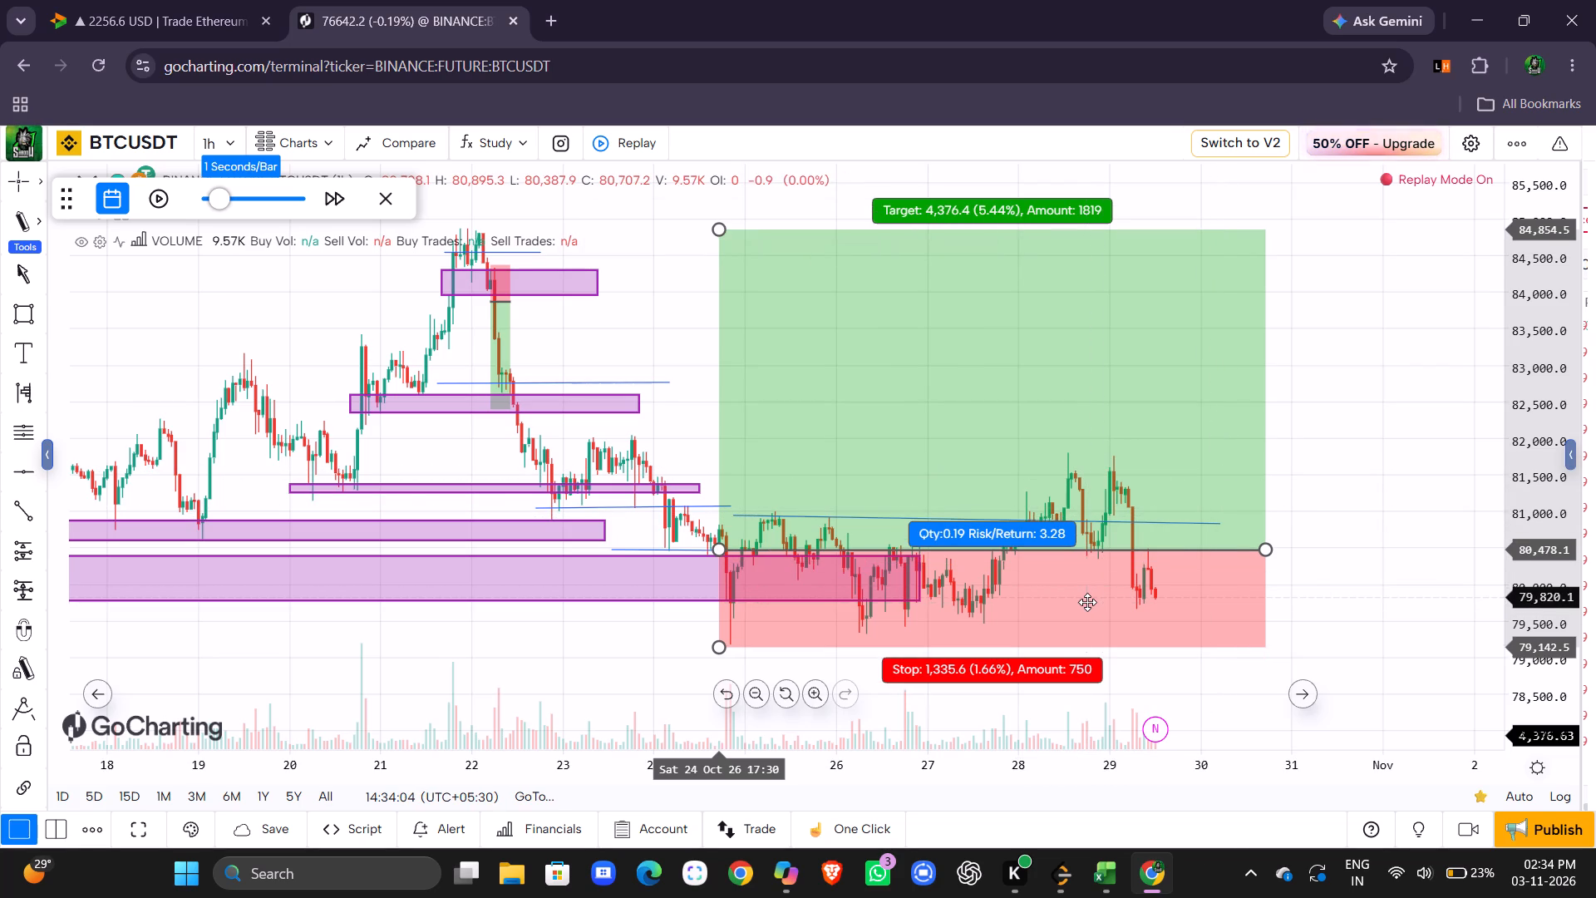
left_click(1417, 497)
Run the bar replay on to about 03:30 on 30 October and pause it.
scroll(1417, 497, "left", 1)
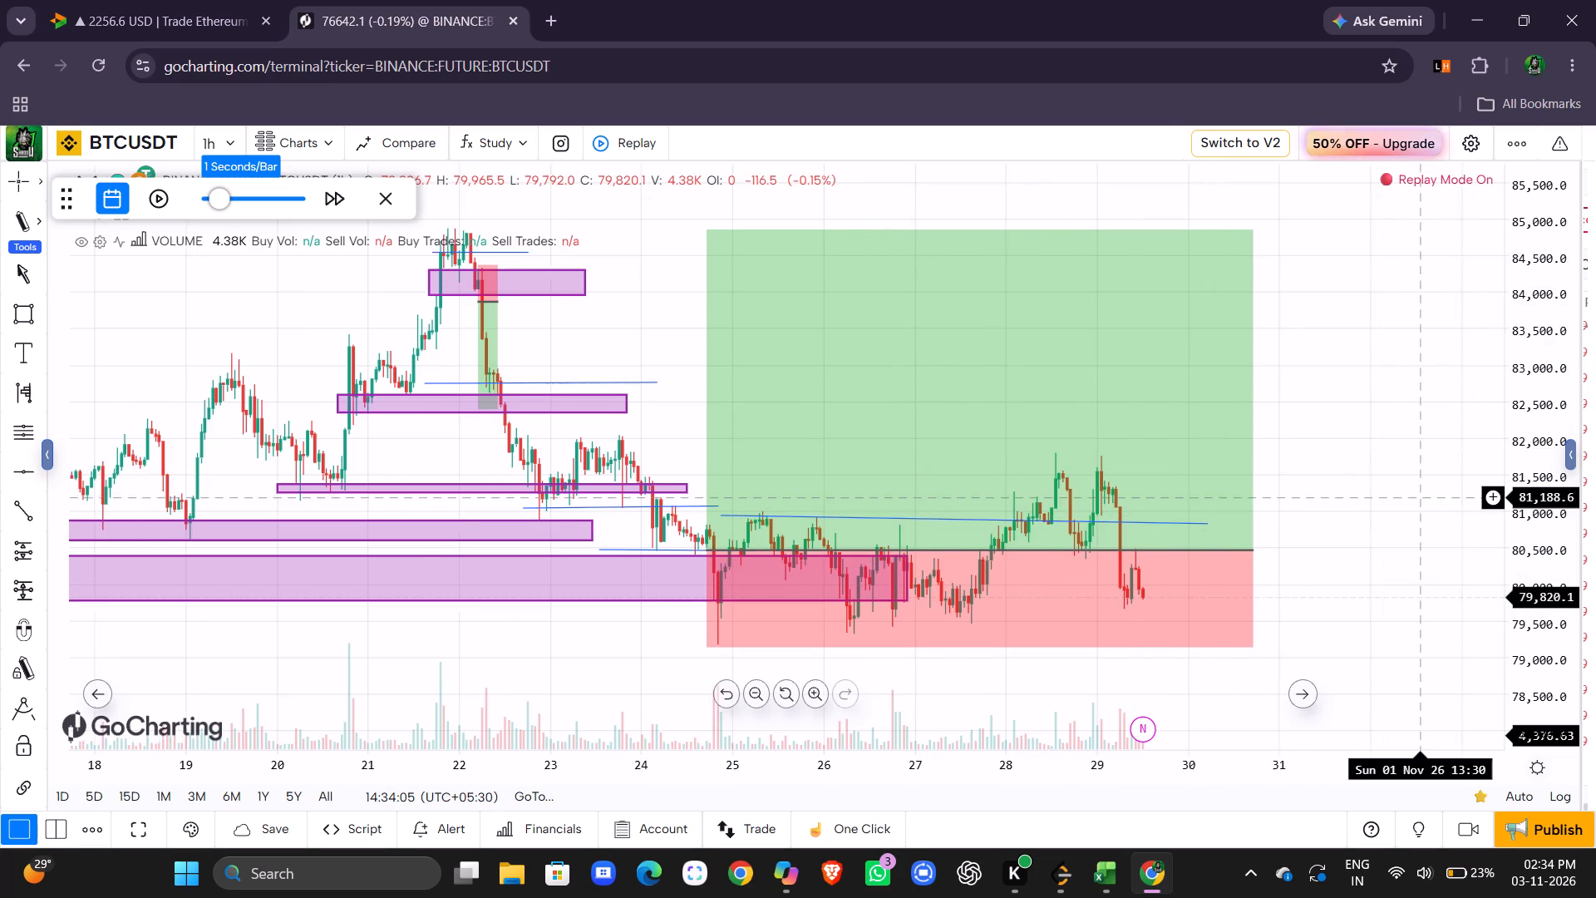
scroll(1417, 497, "left", 1)
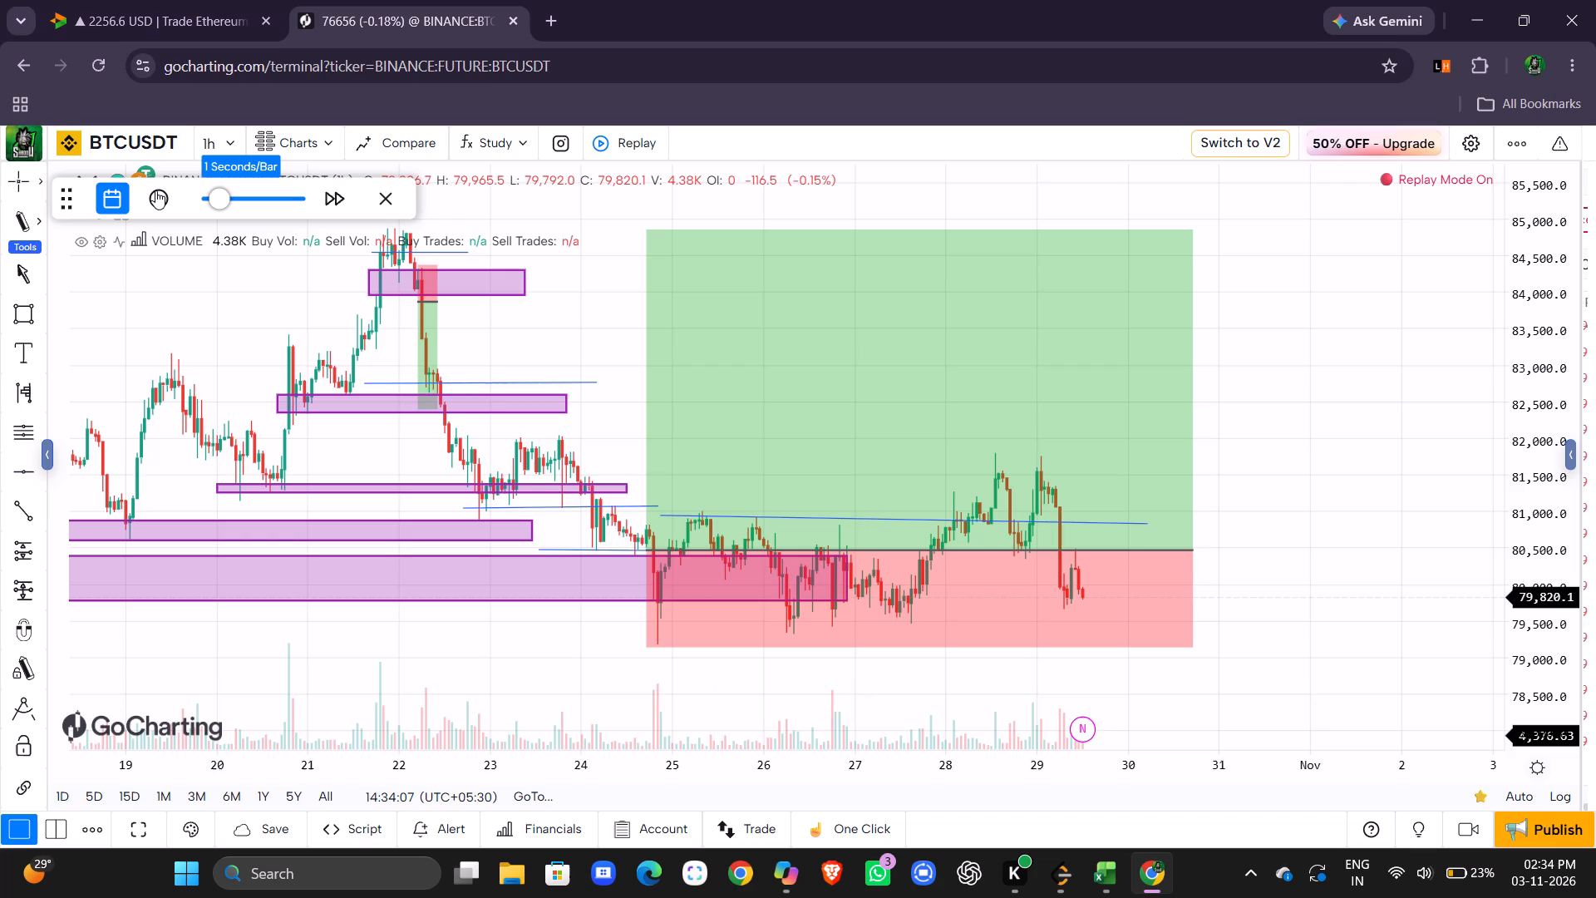
left_click(155, 190)
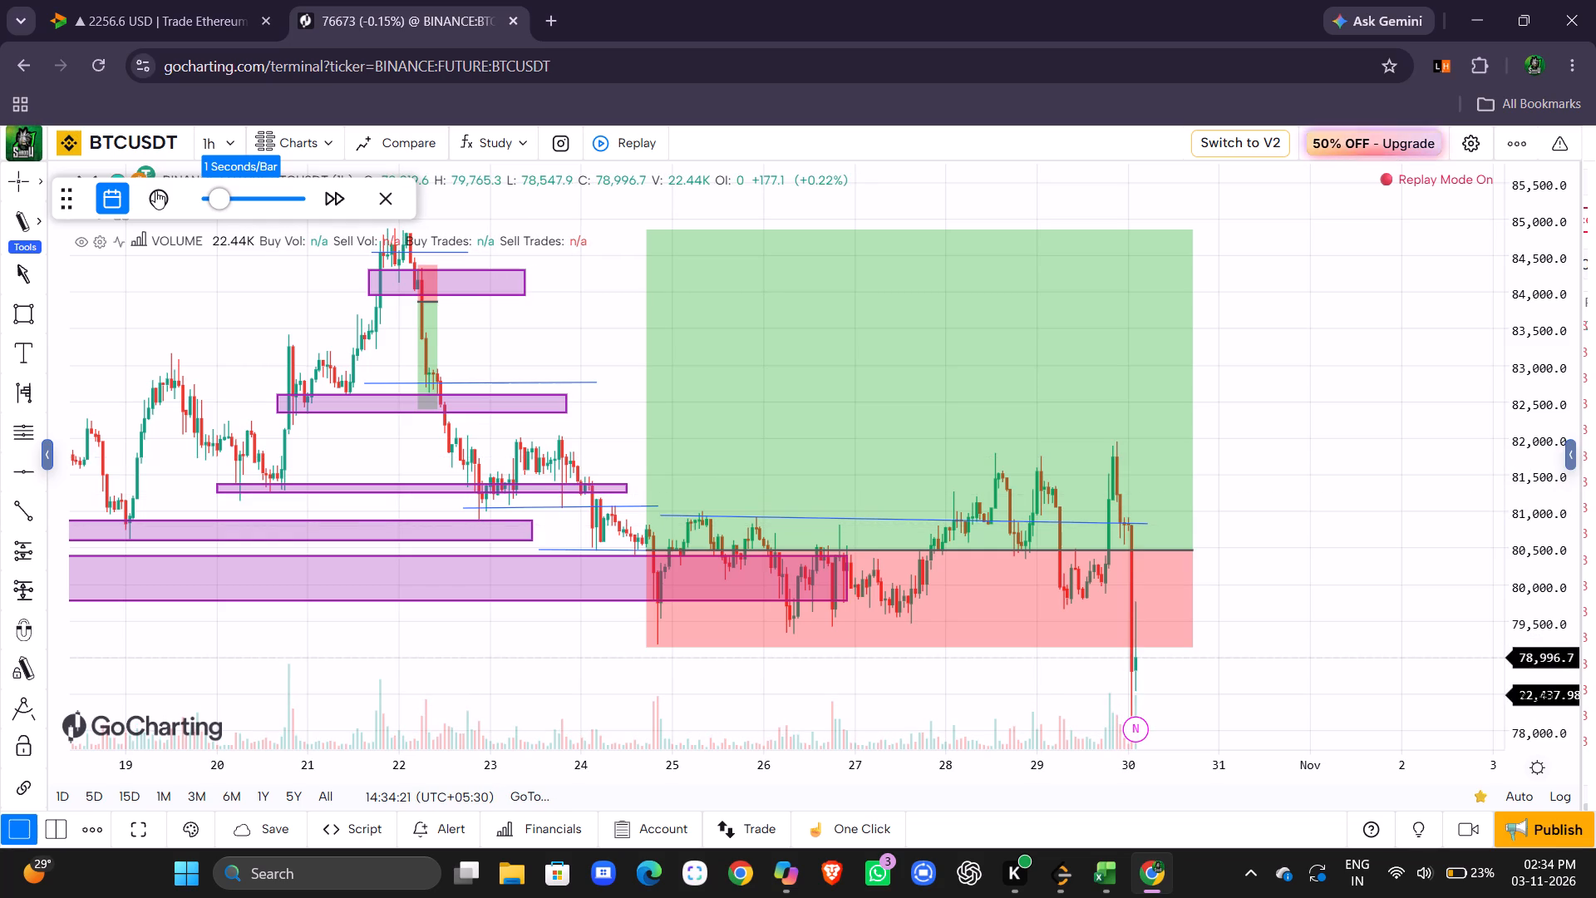
left_click(155, 190)
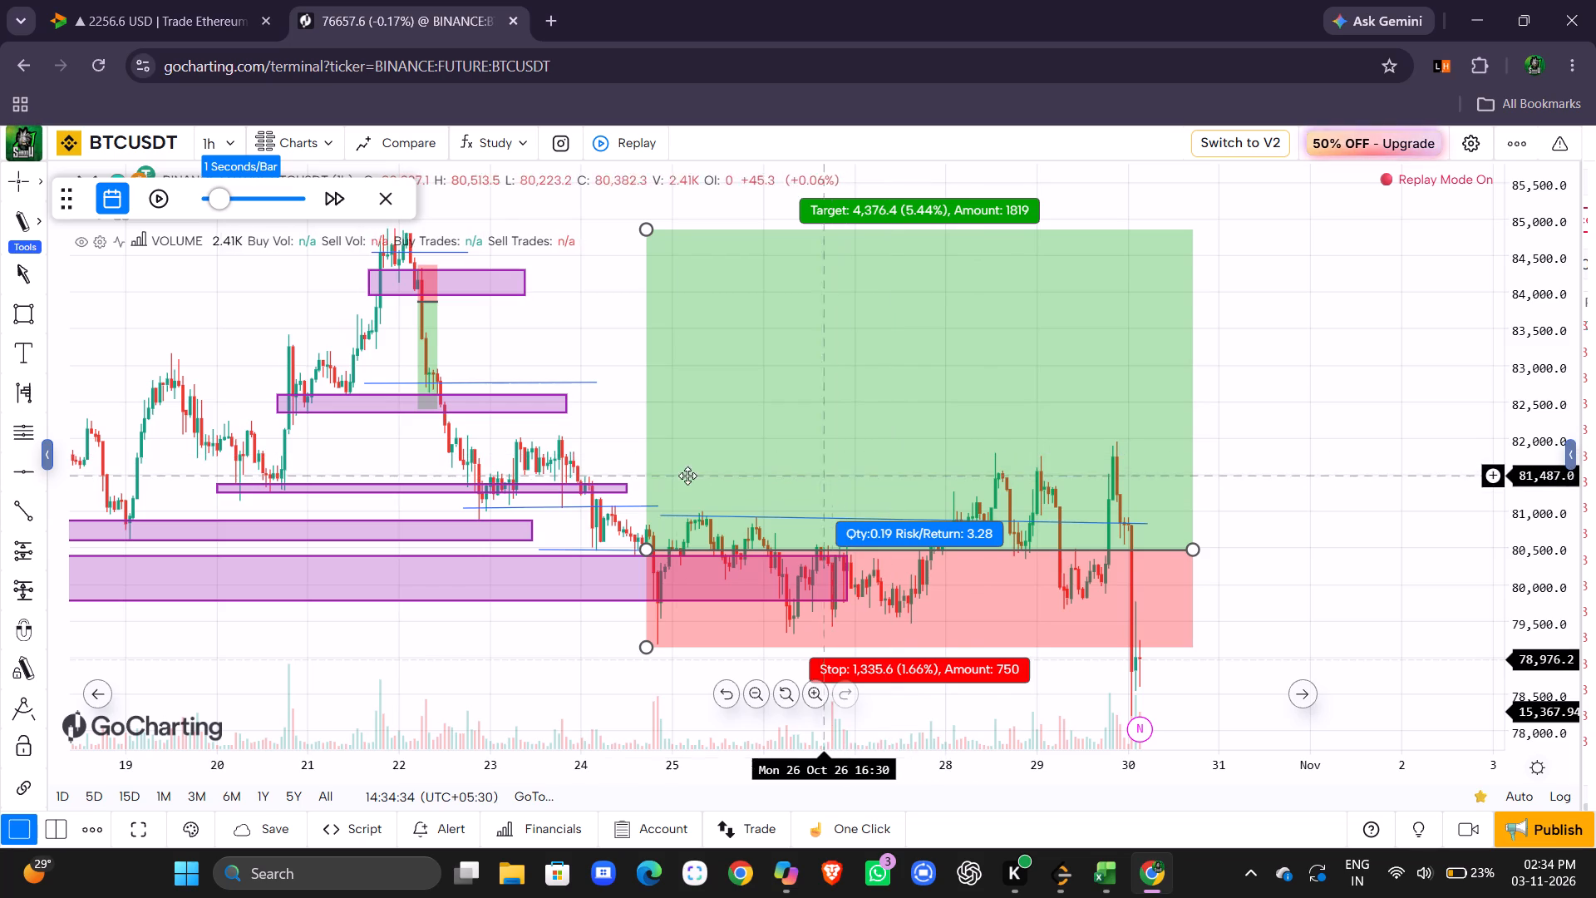
Move the trend line's later end to about 81,000 at 04:30 on 30 October so it runs nearly horizontal.
scroll(702, 453, "left", 1)
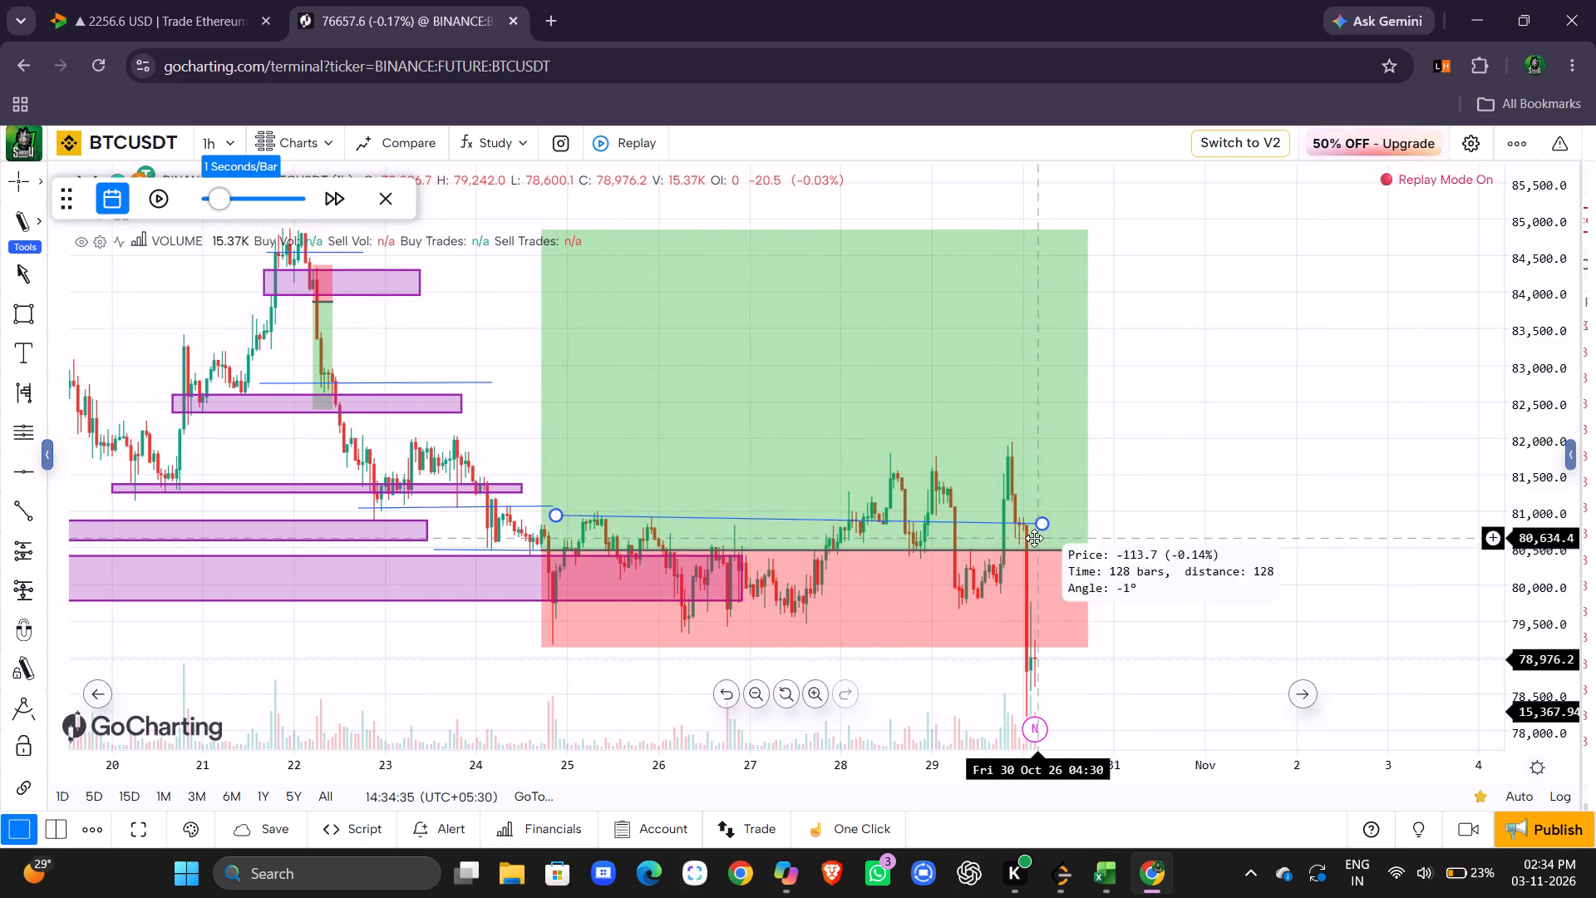
left_click(1038, 523)
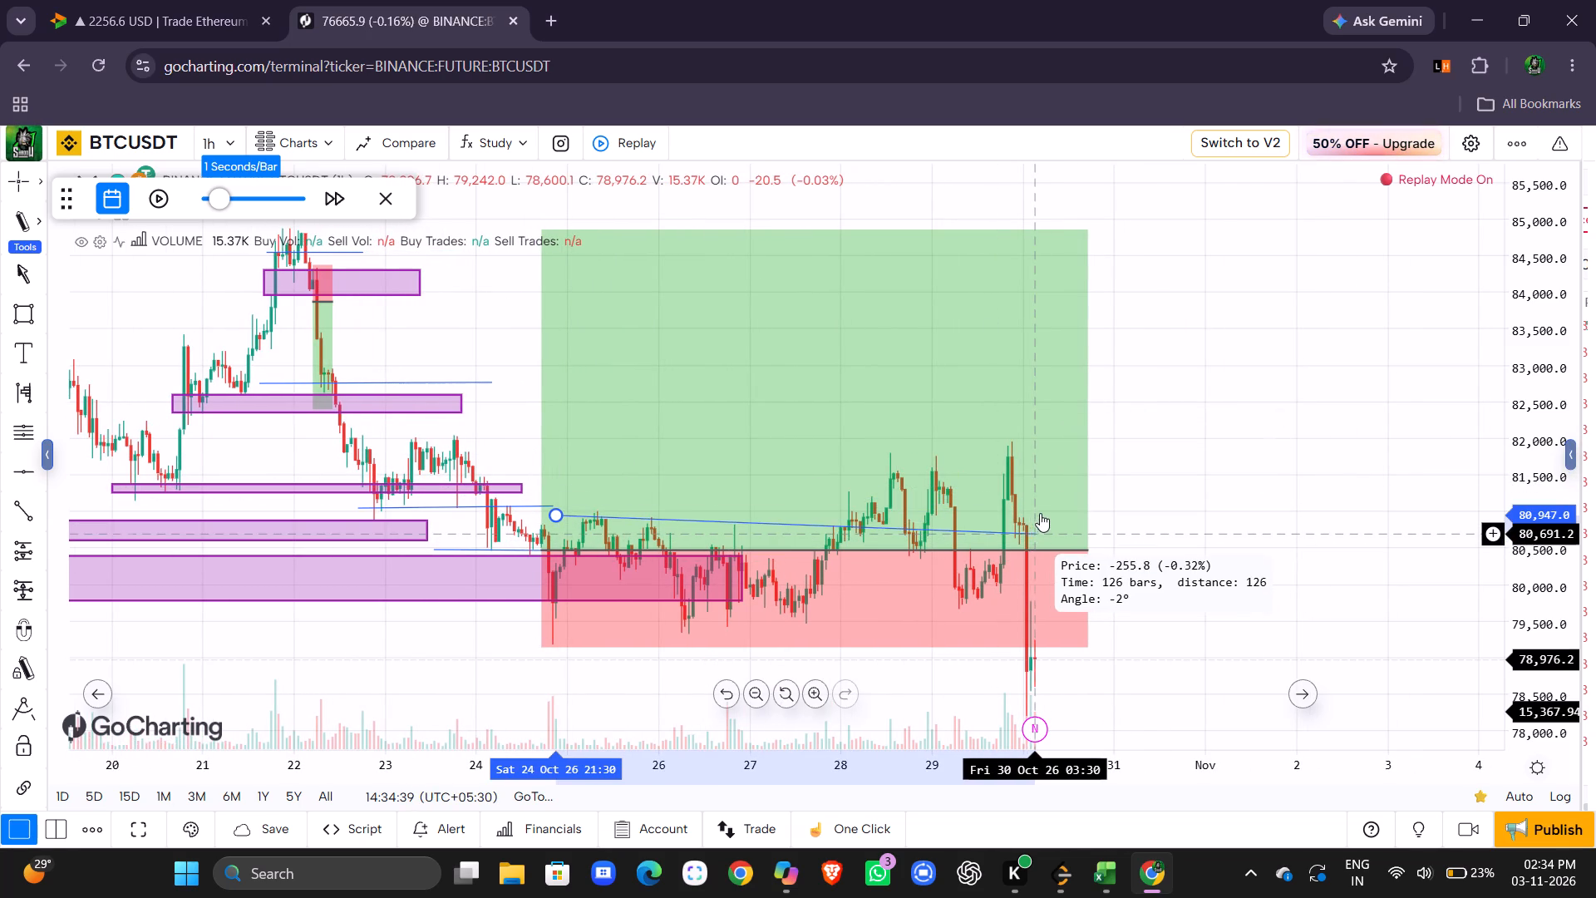
left_click(1037, 521)
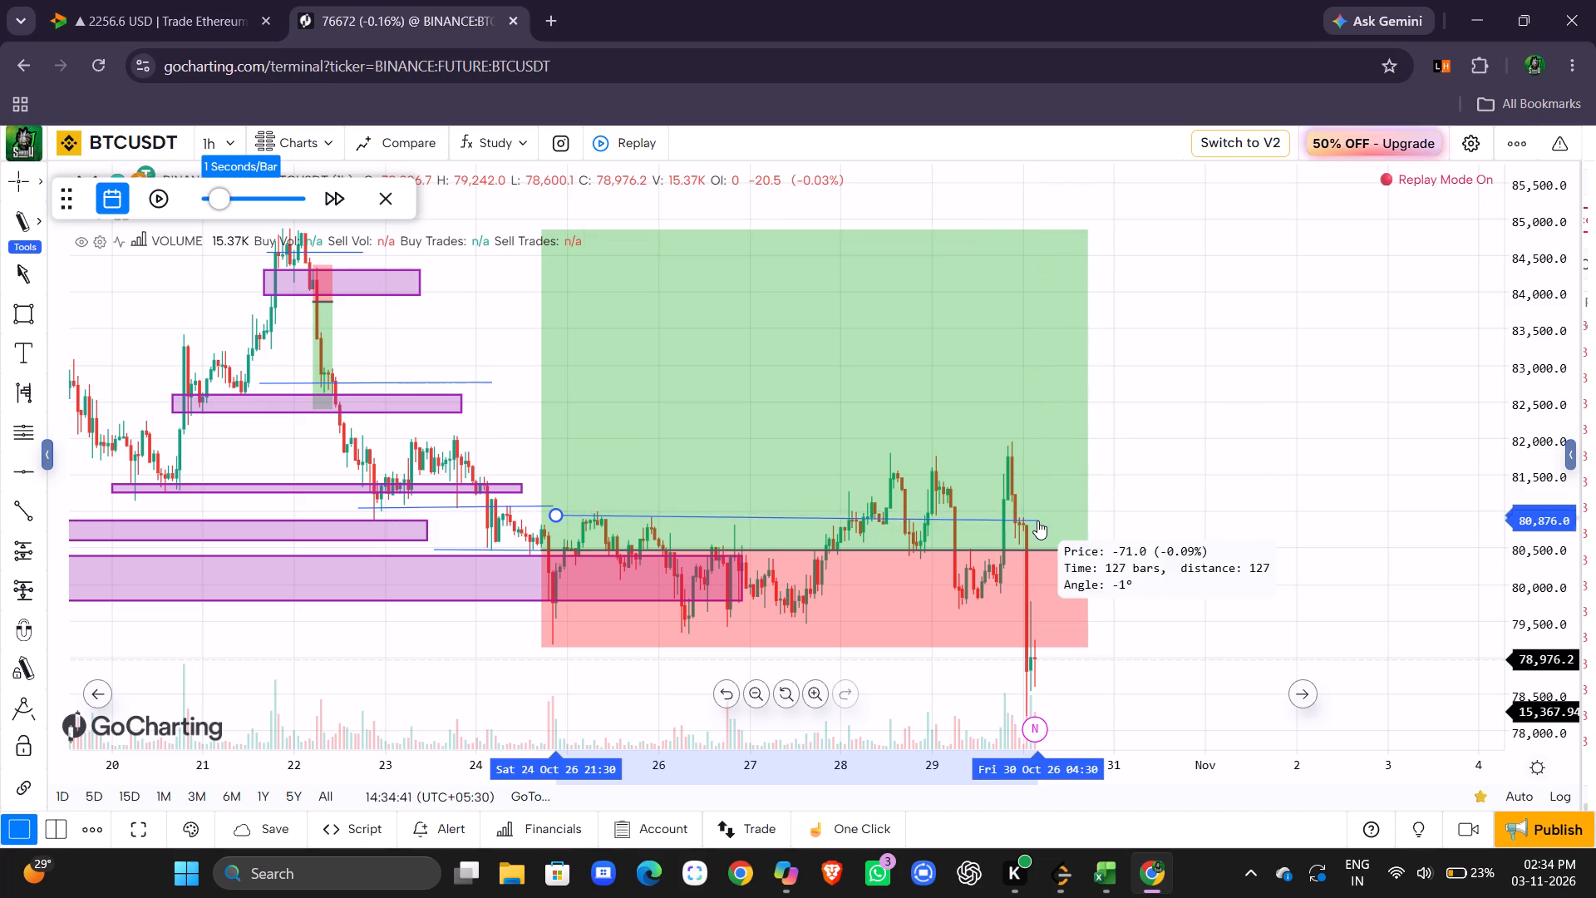
Switch the replayed chart to the 15-minute interval to examine the candles from 28 to 30 October.
scroll(840, 365, "left", 1)
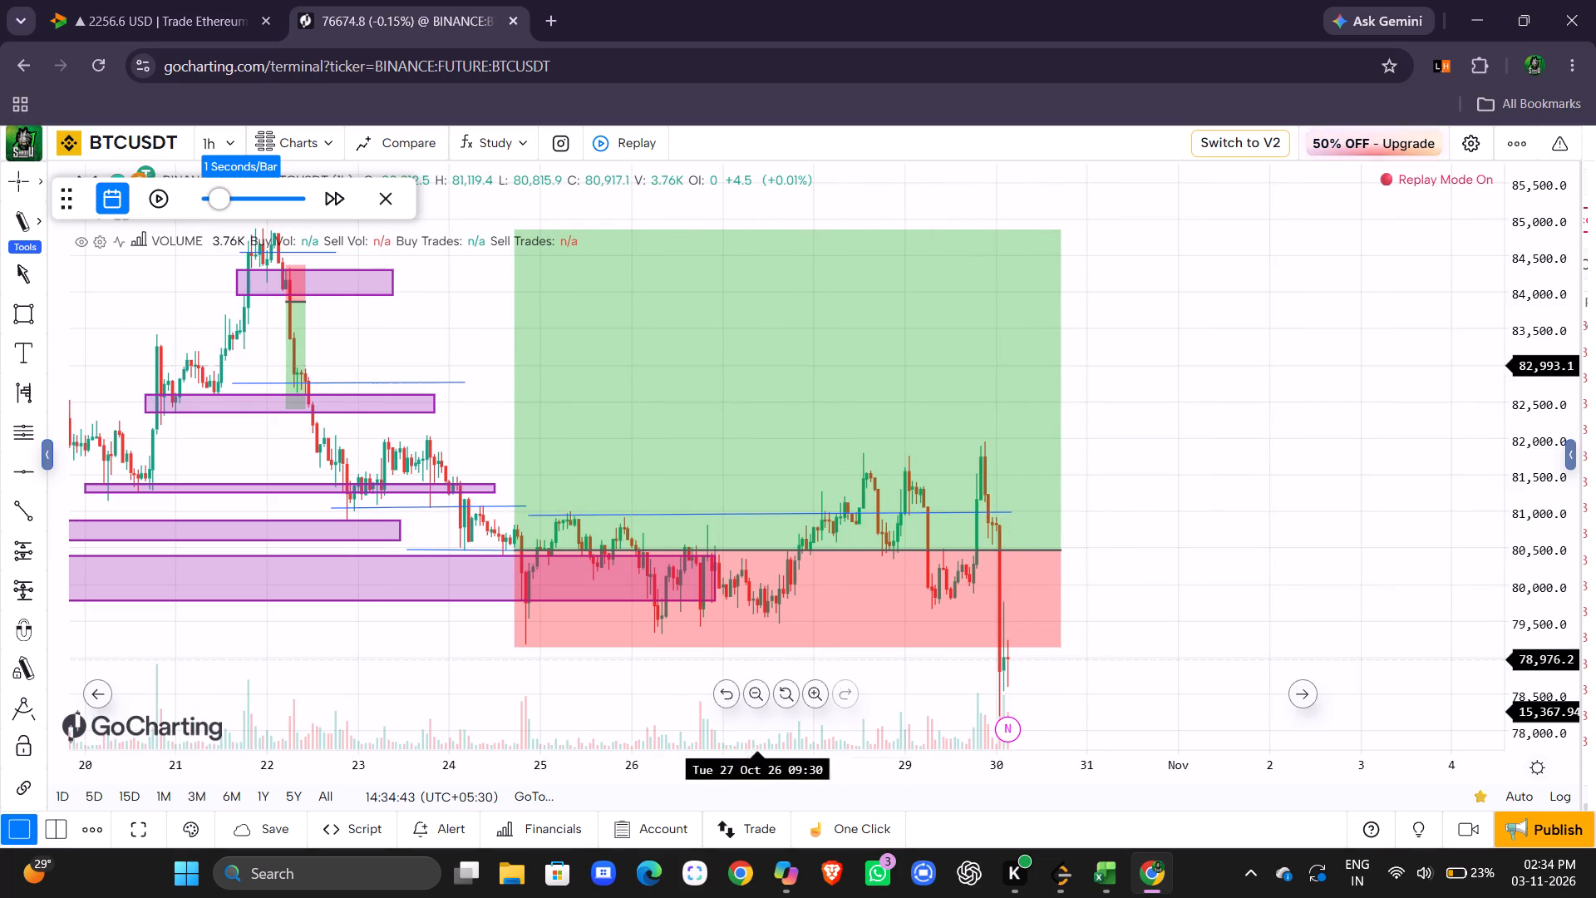
left_click(223, 138)
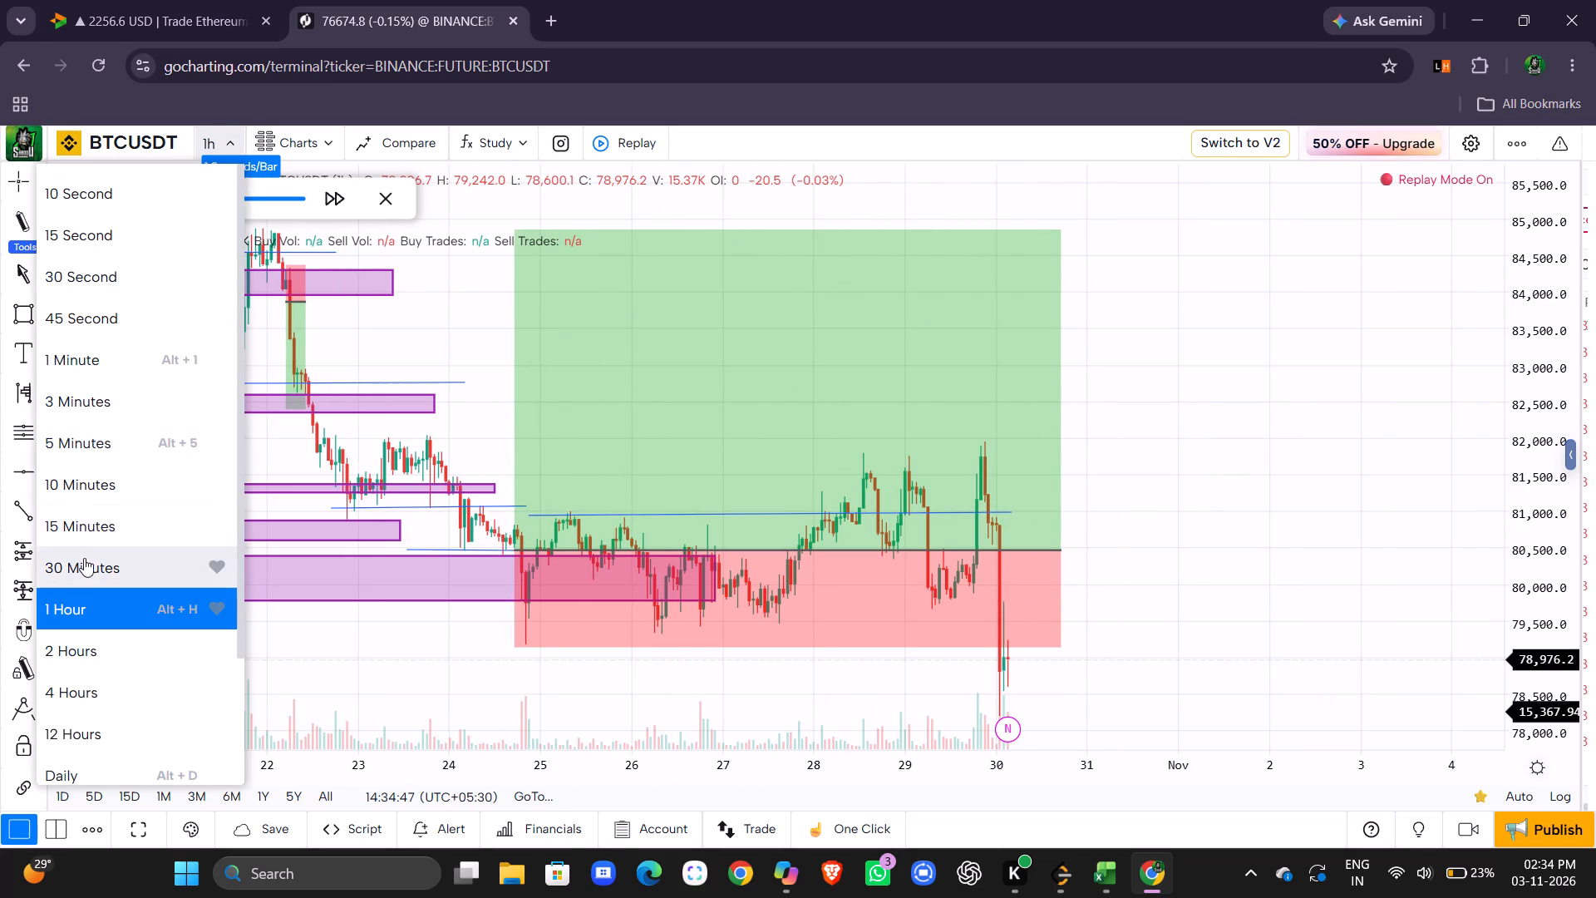
left_click(119, 519)
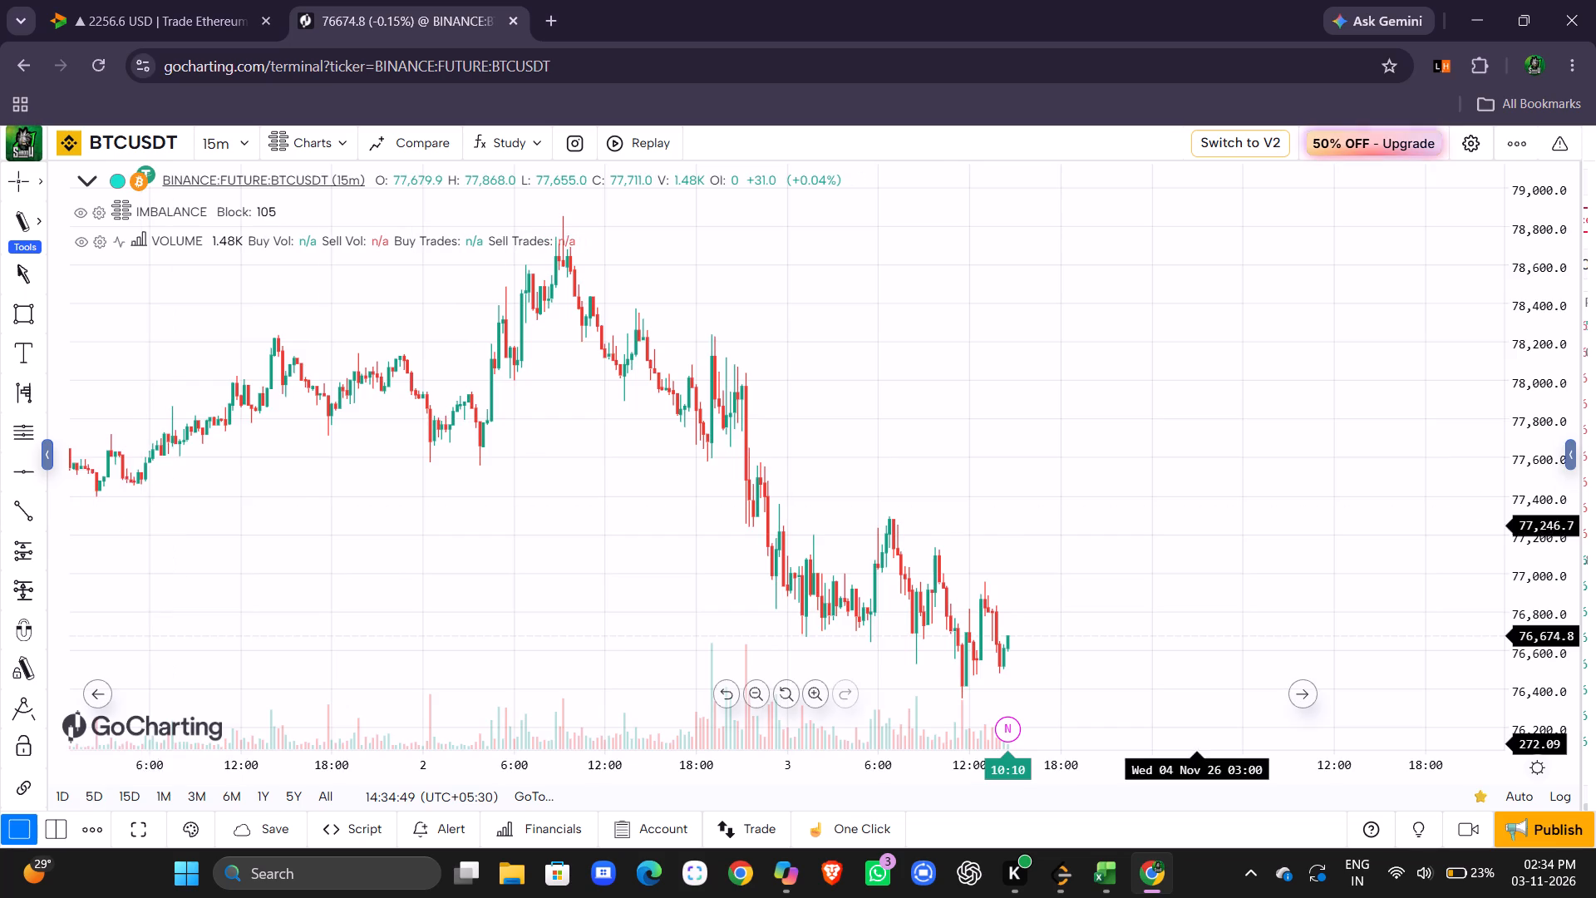
scroll(1230, 535, "left", 1)
left_click_drag(1544, 251, 1547, 322)
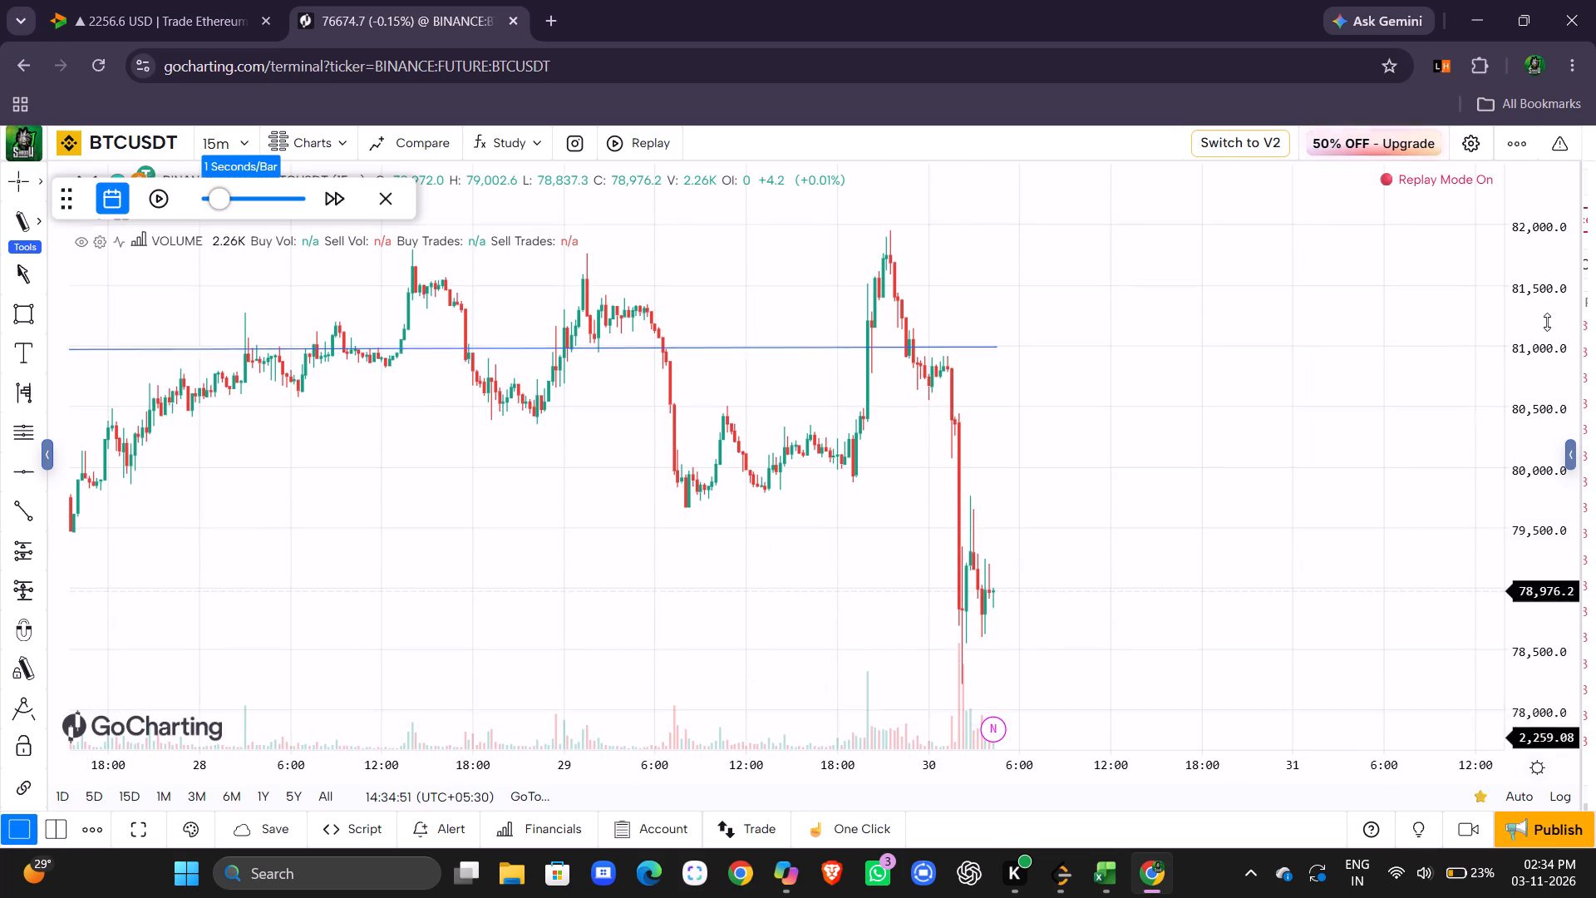
left_click_drag(1547, 322, 1544, 361)
scroll(1391, 472, "left", 1)
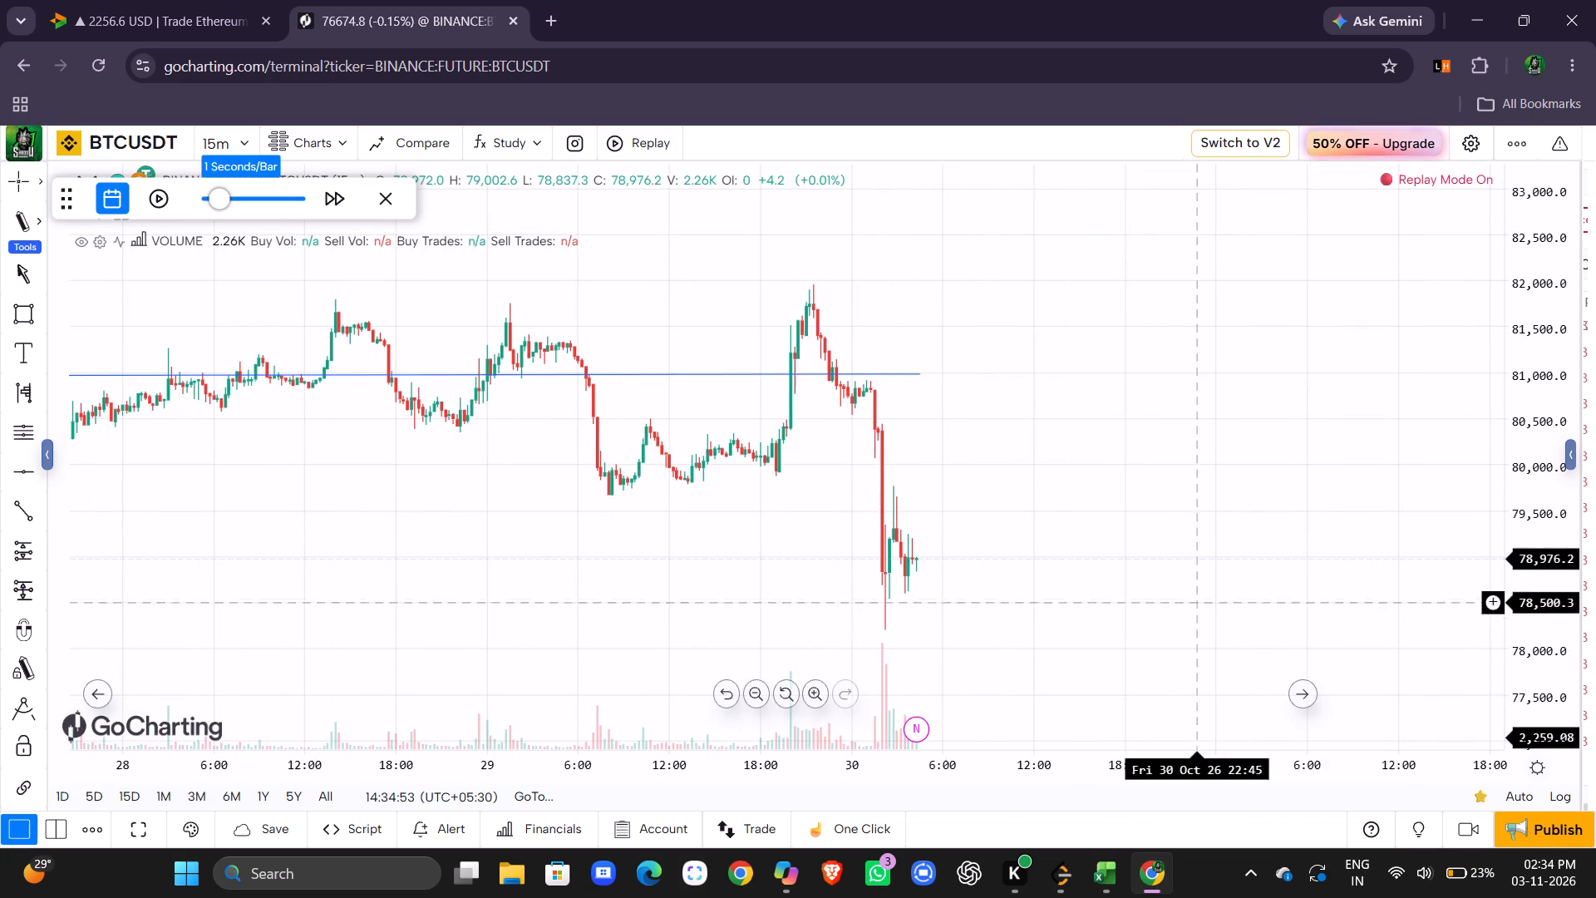
left_click_drag(1009, 550, 1013, 469)
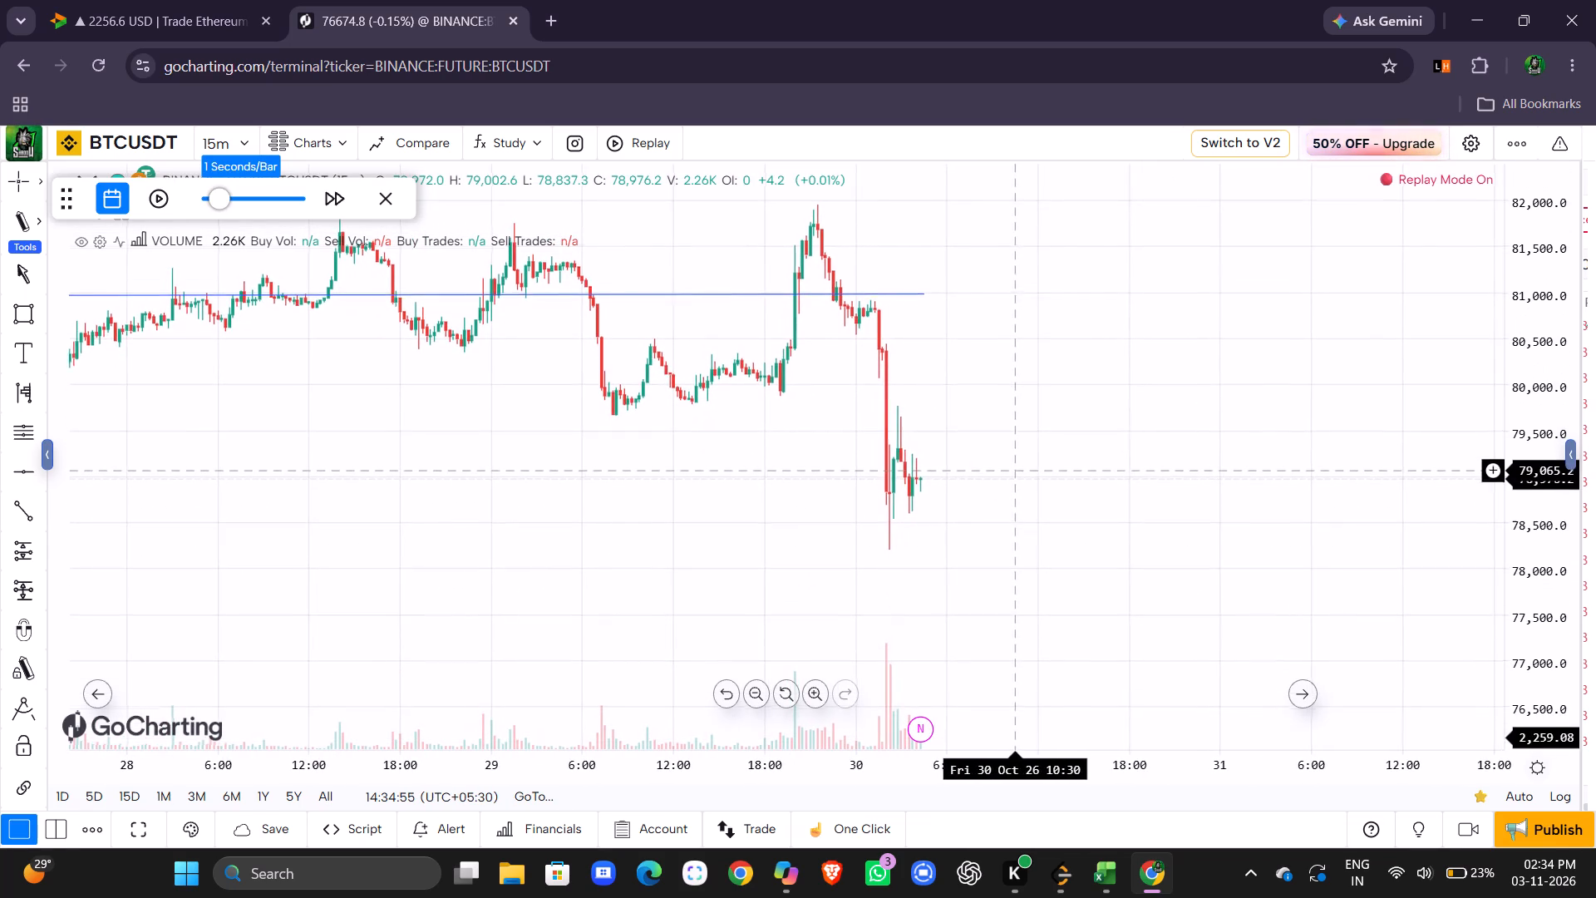
left_click_drag(1013, 469, 1012, 471)
left_click_drag(862, 448, 869, 528)
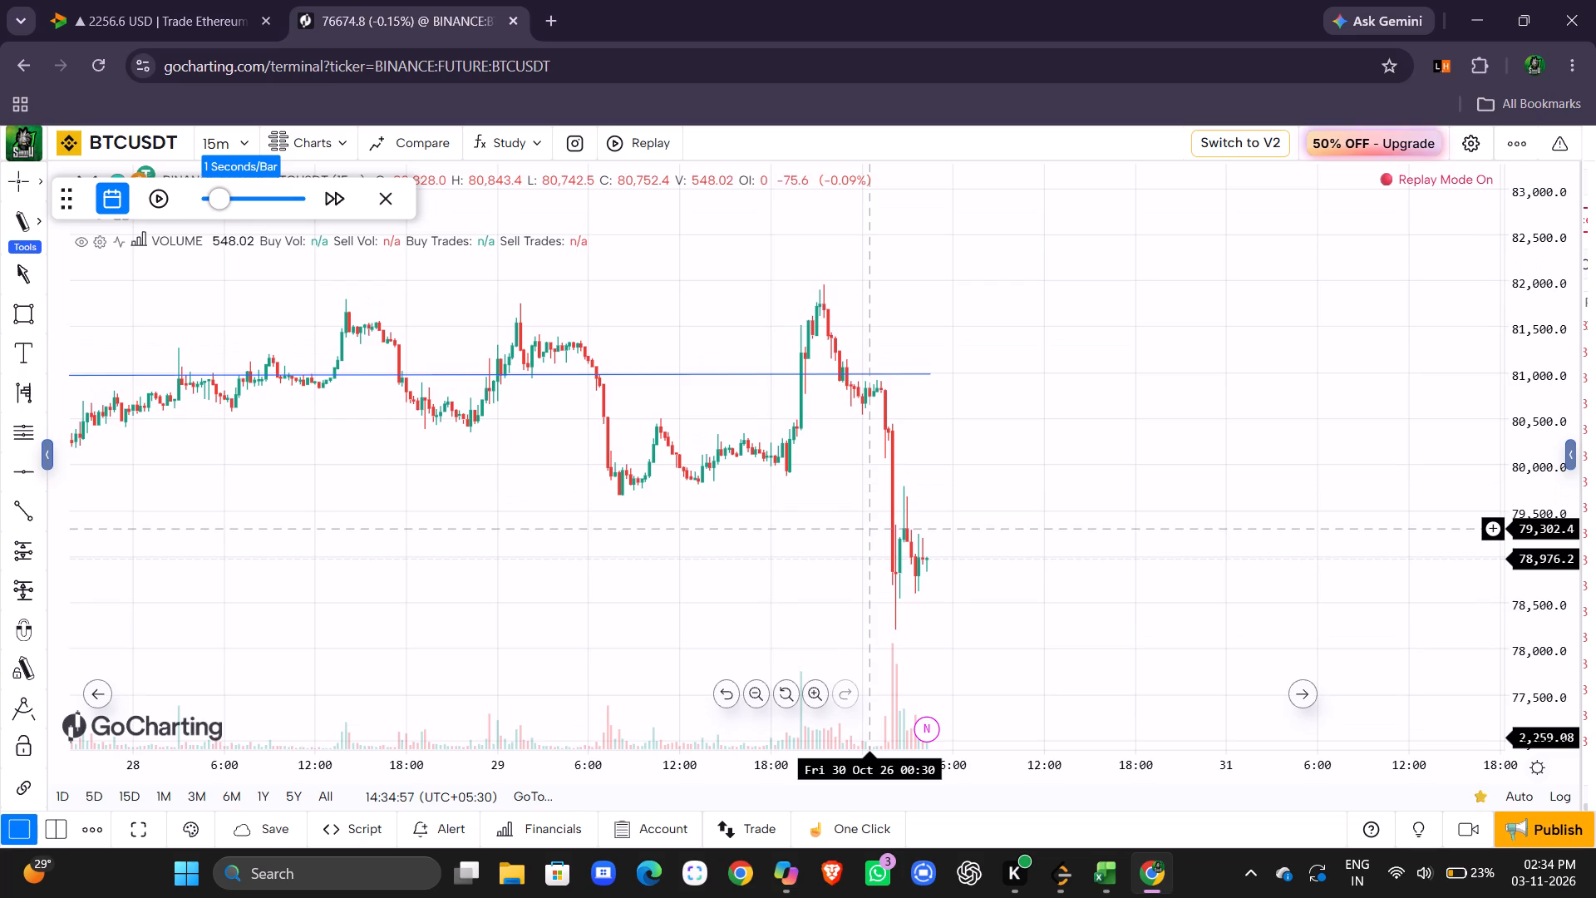
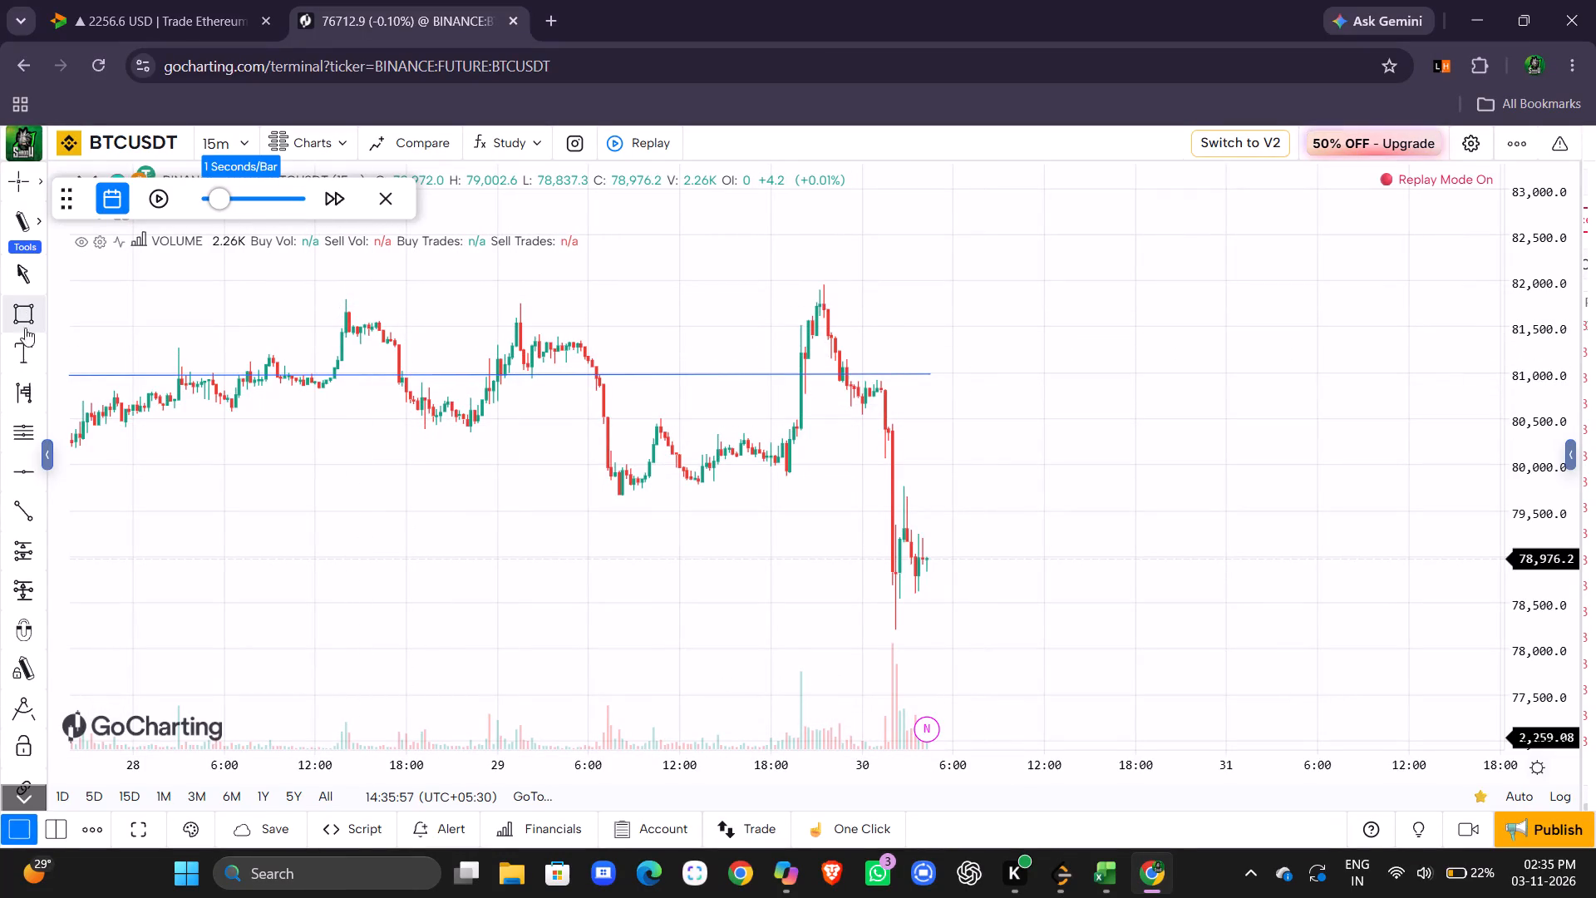
Draw a nearly horizontal trend line across the highs, from about 81,620 at 08:00 on 28 October to 81,660 at 07:30 on 30 October.
left_click(27, 511)
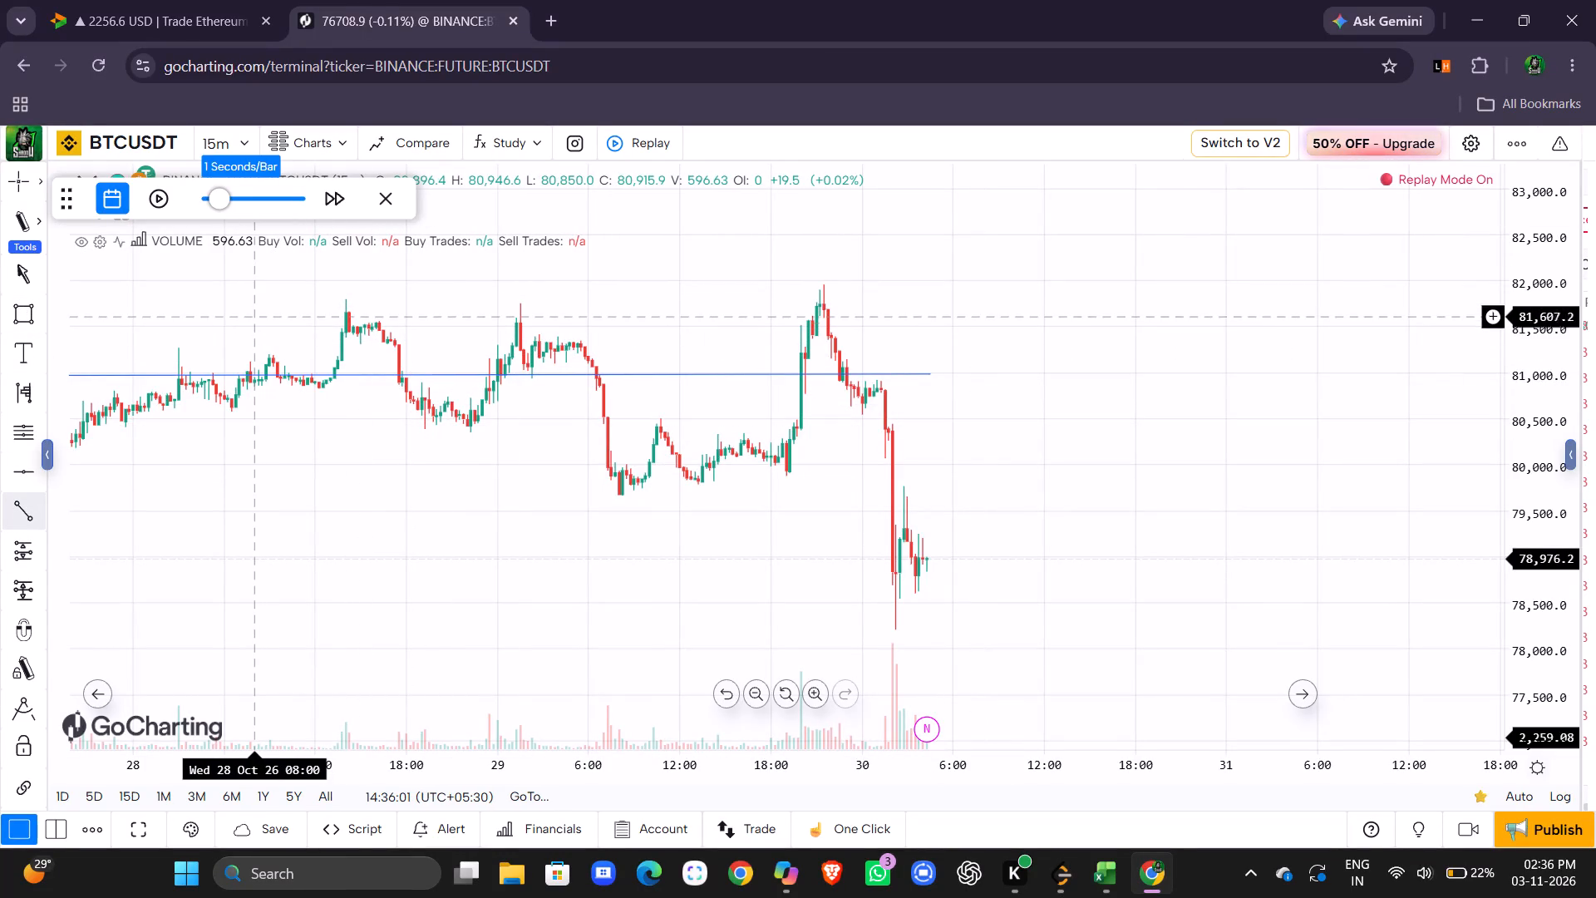
left_click_drag(254, 315, 975, 309)
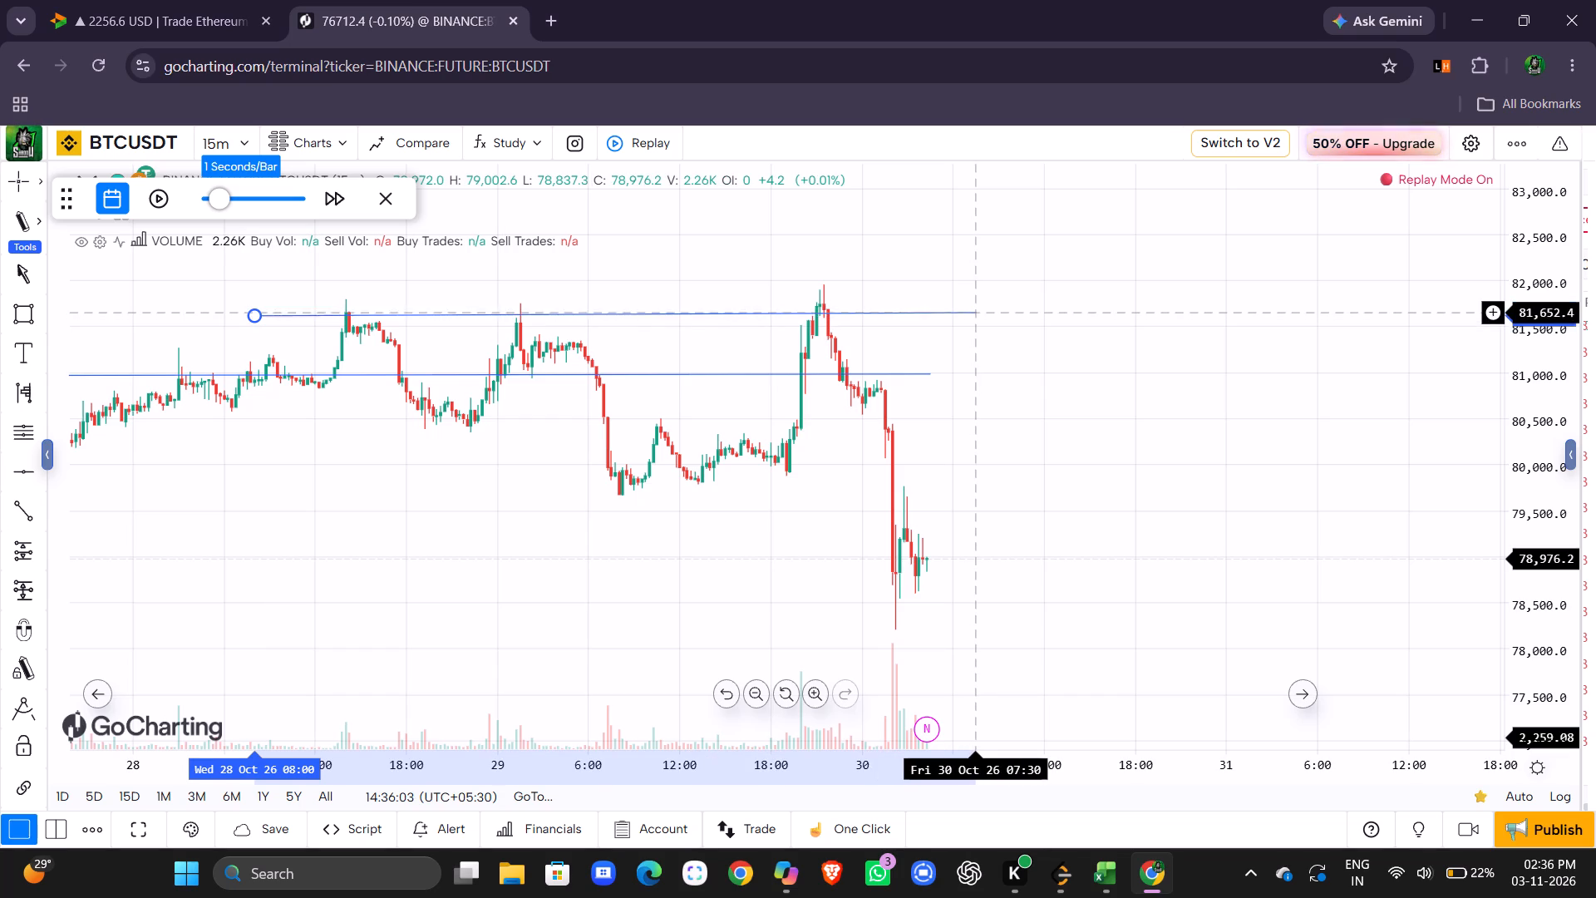
left_click(976, 311)
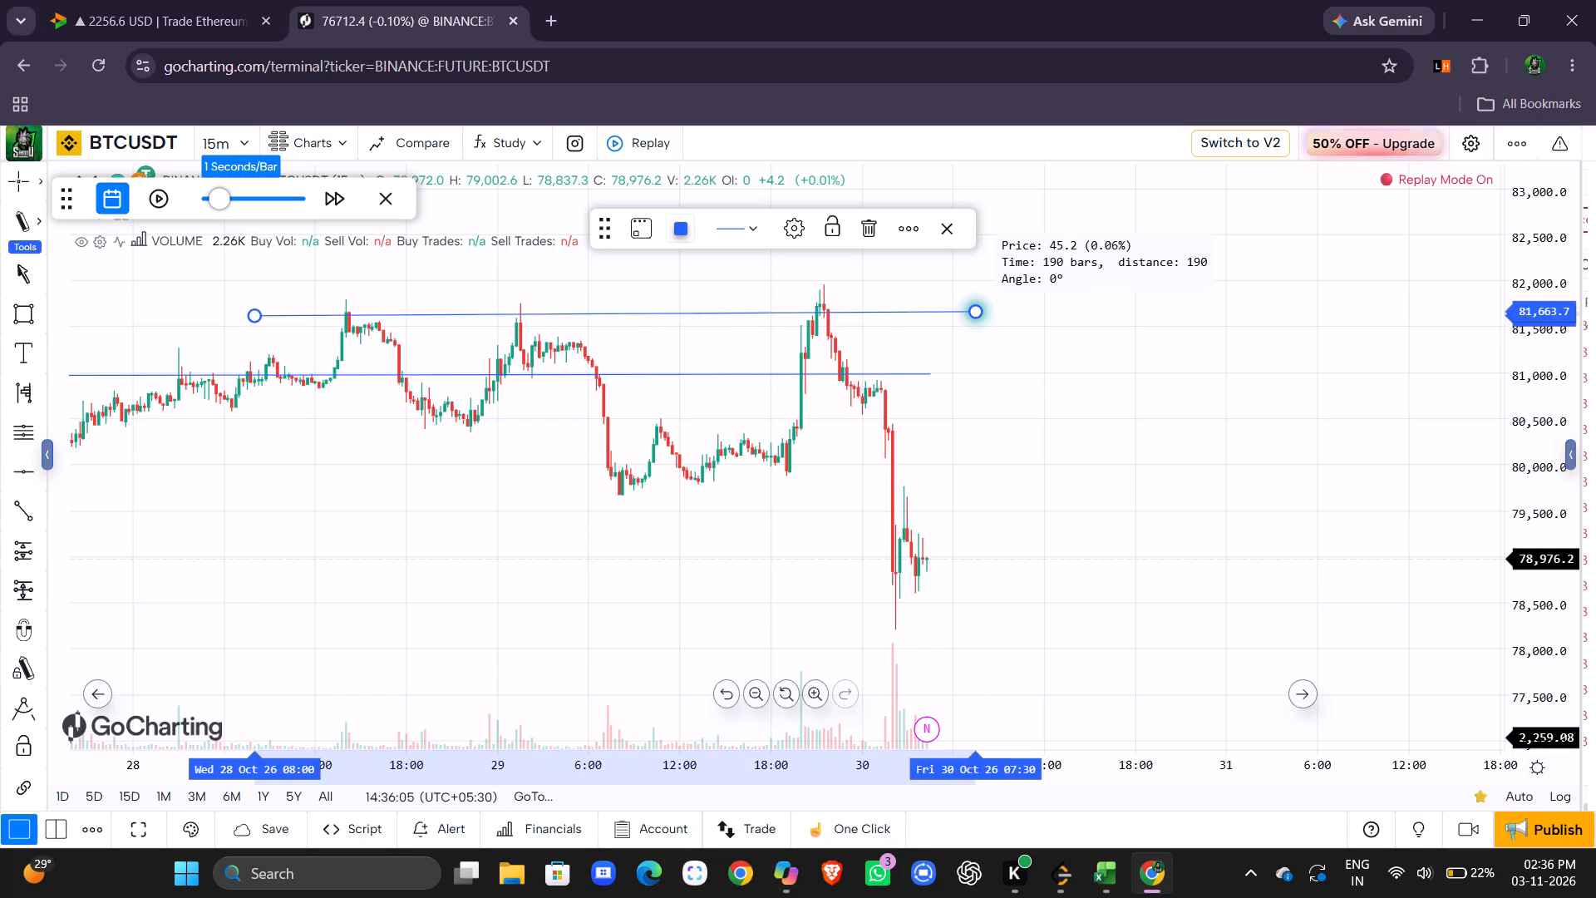
left_click(1012, 400)
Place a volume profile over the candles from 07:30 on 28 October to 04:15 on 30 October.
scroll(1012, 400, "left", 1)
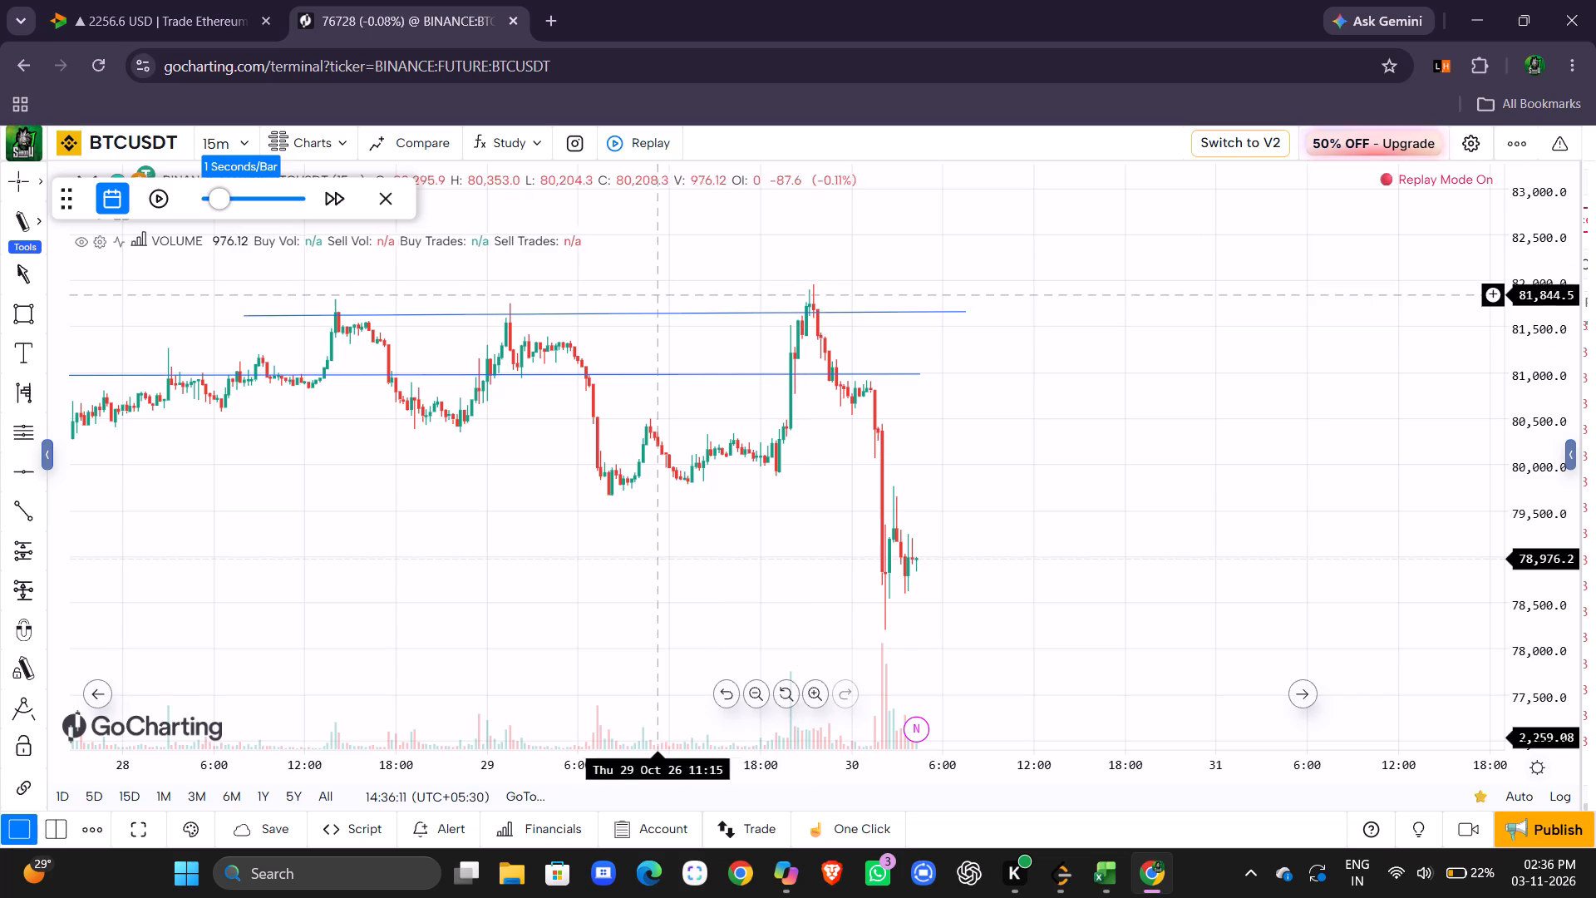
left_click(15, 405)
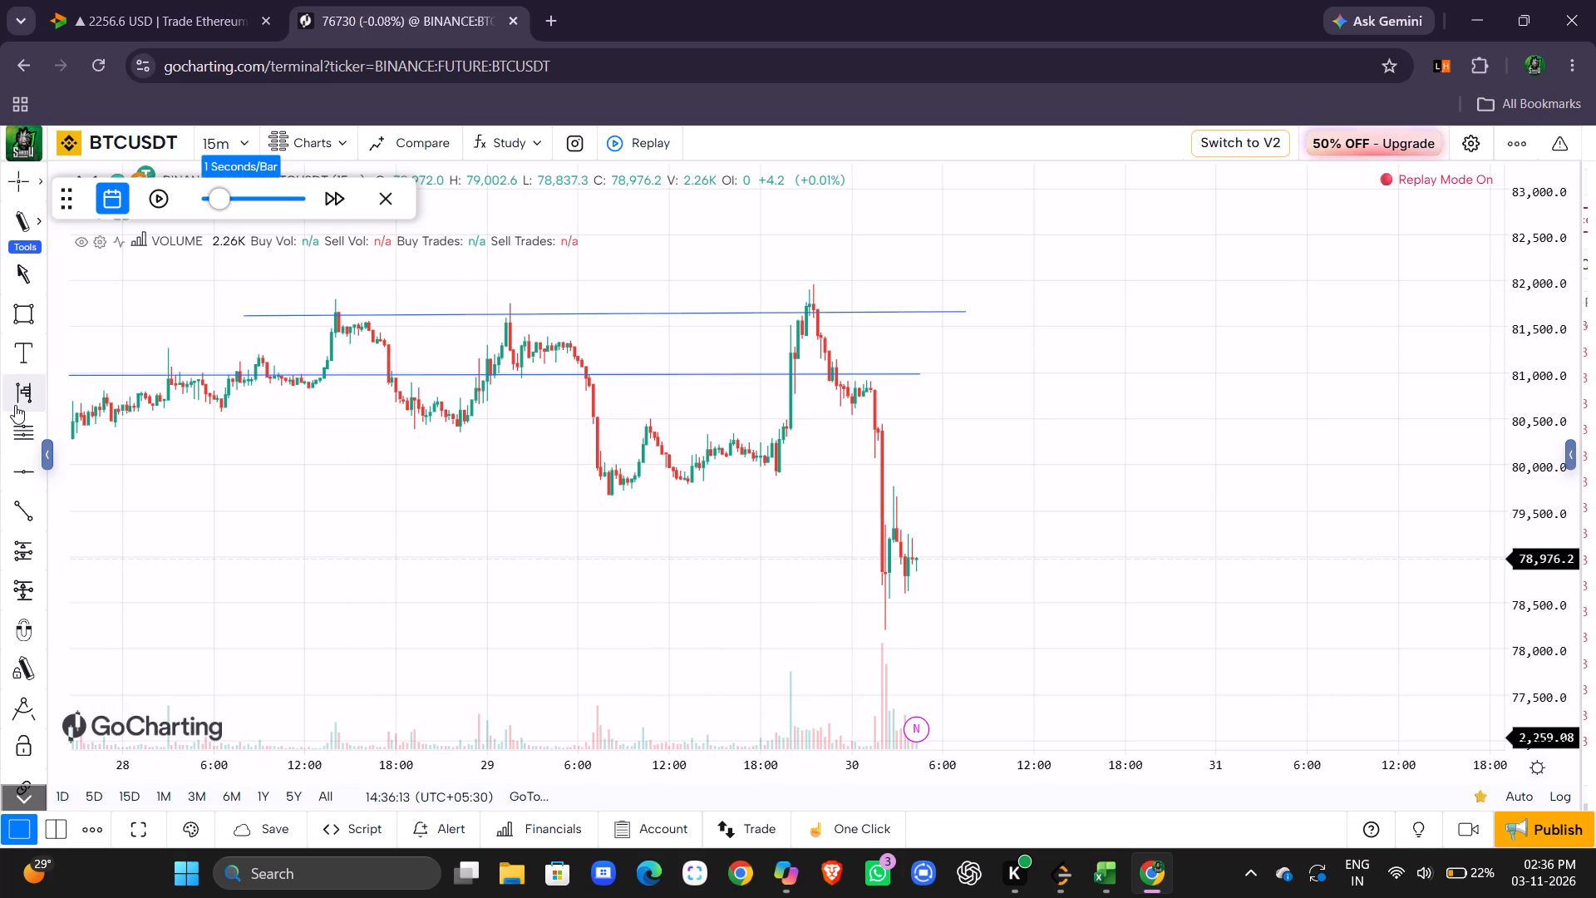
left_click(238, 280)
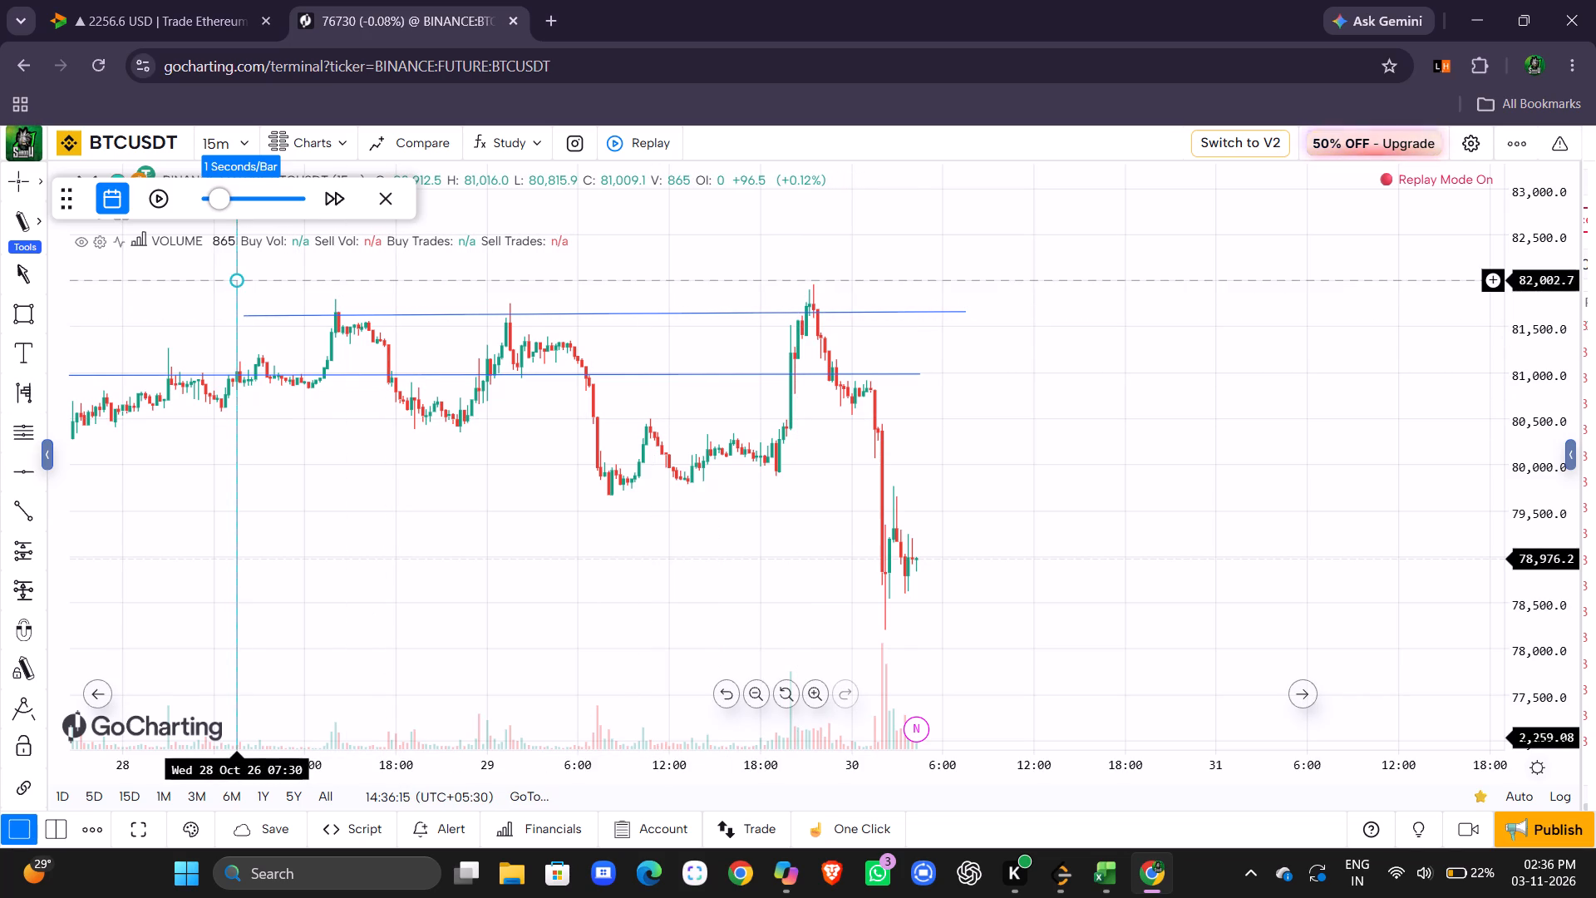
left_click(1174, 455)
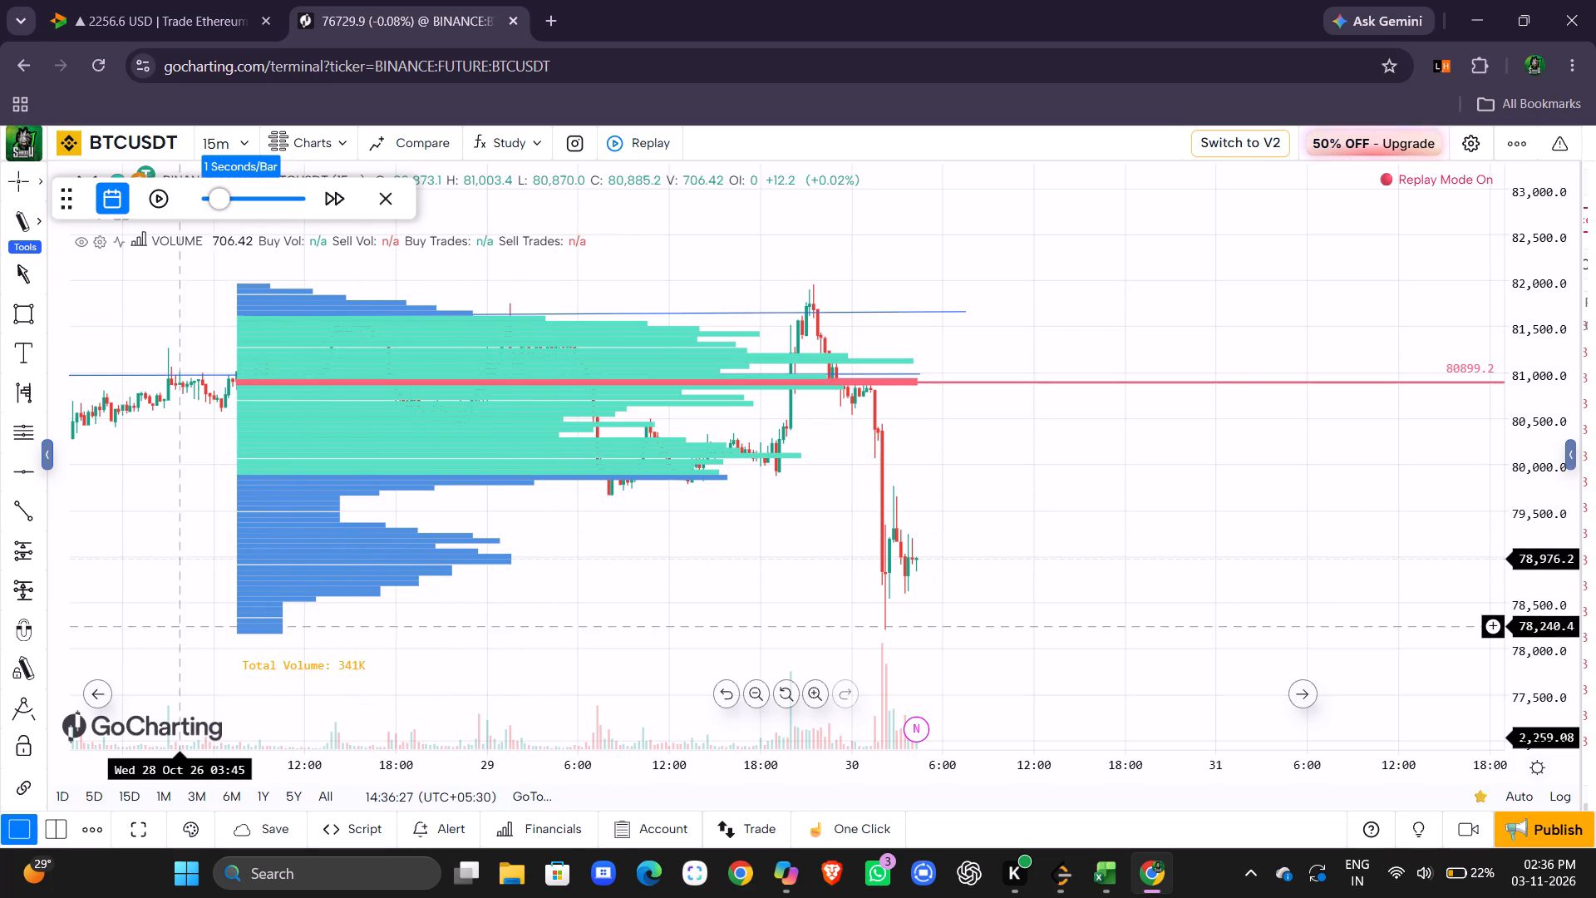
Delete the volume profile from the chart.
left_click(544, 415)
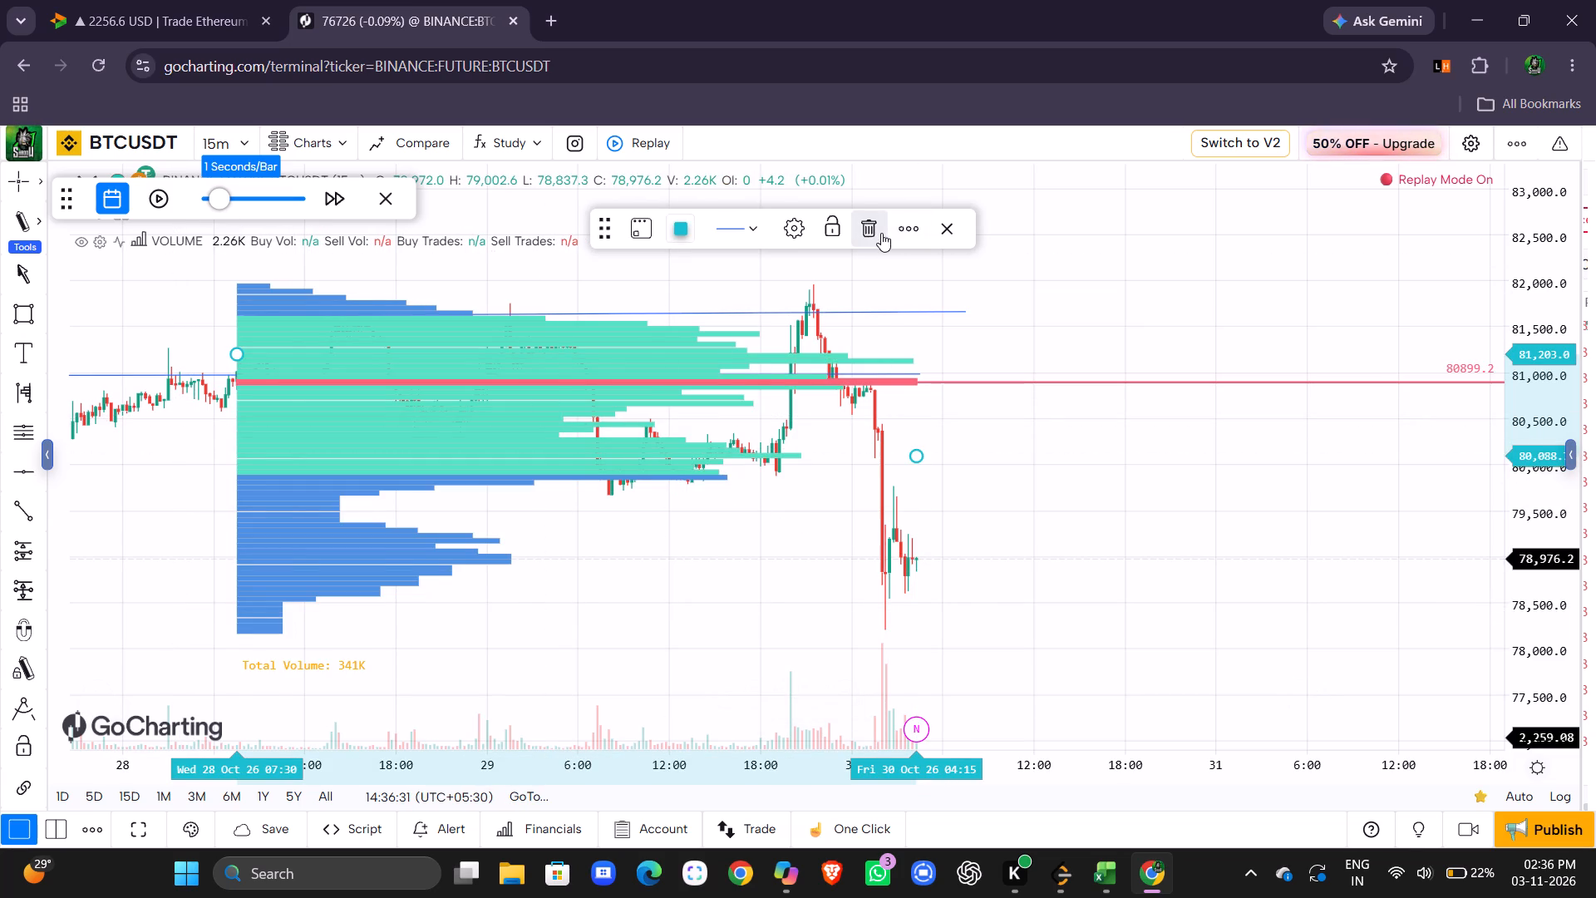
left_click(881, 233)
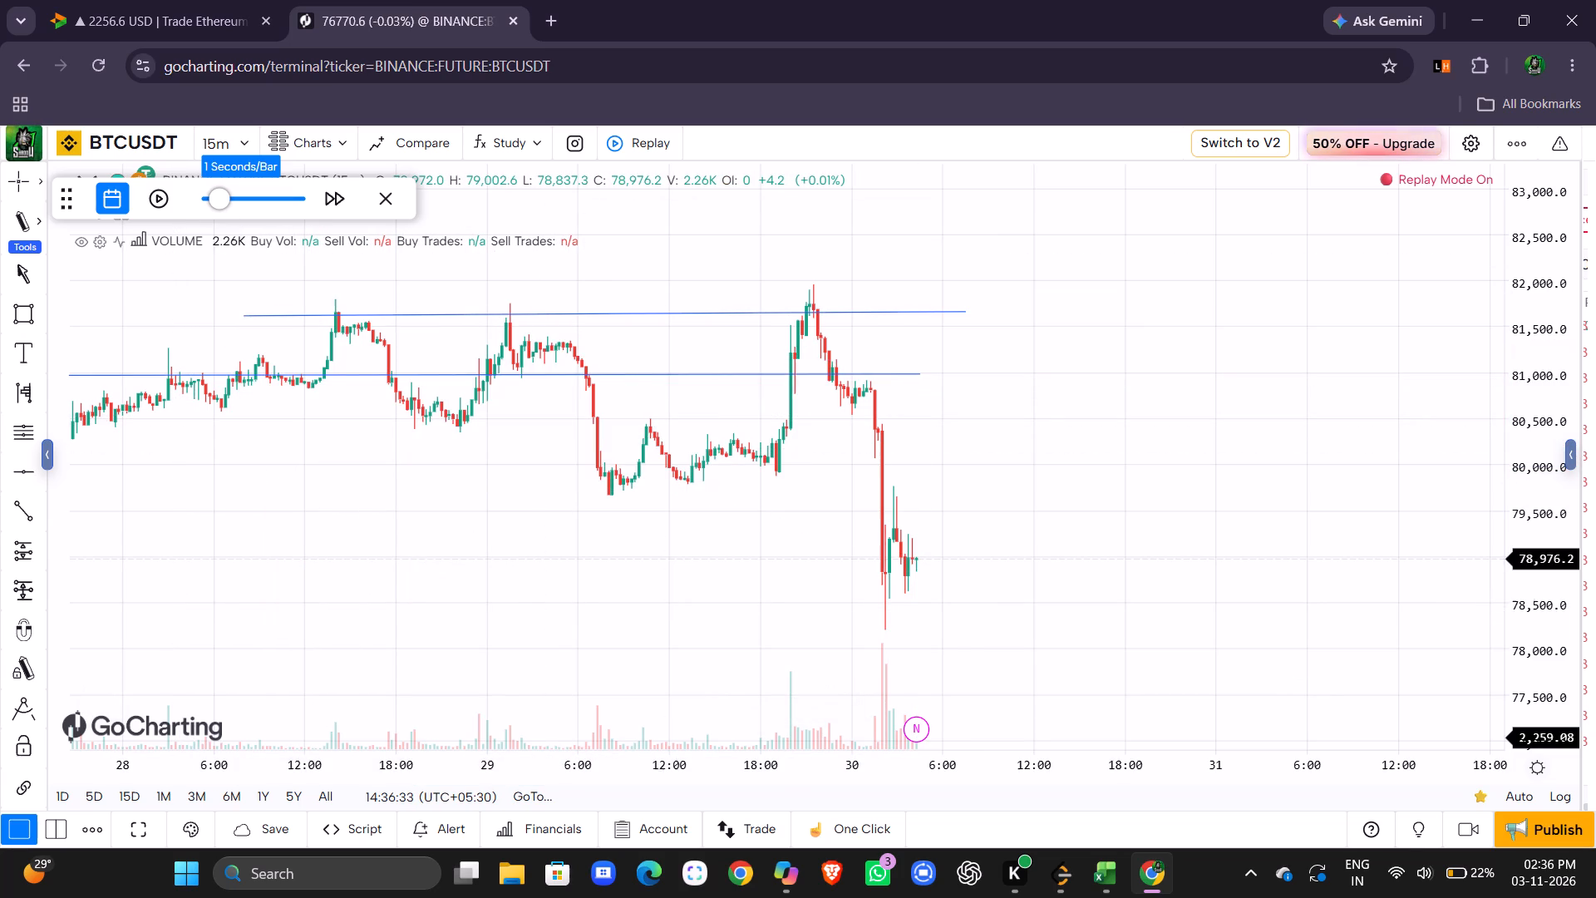
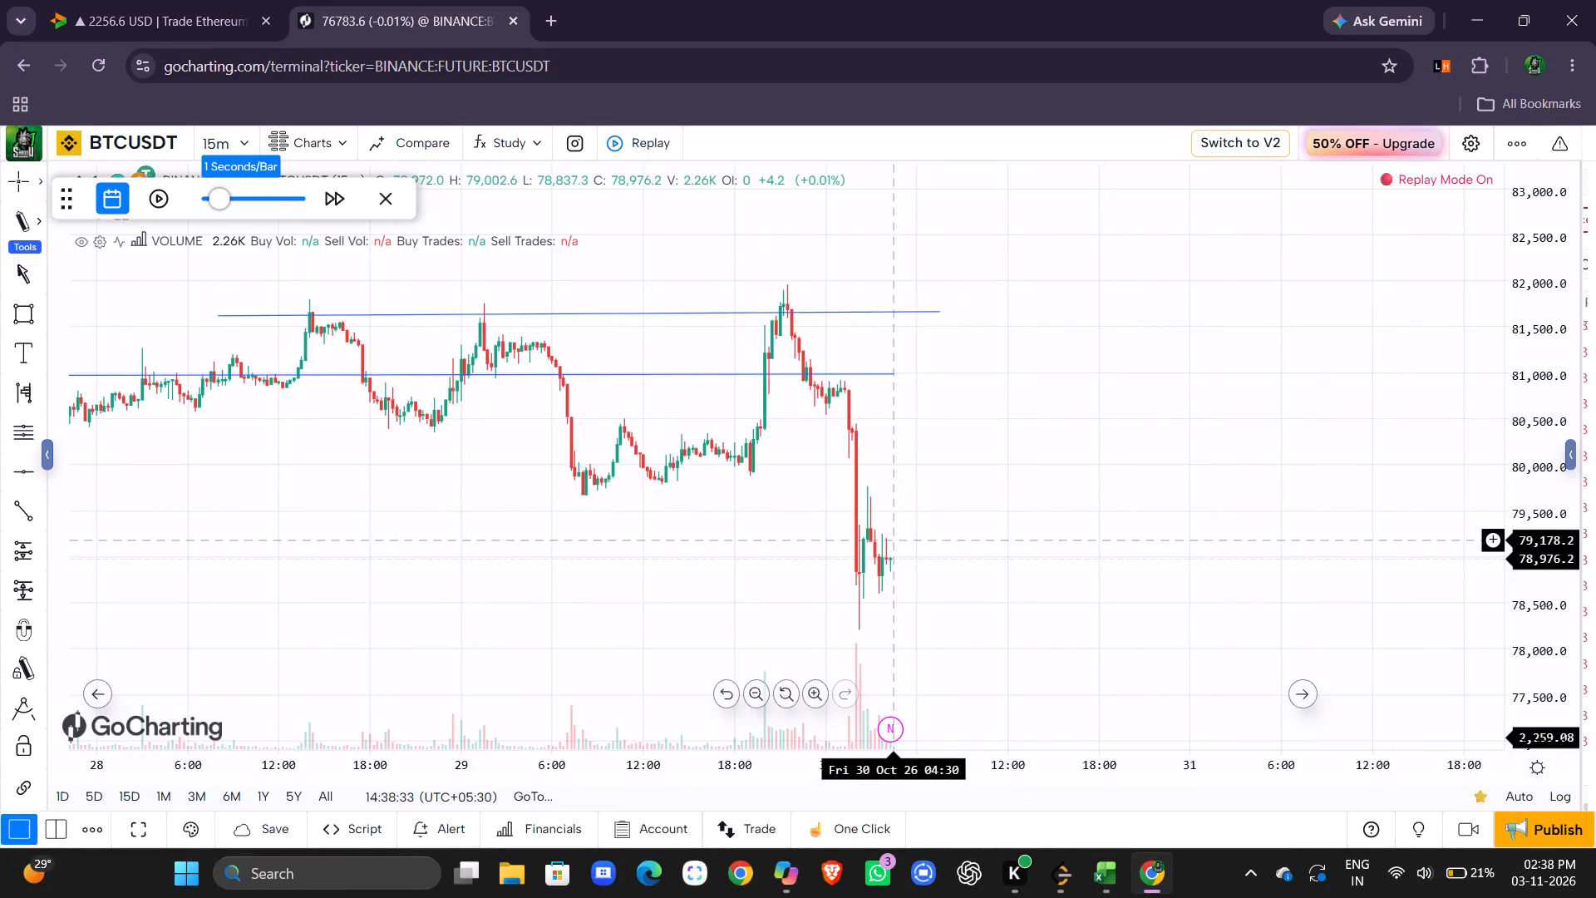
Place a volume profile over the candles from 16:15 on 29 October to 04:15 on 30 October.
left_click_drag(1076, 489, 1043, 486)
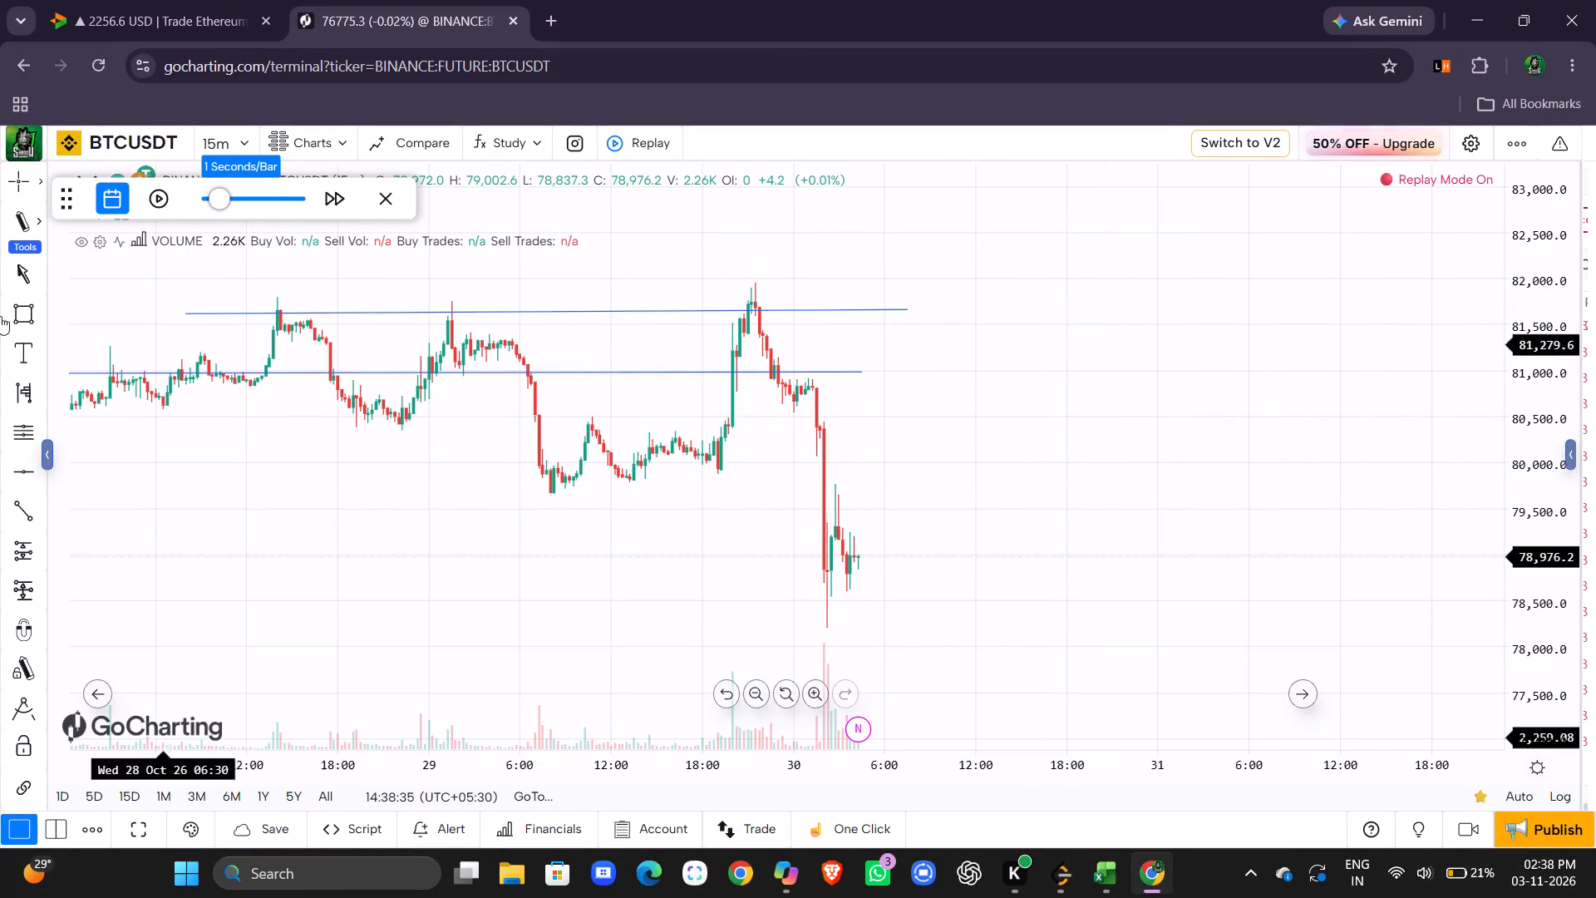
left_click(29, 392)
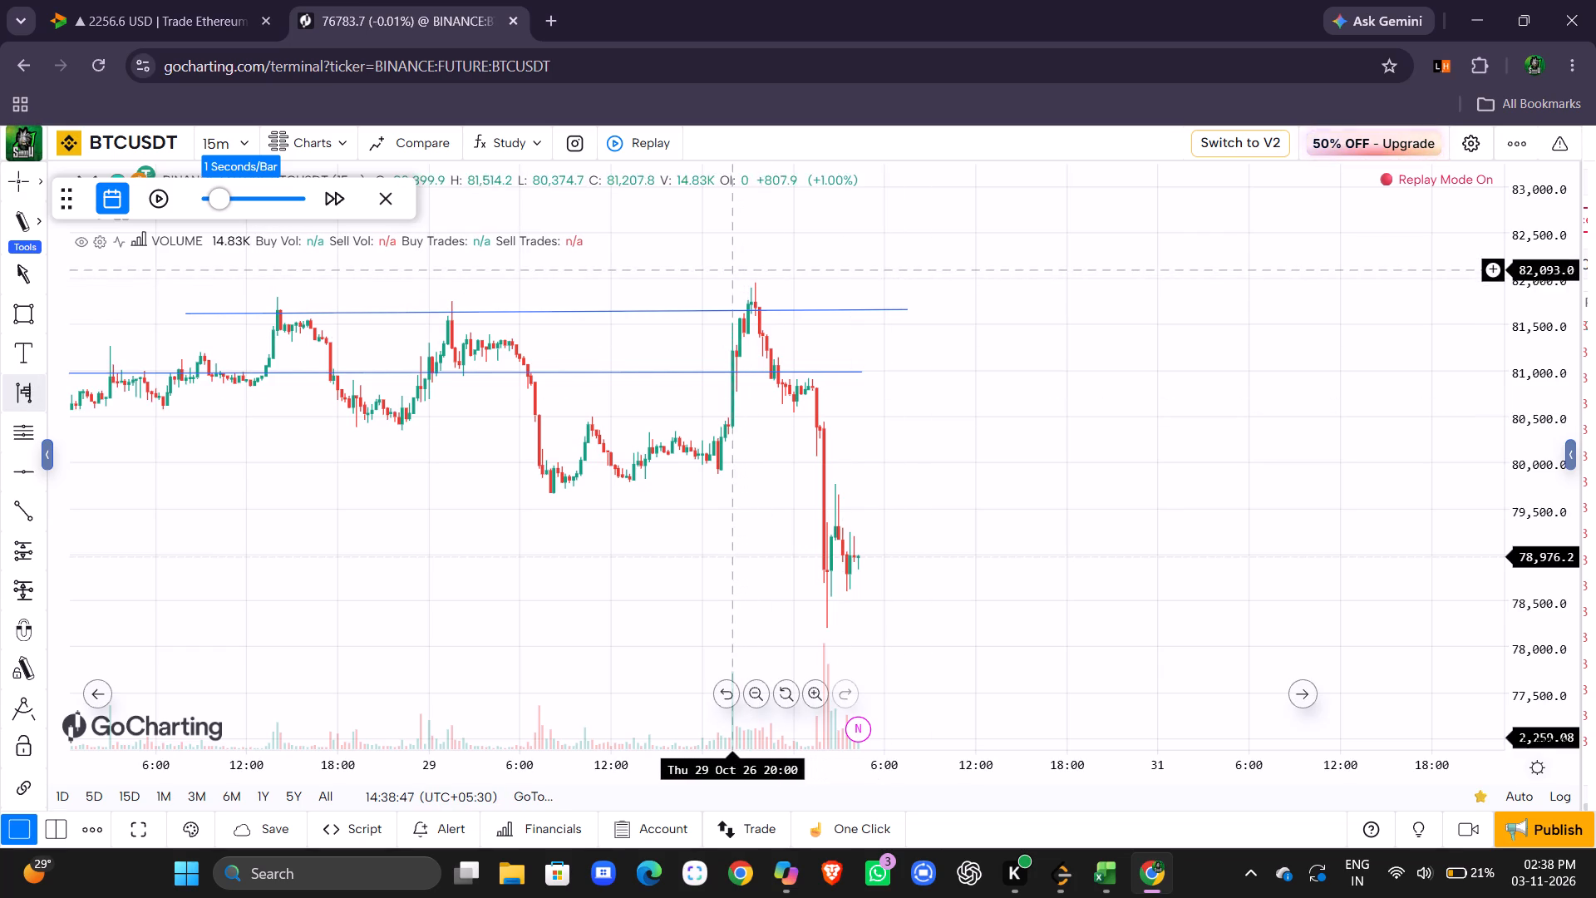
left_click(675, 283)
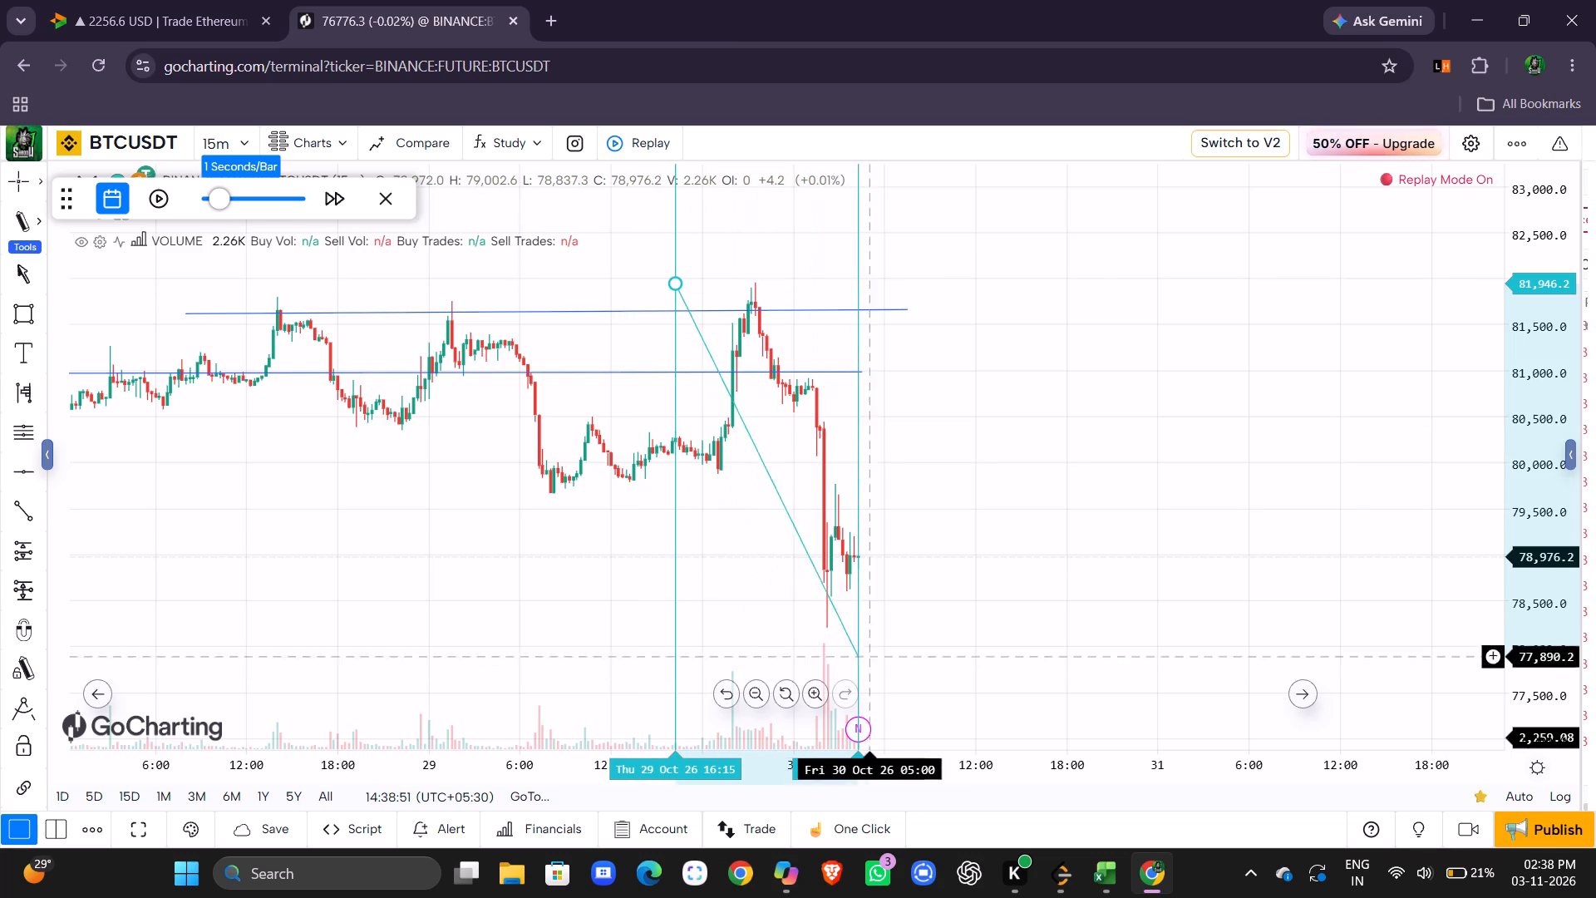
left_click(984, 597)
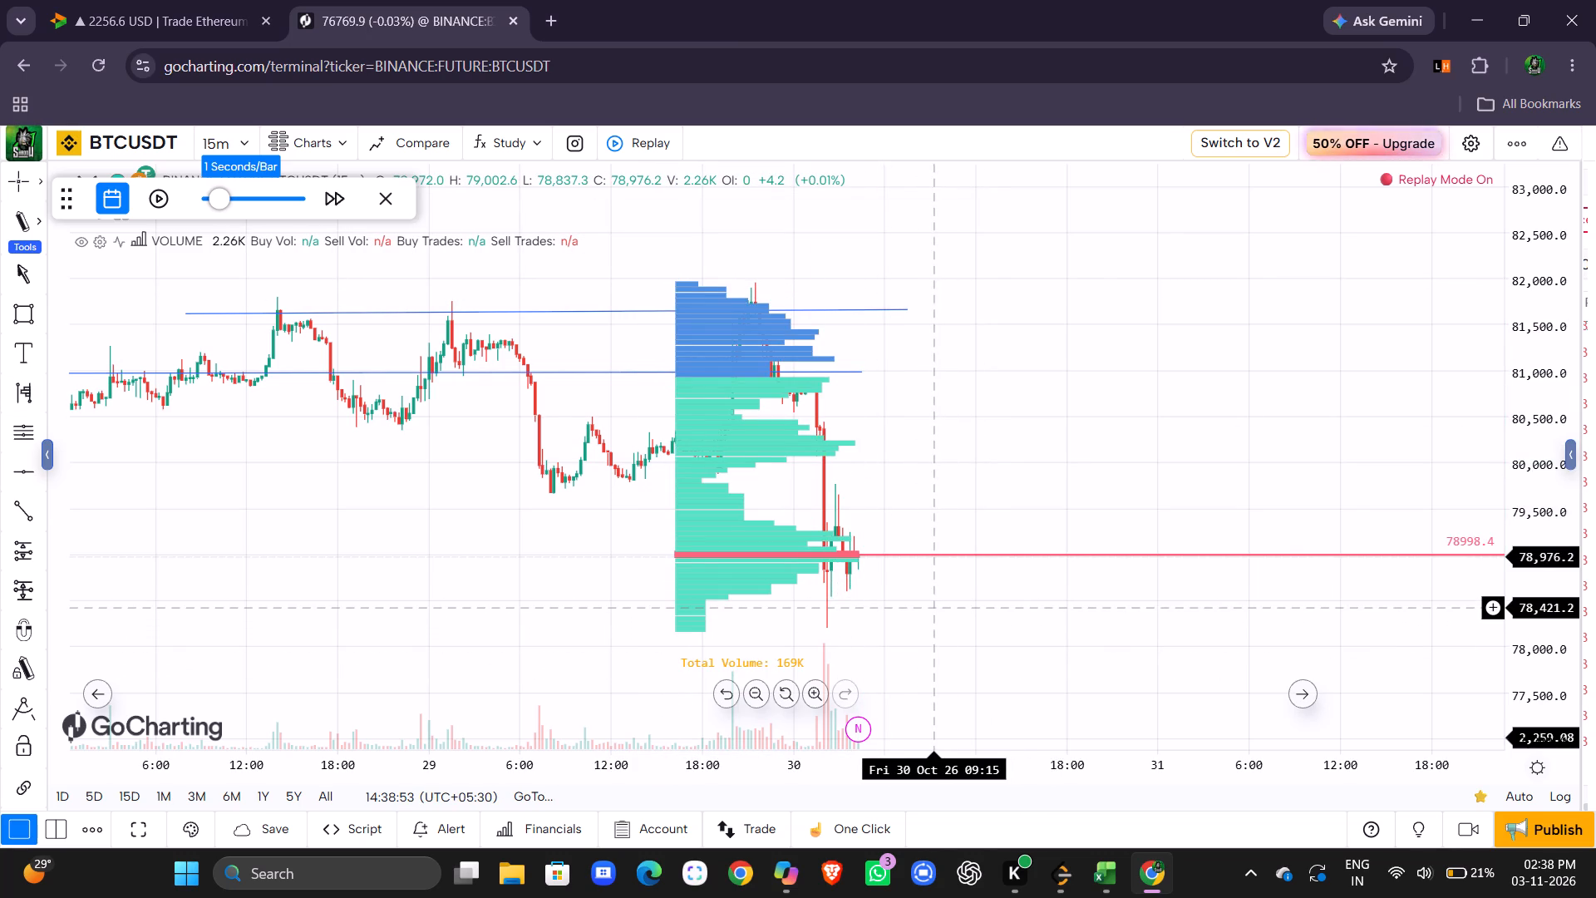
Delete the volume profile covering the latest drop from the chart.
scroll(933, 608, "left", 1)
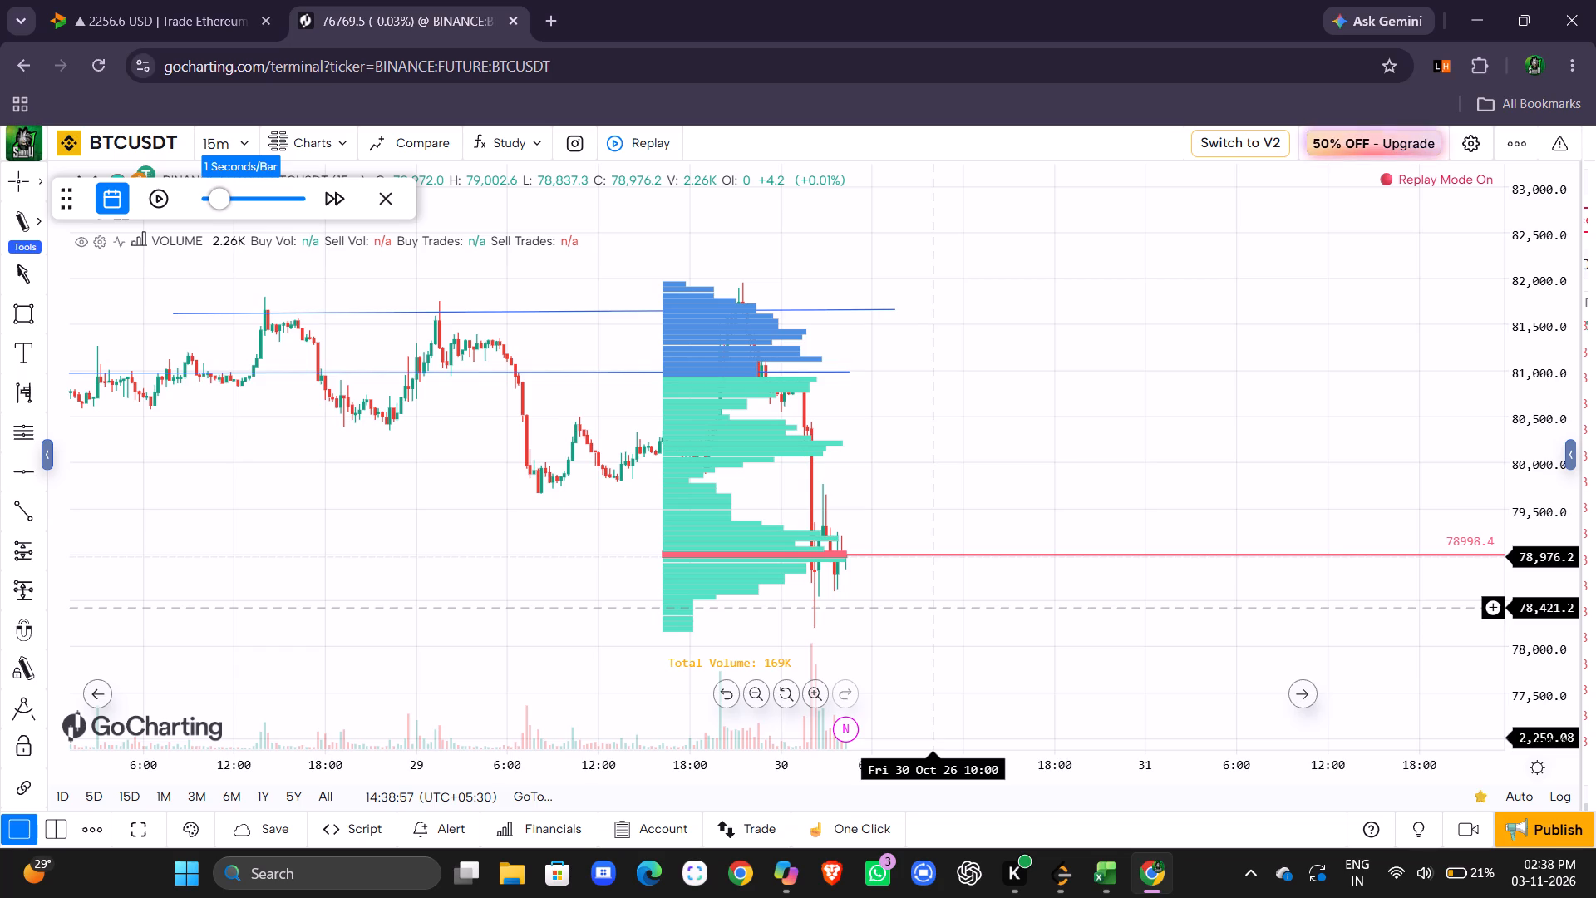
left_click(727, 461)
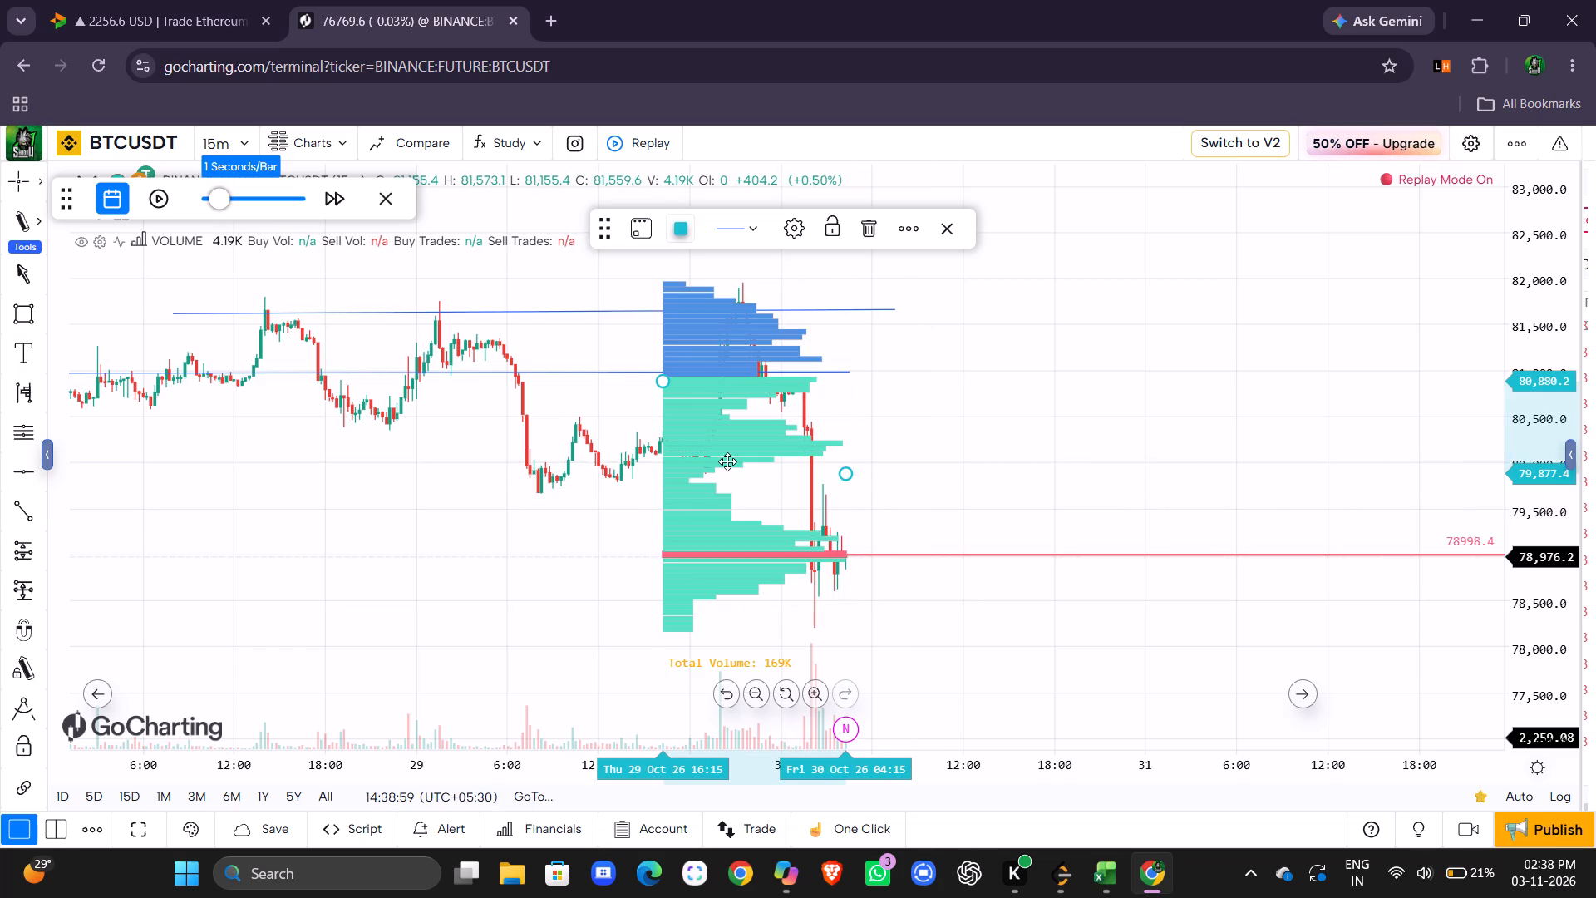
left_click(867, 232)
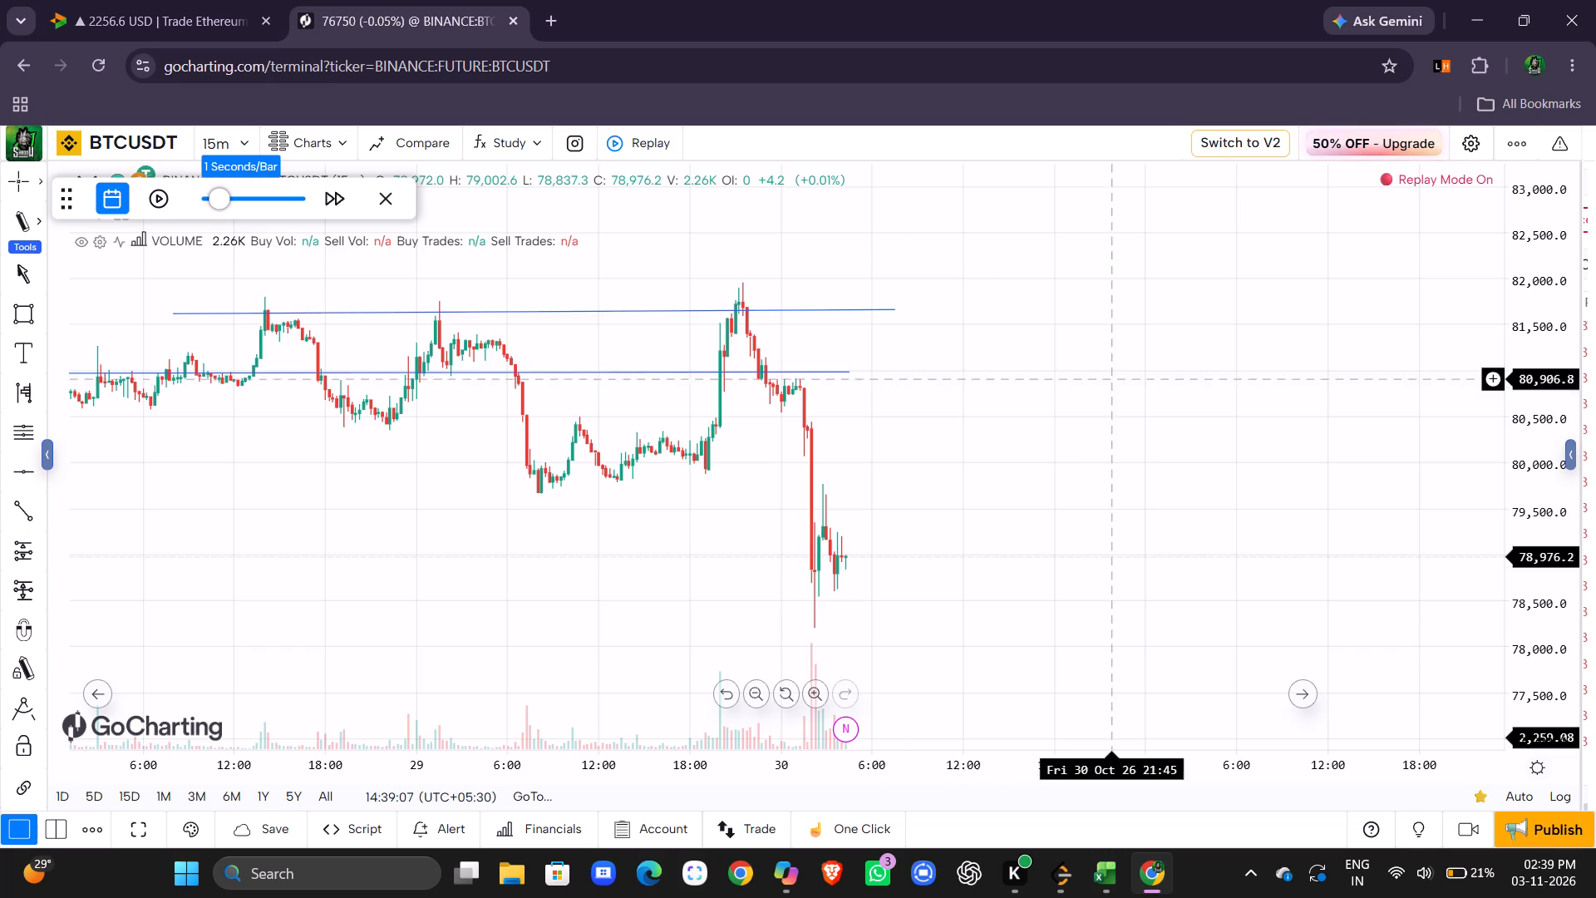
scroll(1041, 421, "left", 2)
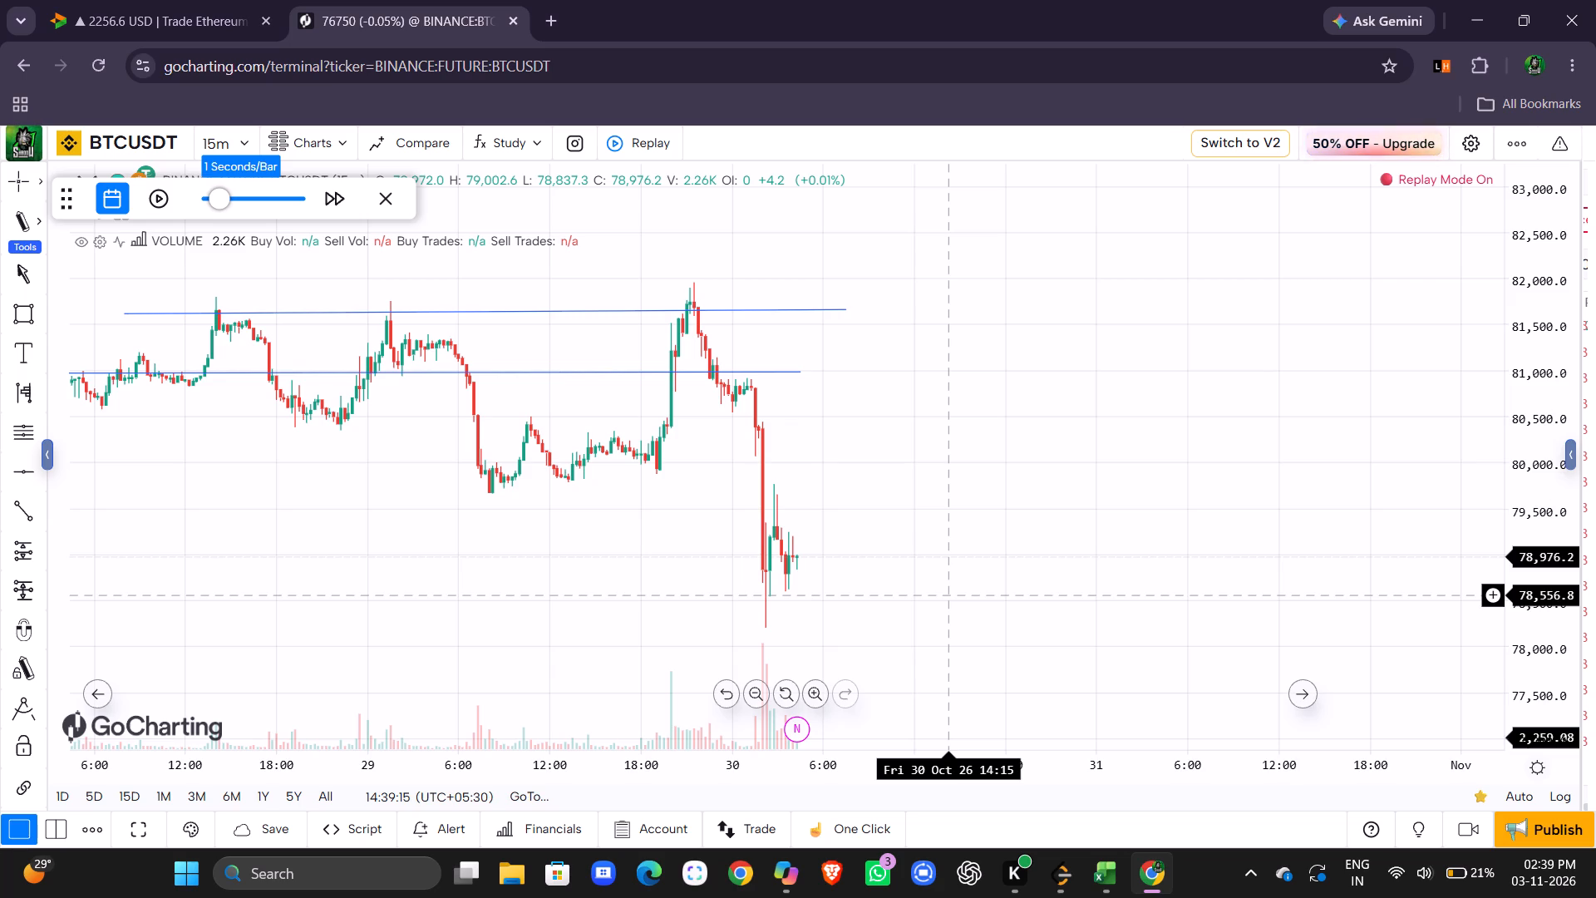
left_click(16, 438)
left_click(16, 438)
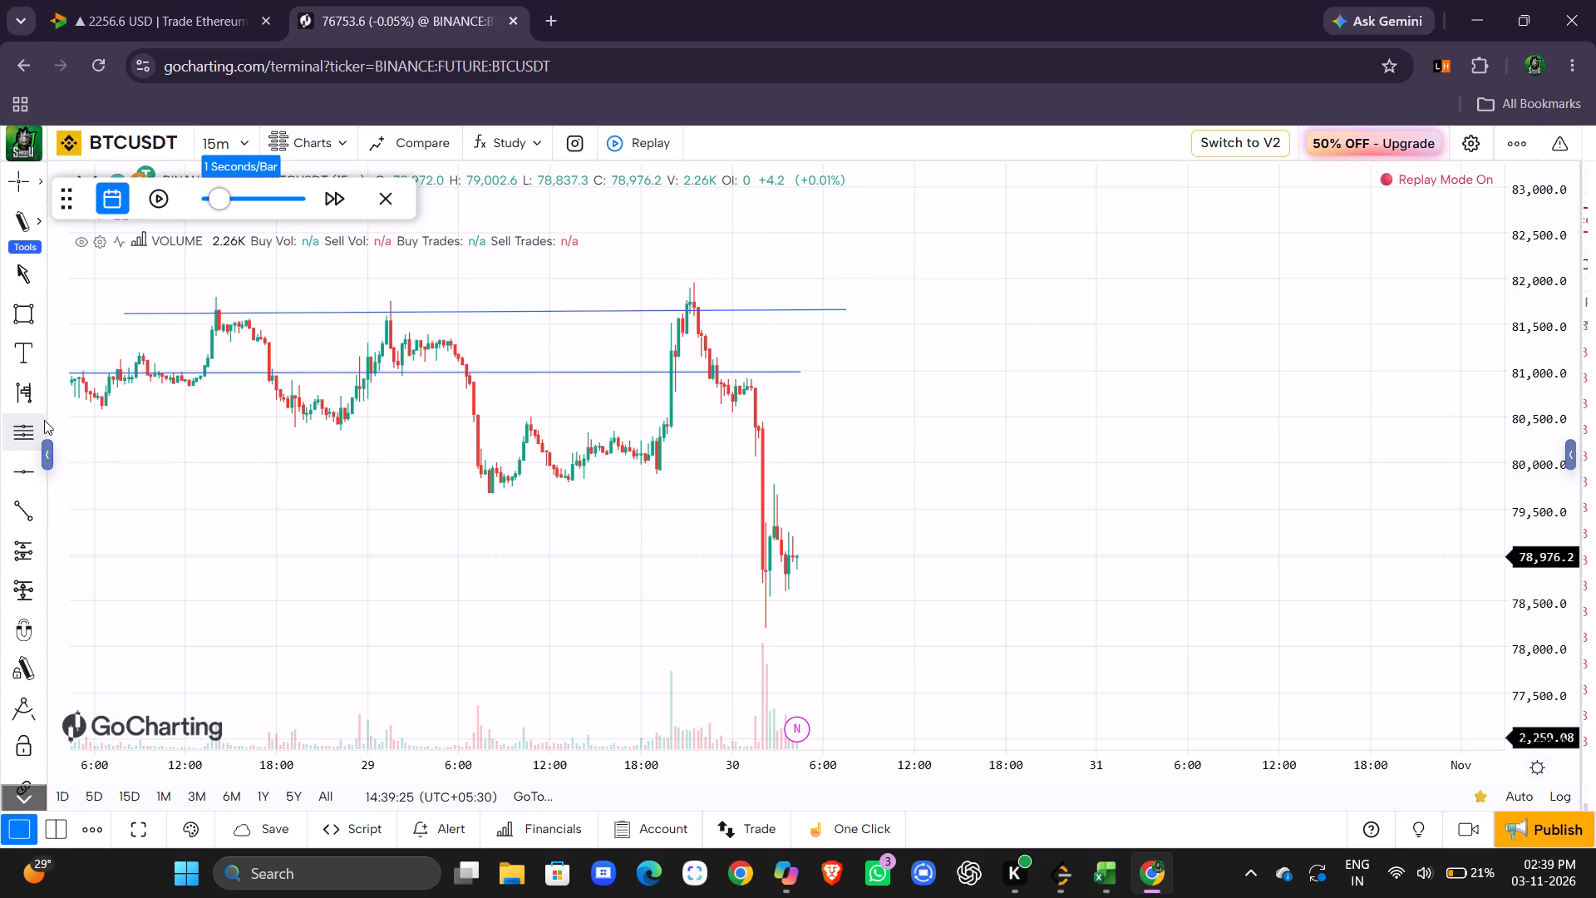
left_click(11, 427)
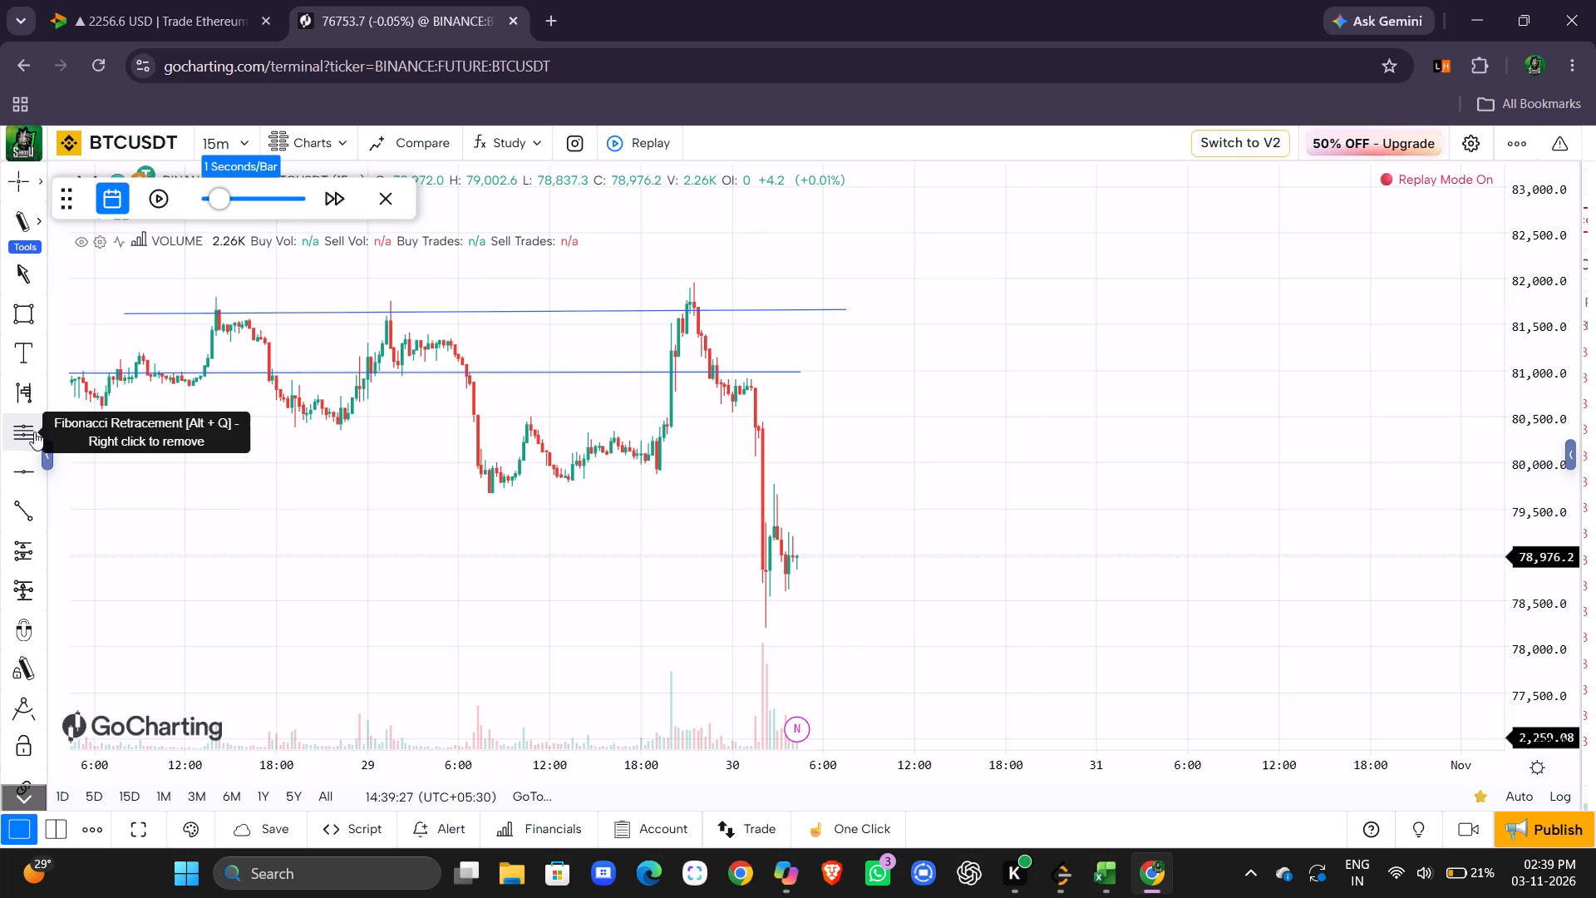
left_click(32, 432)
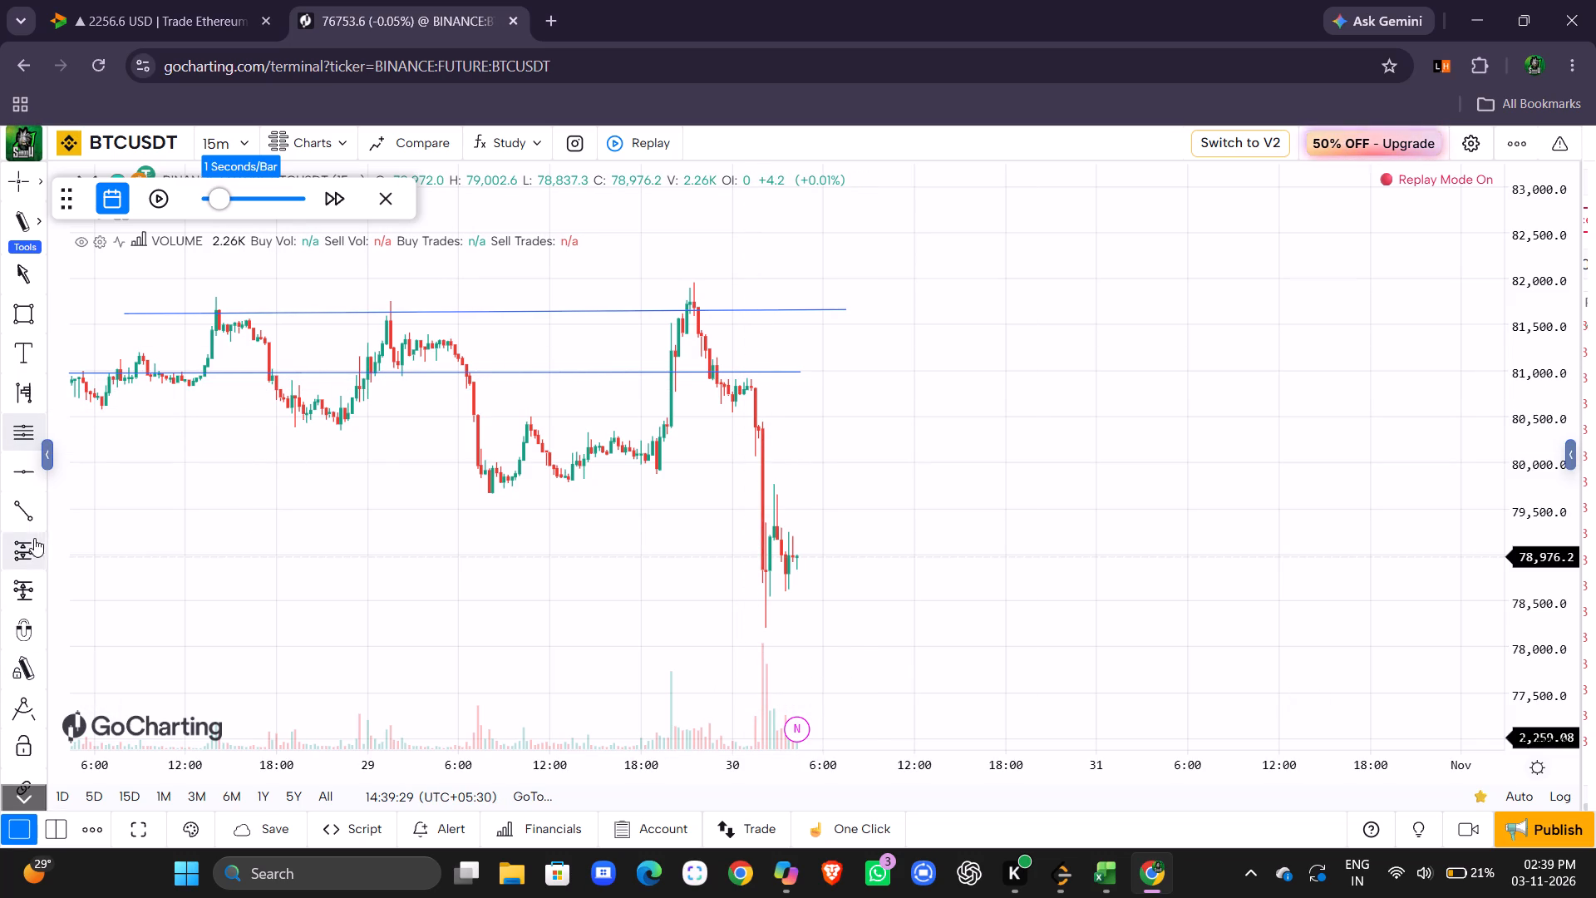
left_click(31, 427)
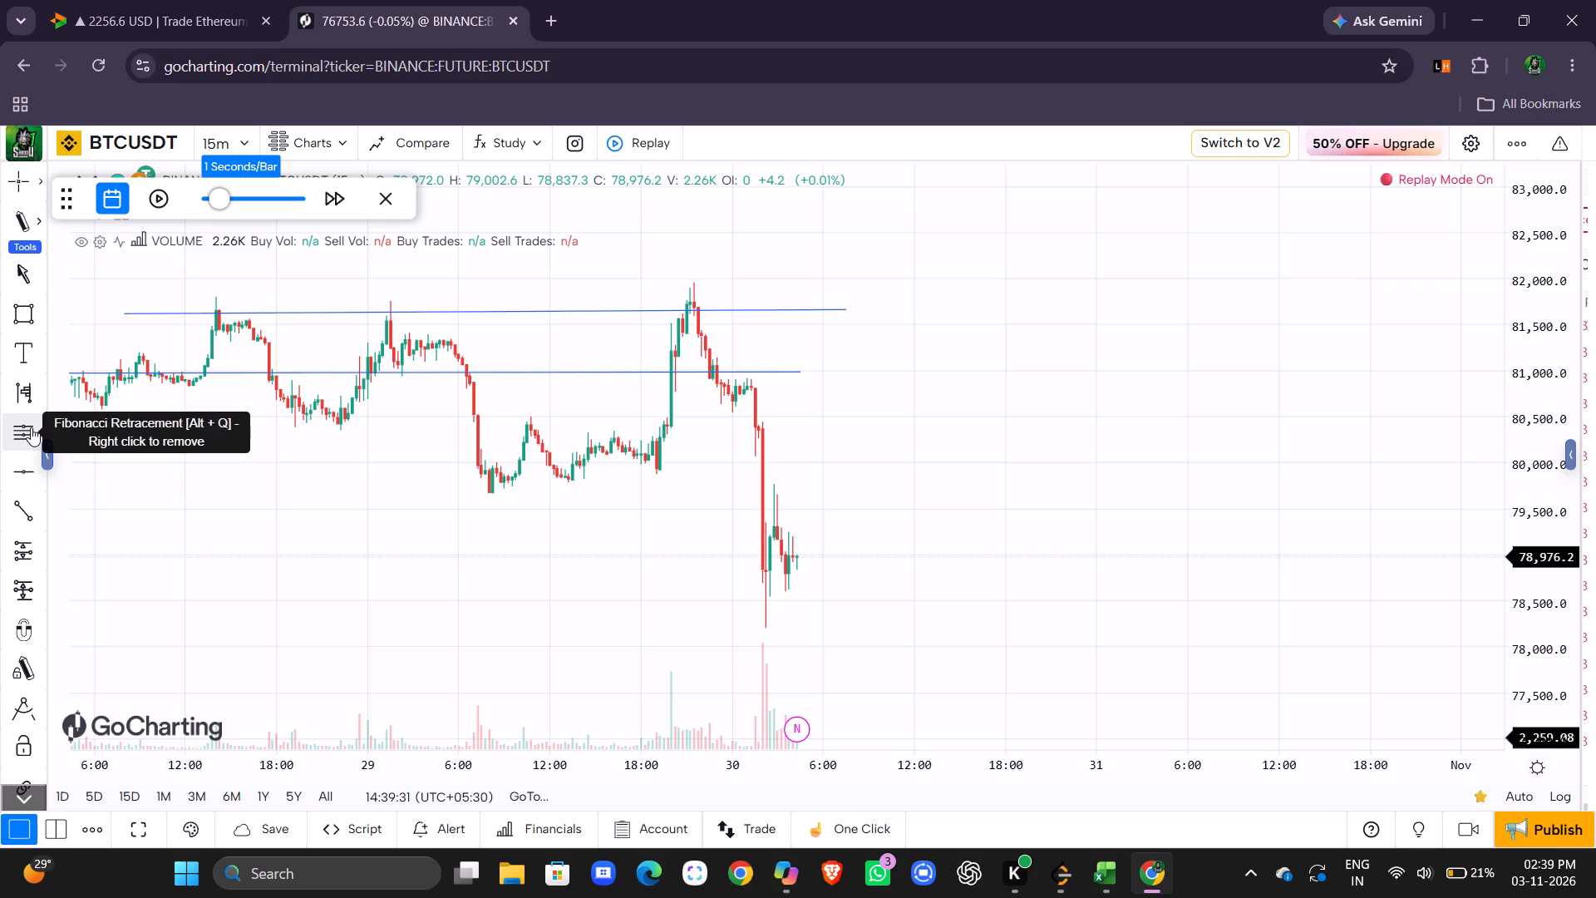
Measure the sell-off with a Date and Price Range from about 80,907 at 01:45 to 78,195 at 12:45 on 30 October.
left_click(39, 223)
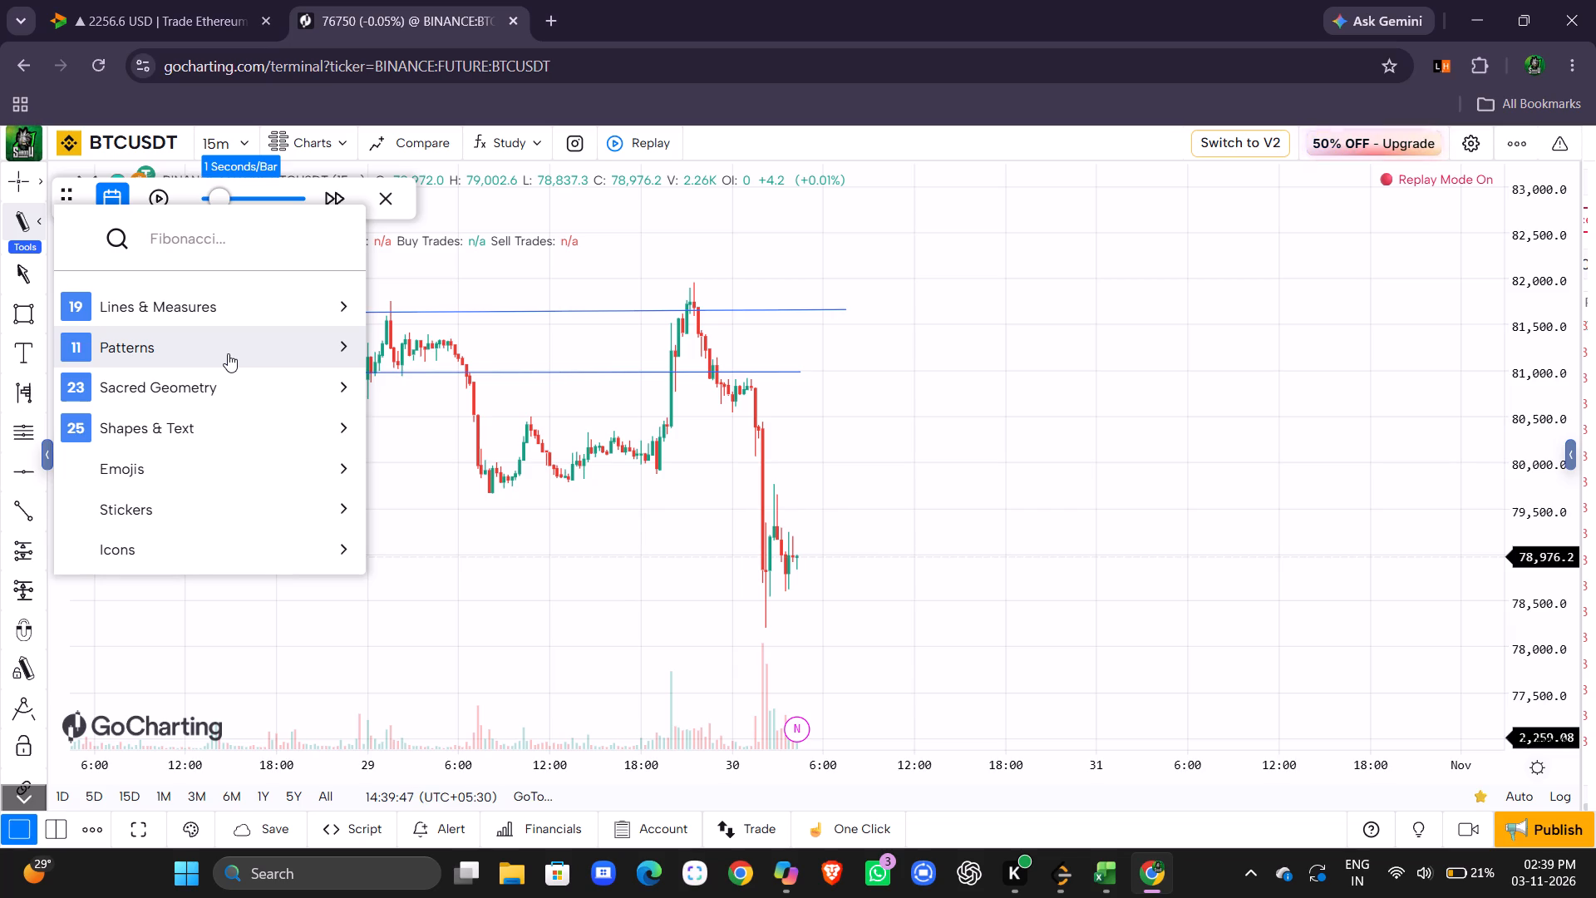
left_click(342, 308)
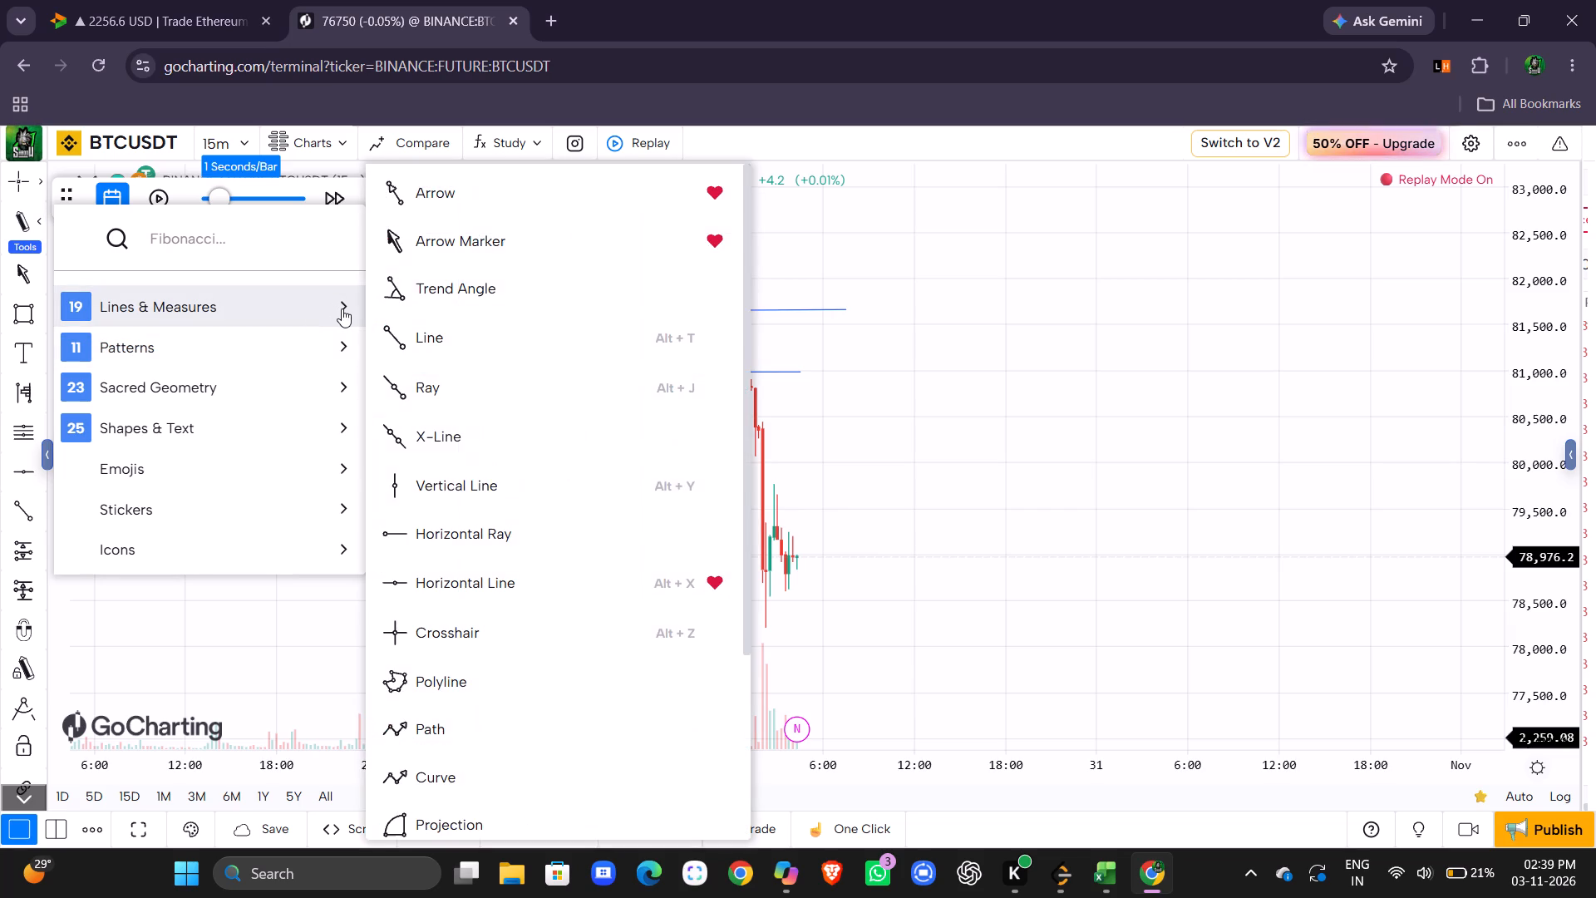
scroll(465, 505, "down", 3)
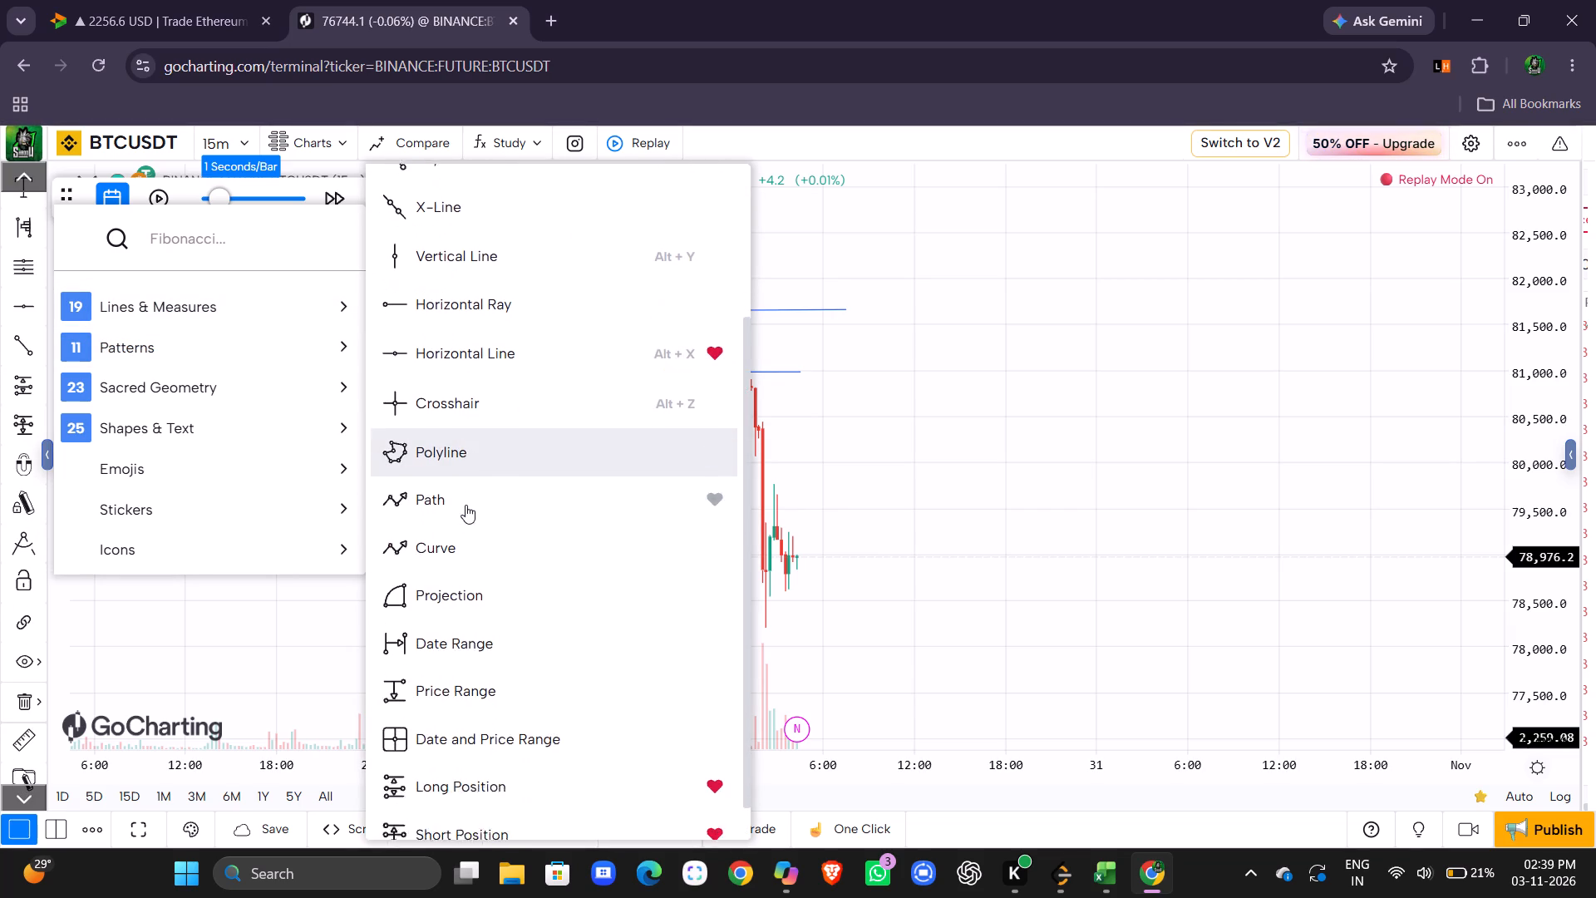
scroll(465, 505, "down", 2)
scroll(549, 708, "down", 1)
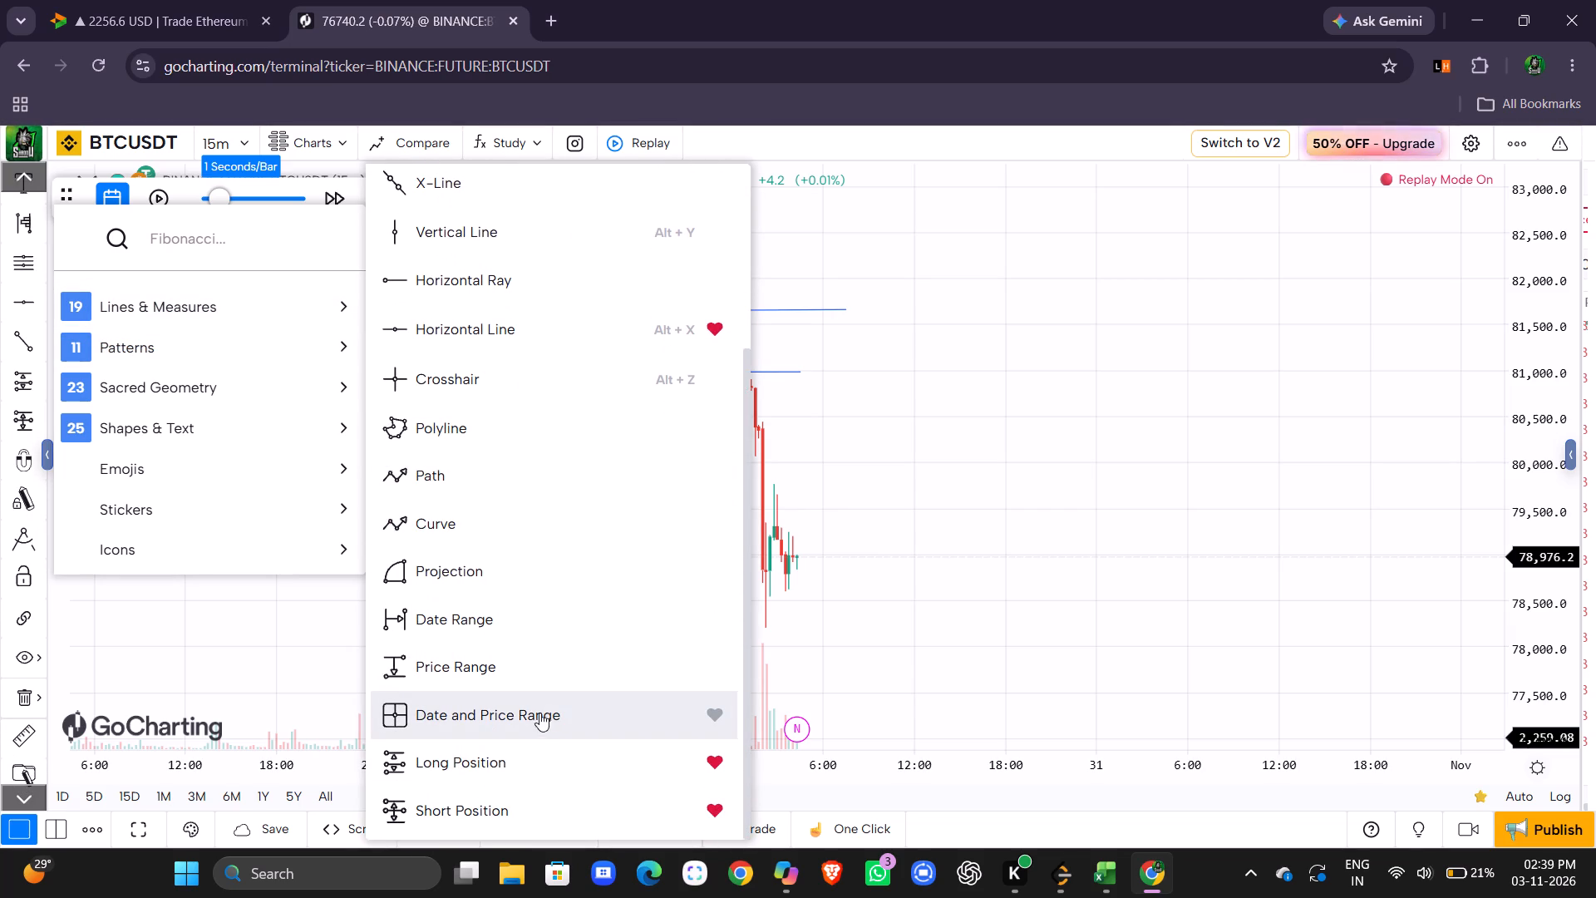
left_click(524, 719)
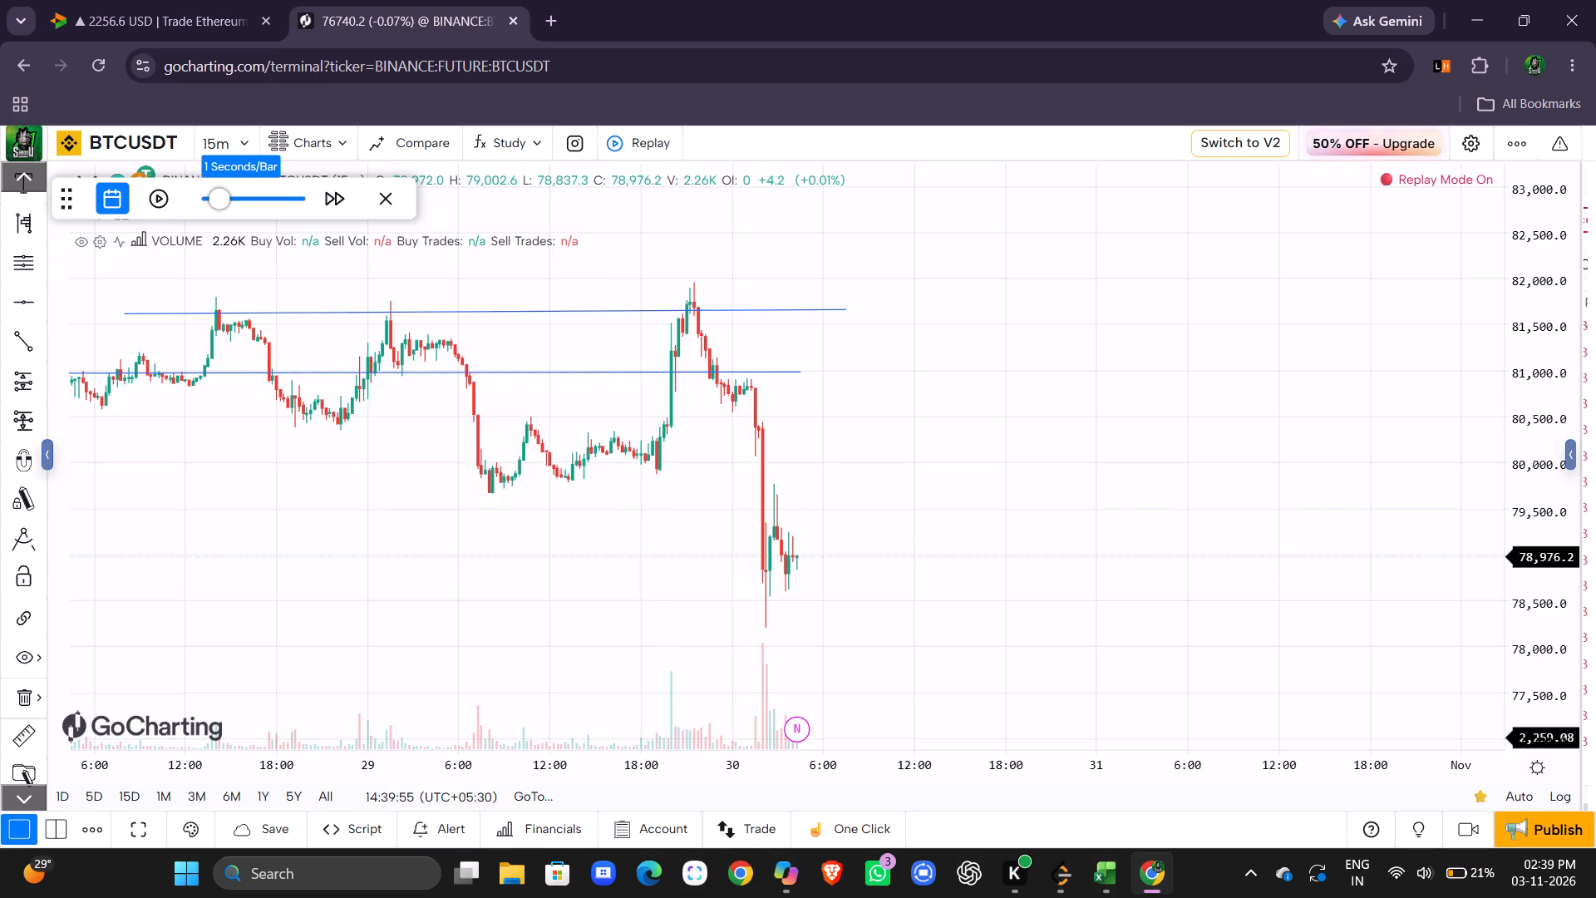
left_click(760, 379)
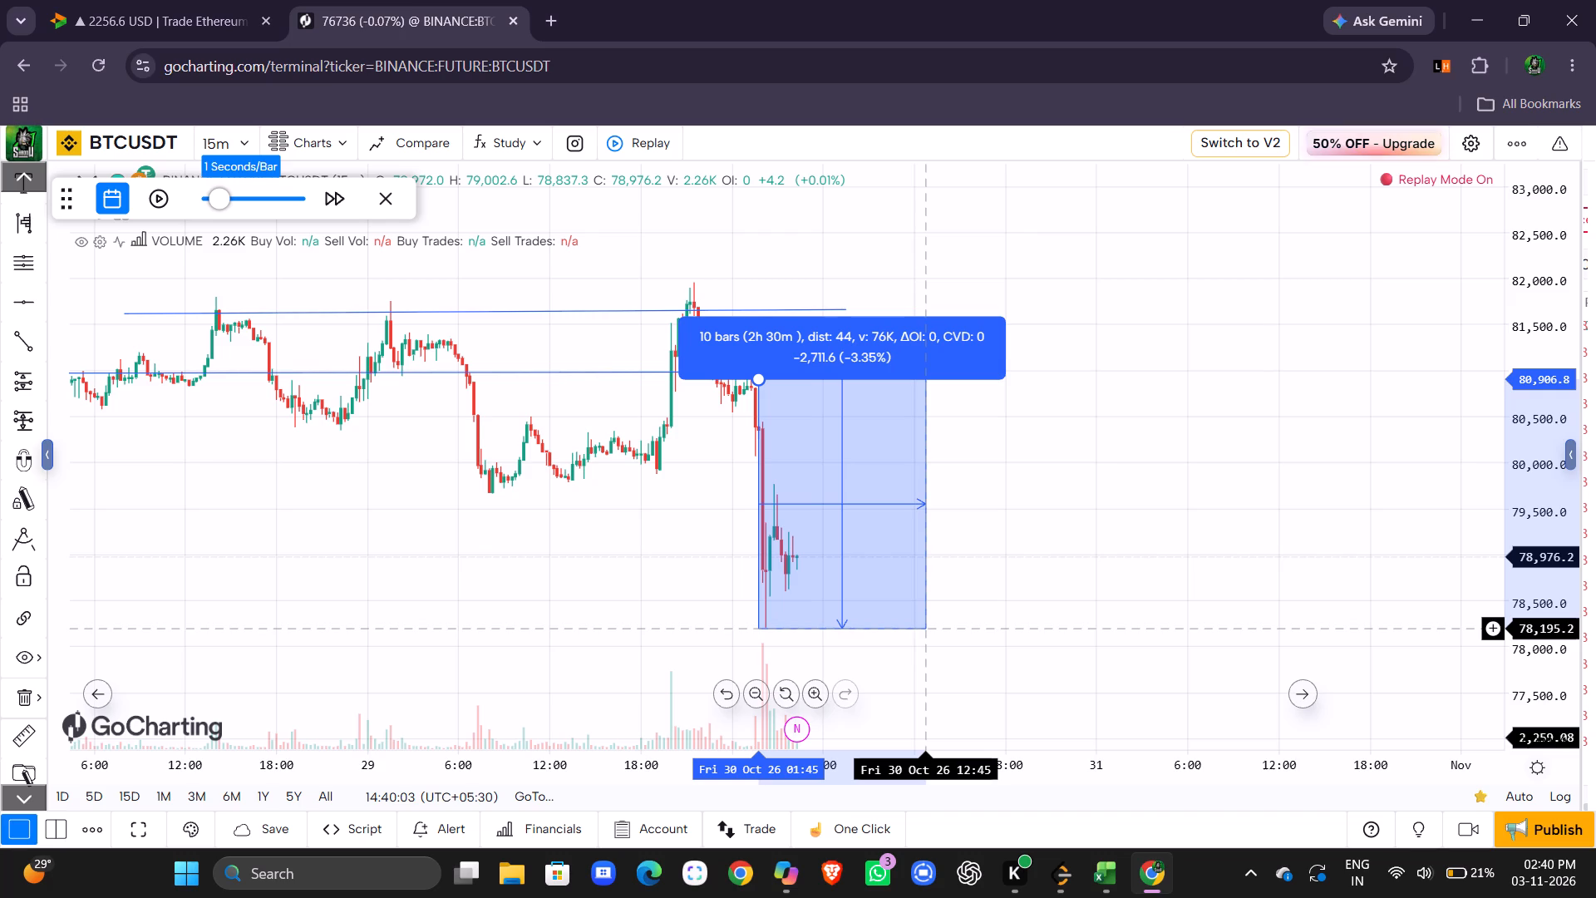
left_click(926, 629)
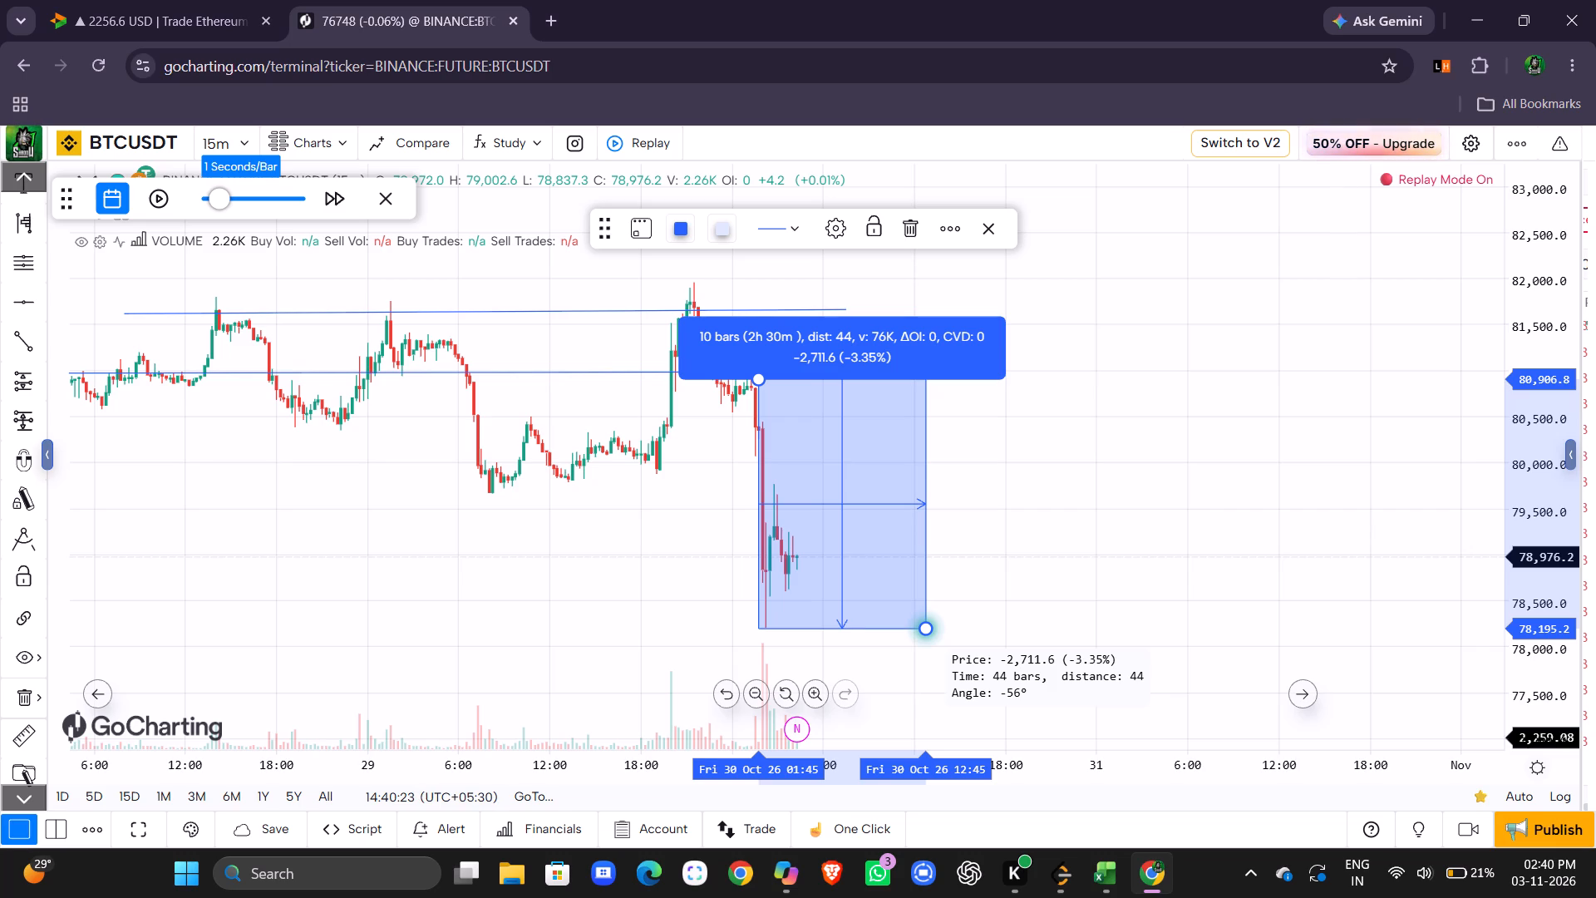
left_click(951, 432)
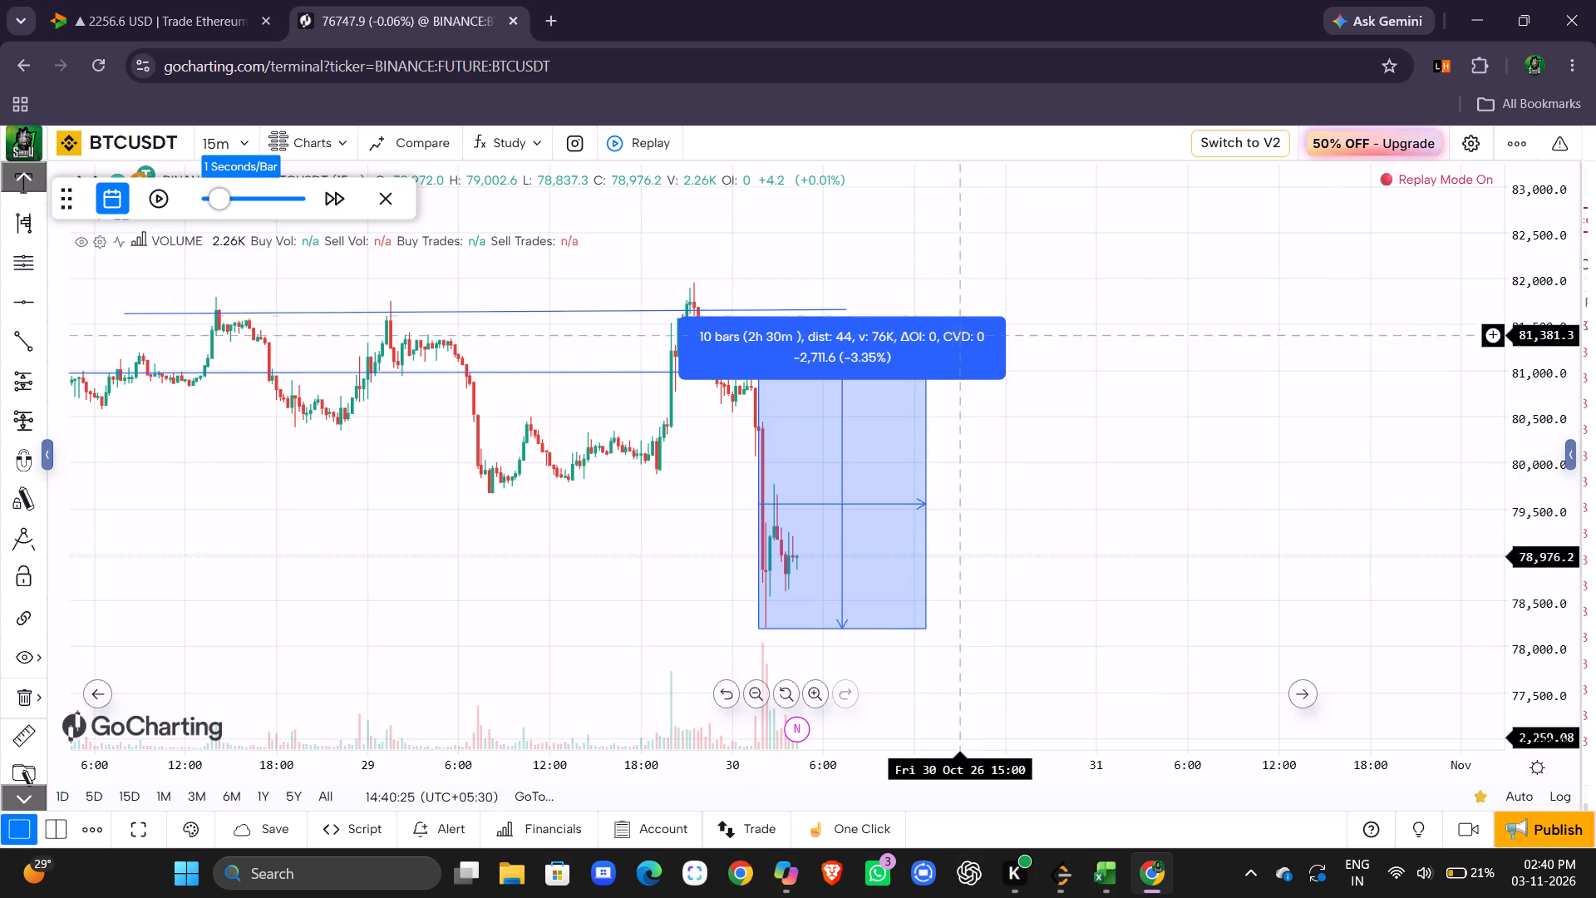
left_click(912, 449)
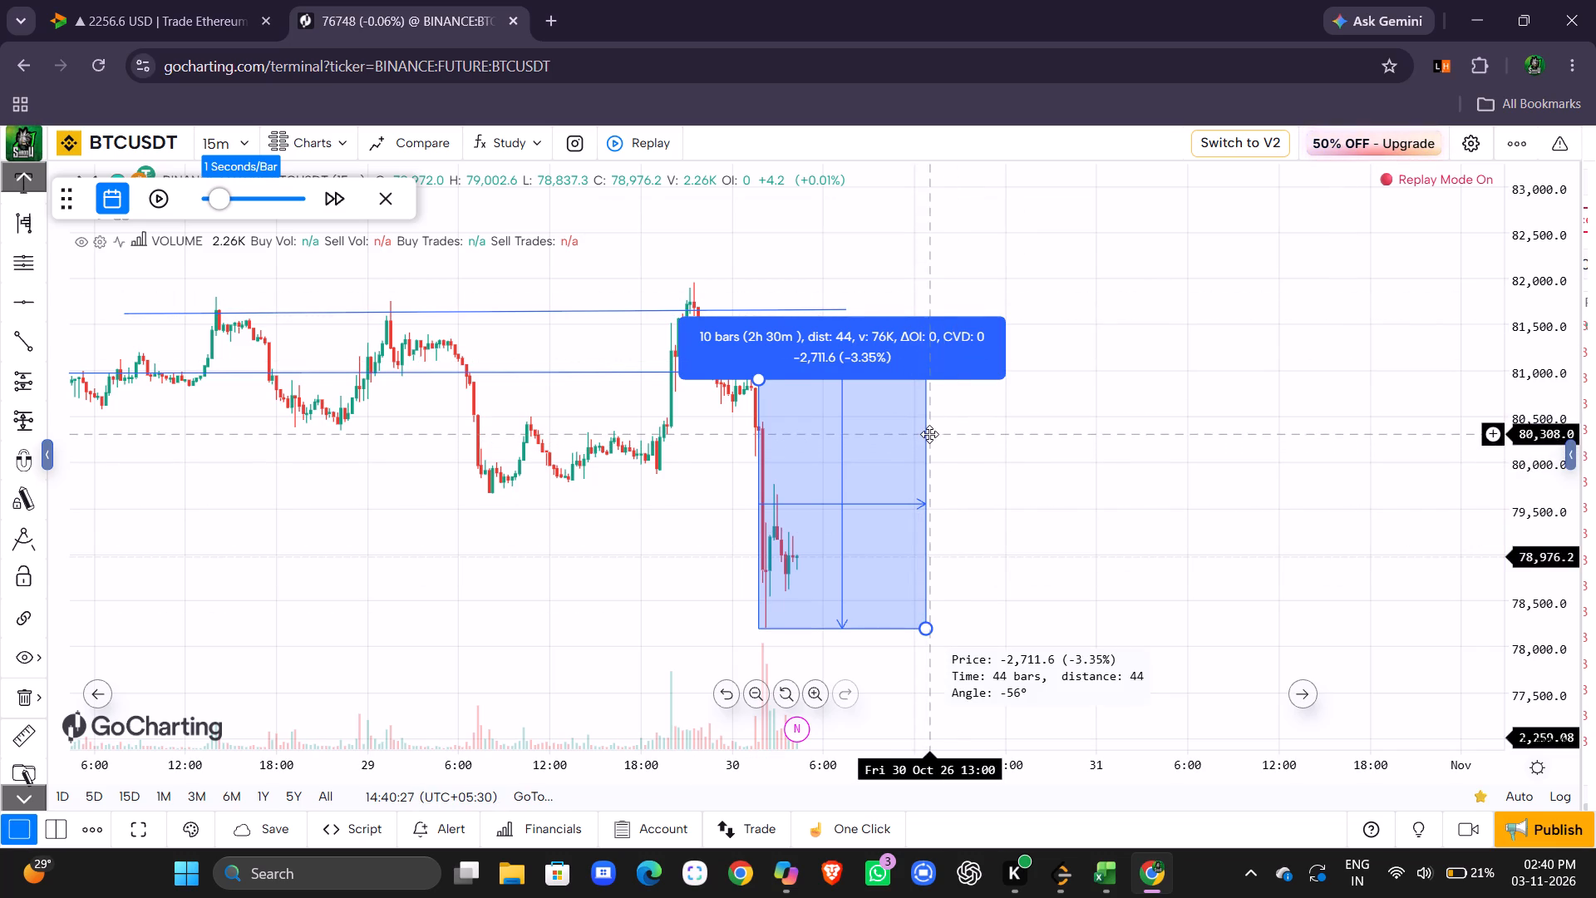
left_click(929, 434)
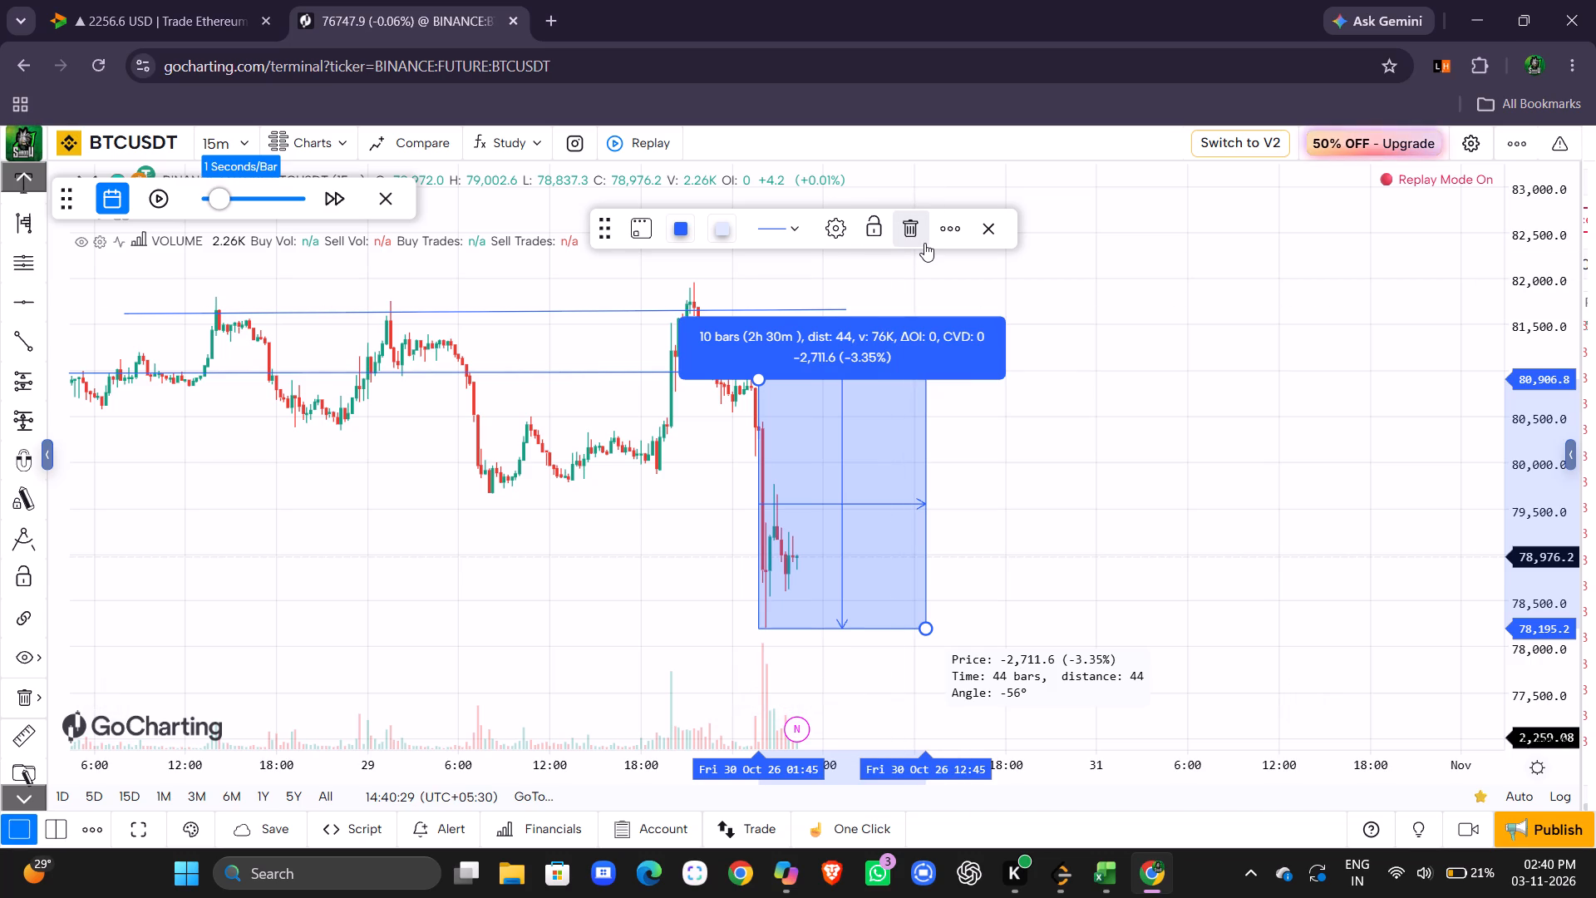
Draw a nearly horizontal line along the range's midpoint, from about 79,540 at 22:00 on 29 October to 79,550 at 17:15 on 30 October.
left_click(22, 337)
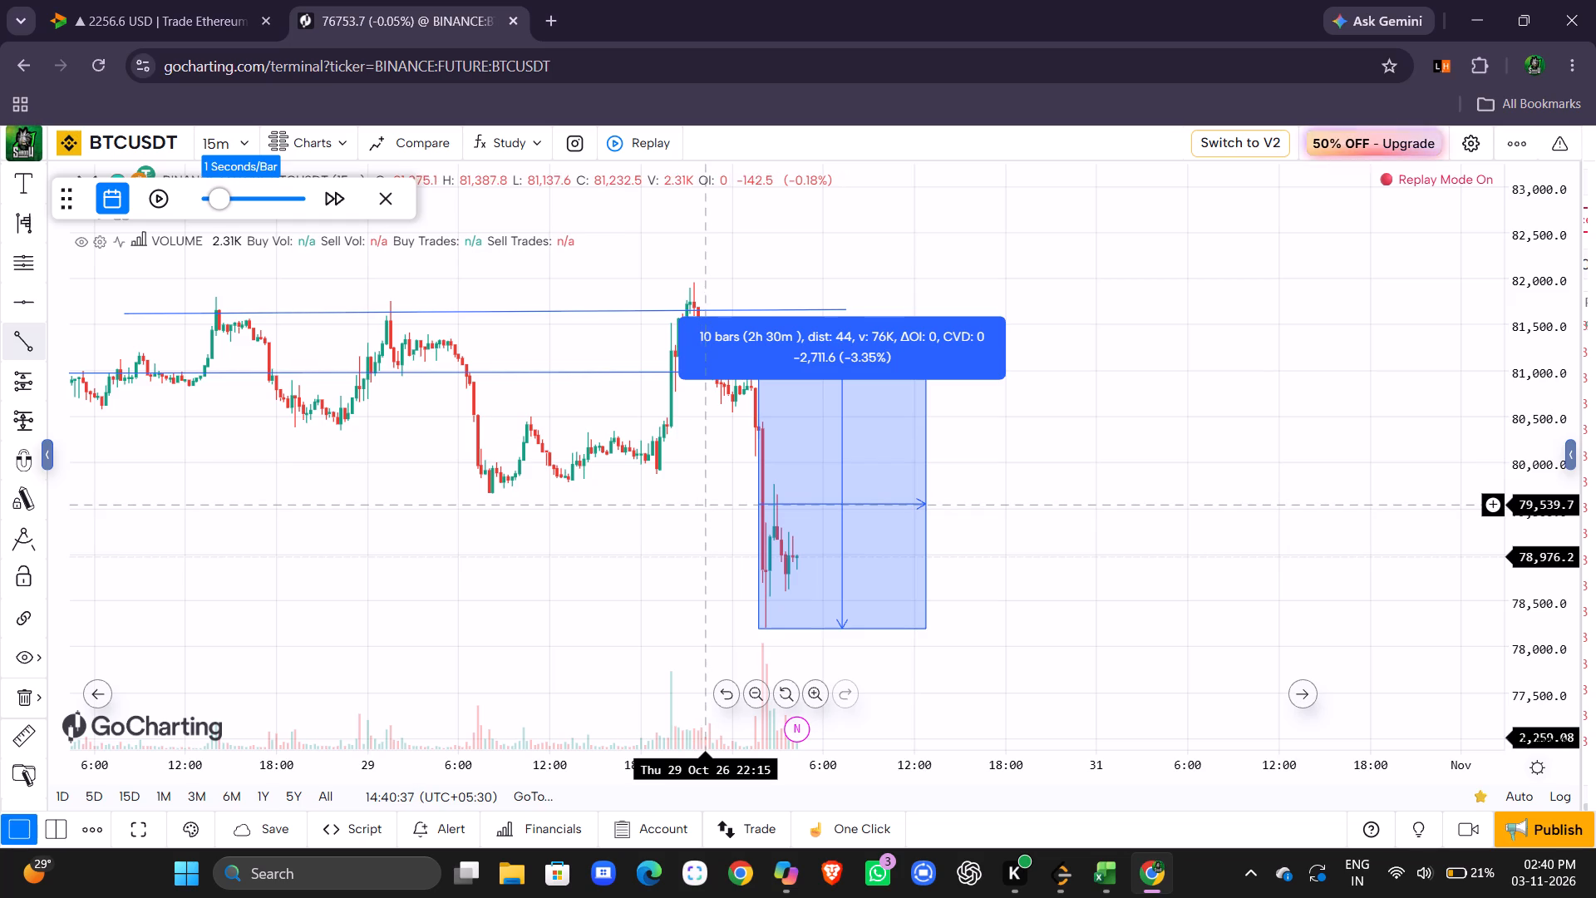
left_click_drag(701, 505, 998, 512)
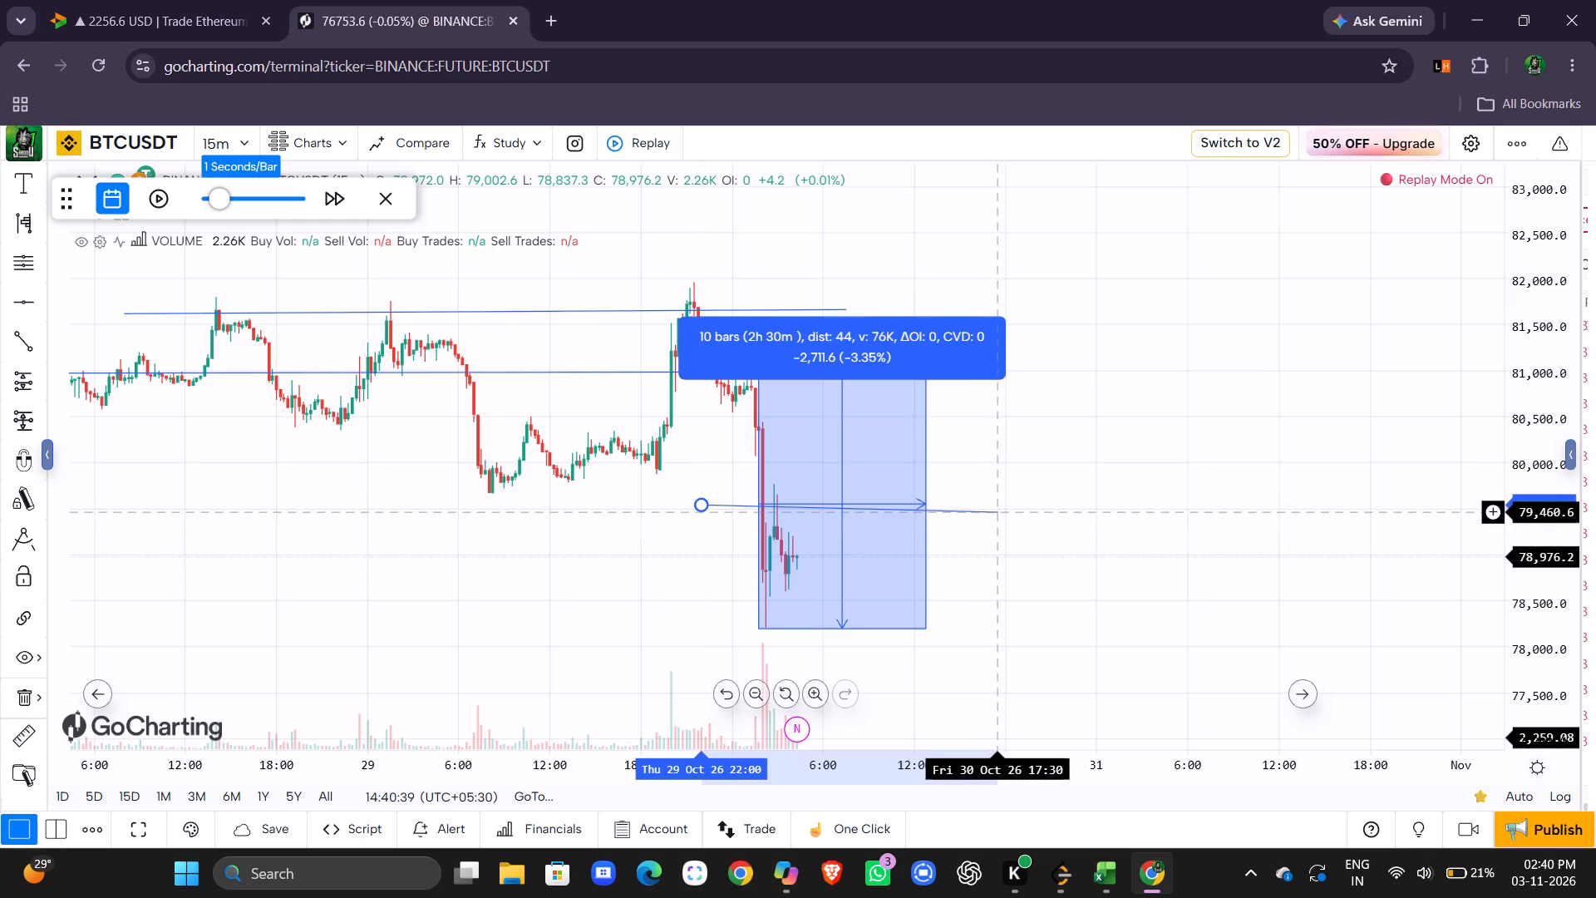
left_click_drag(998, 512, 994, 500)
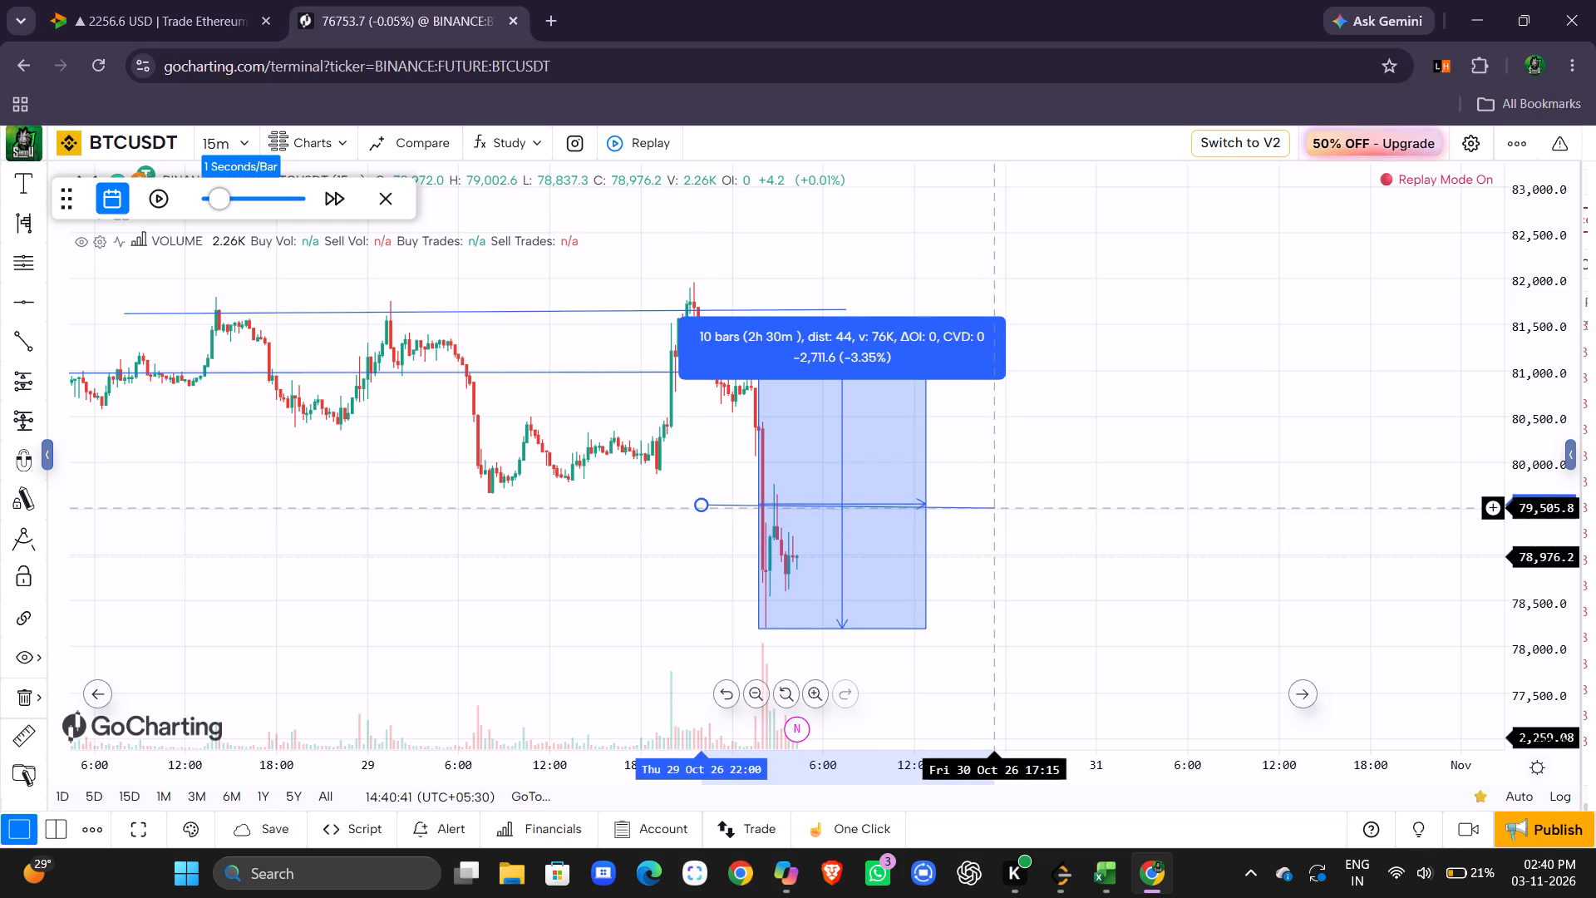
left_click(994, 501)
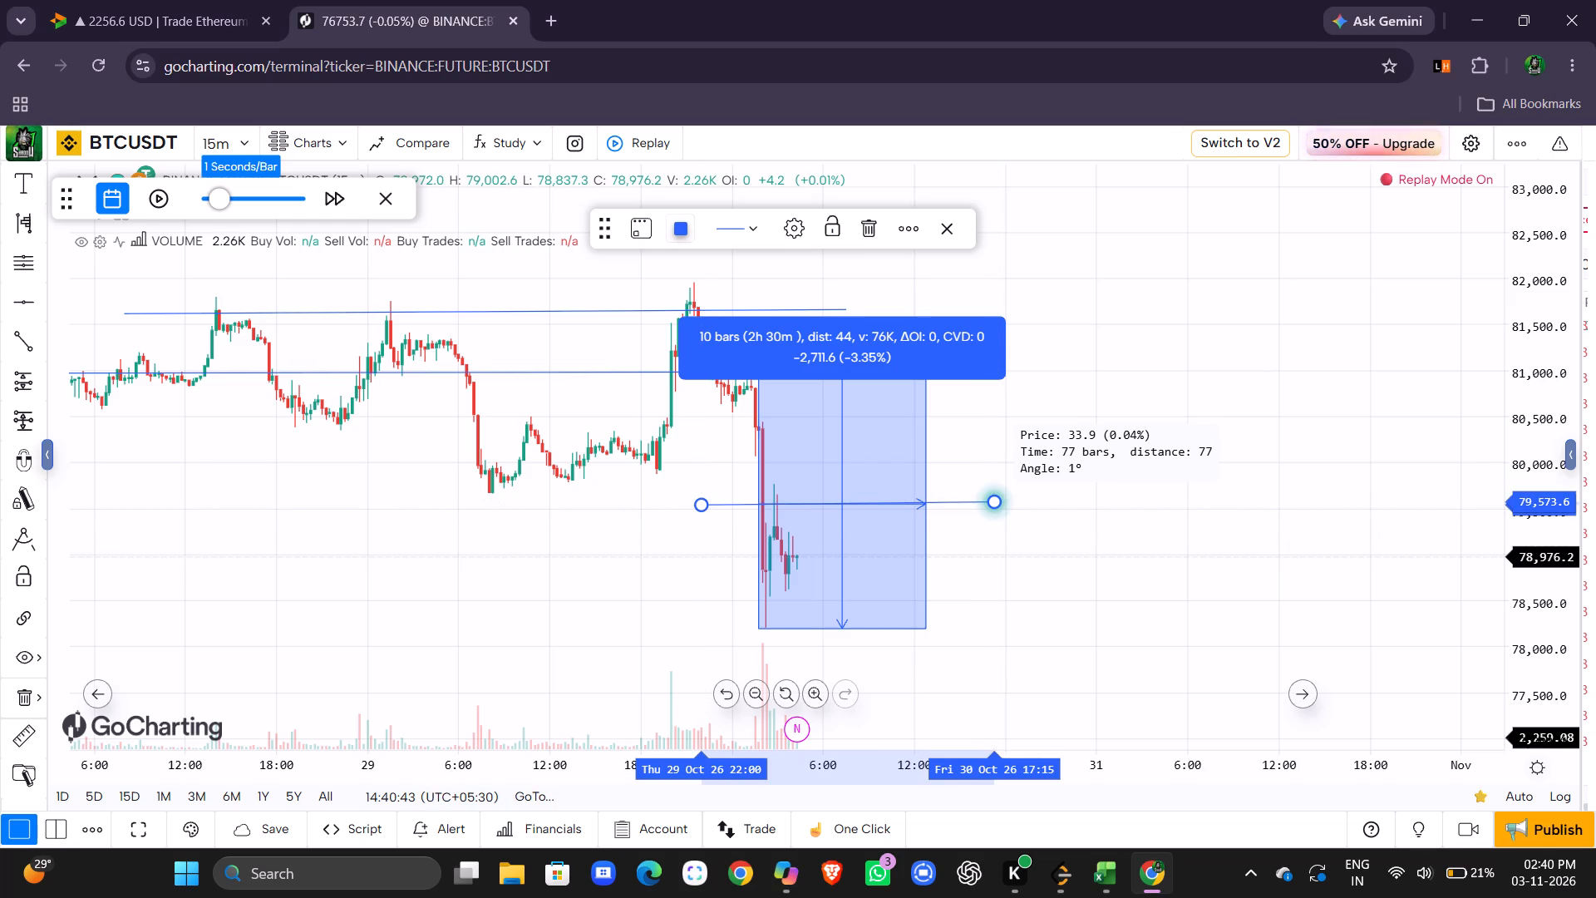
left_click(994, 504)
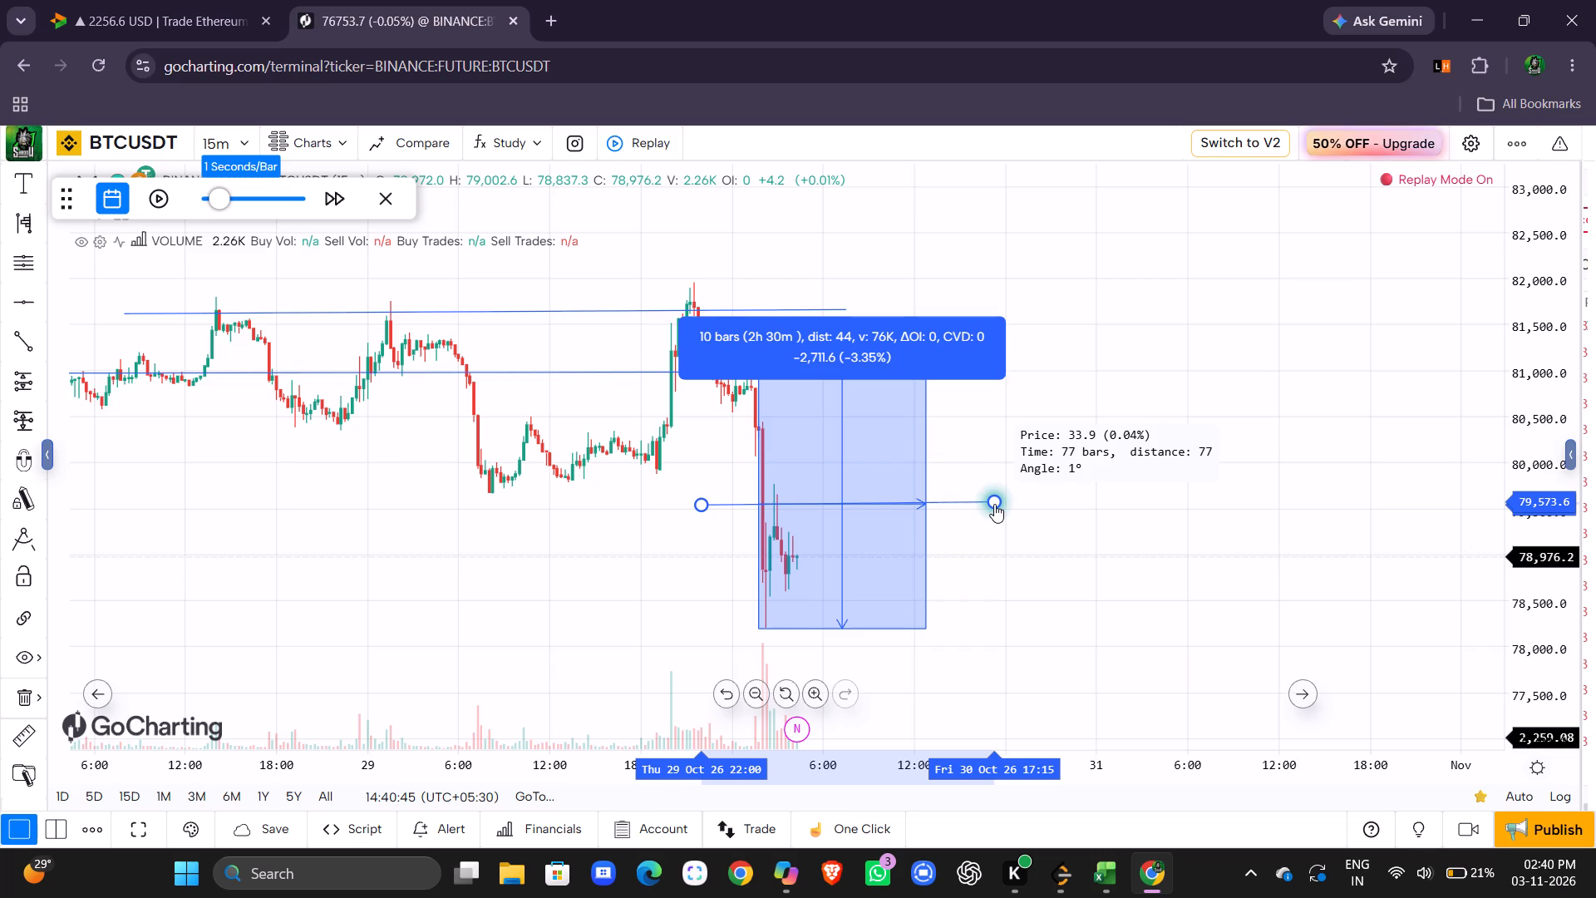
left_click(994, 504)
left_click(1037, 506)
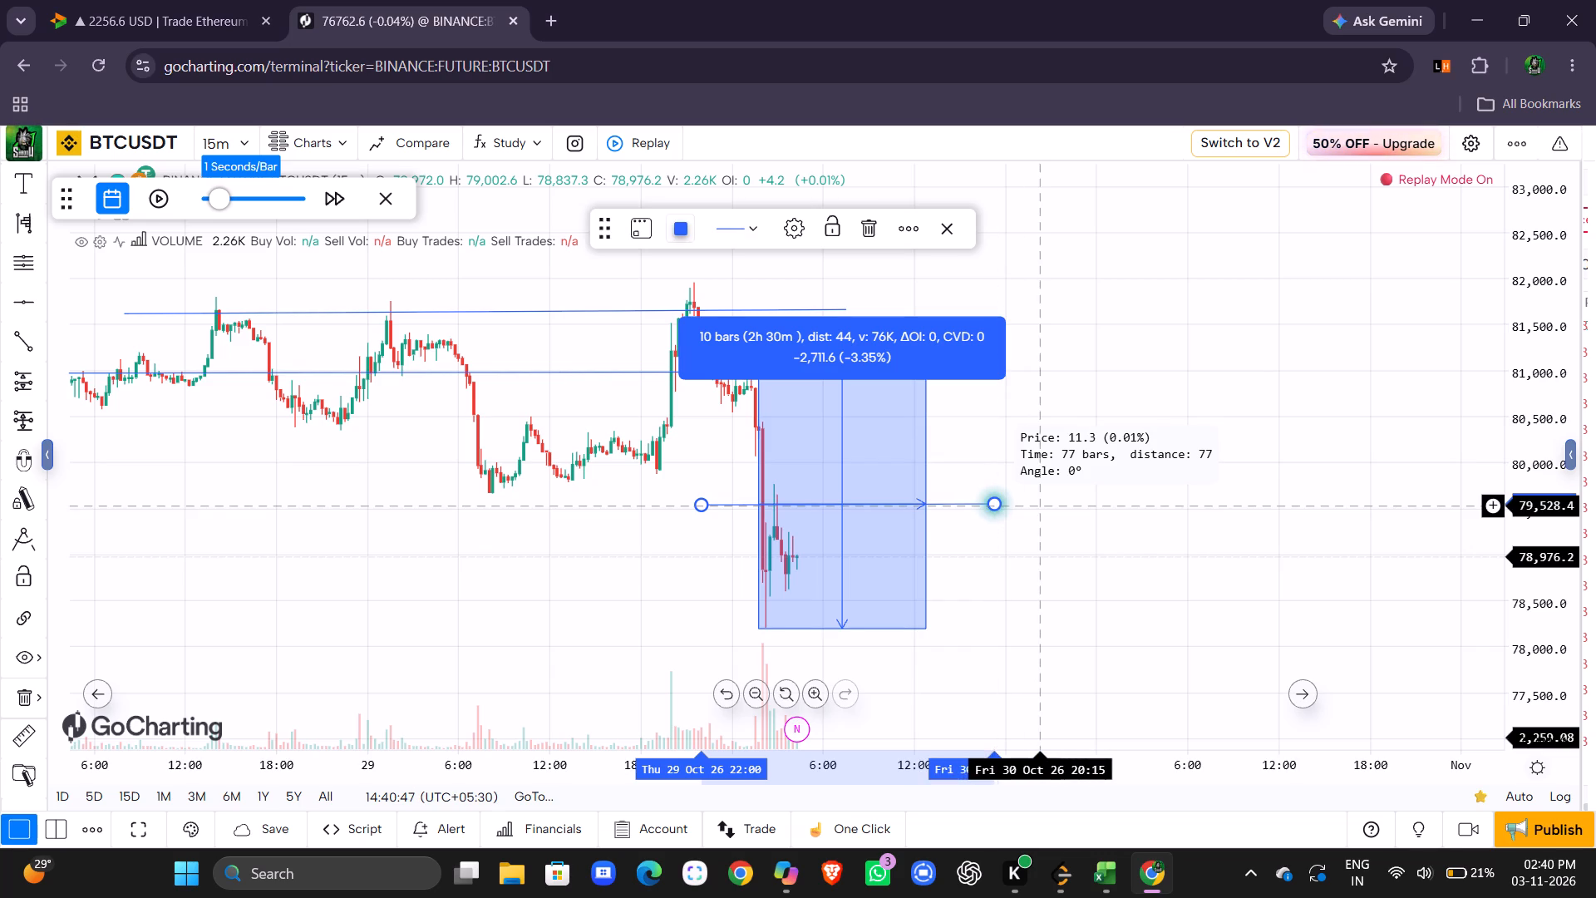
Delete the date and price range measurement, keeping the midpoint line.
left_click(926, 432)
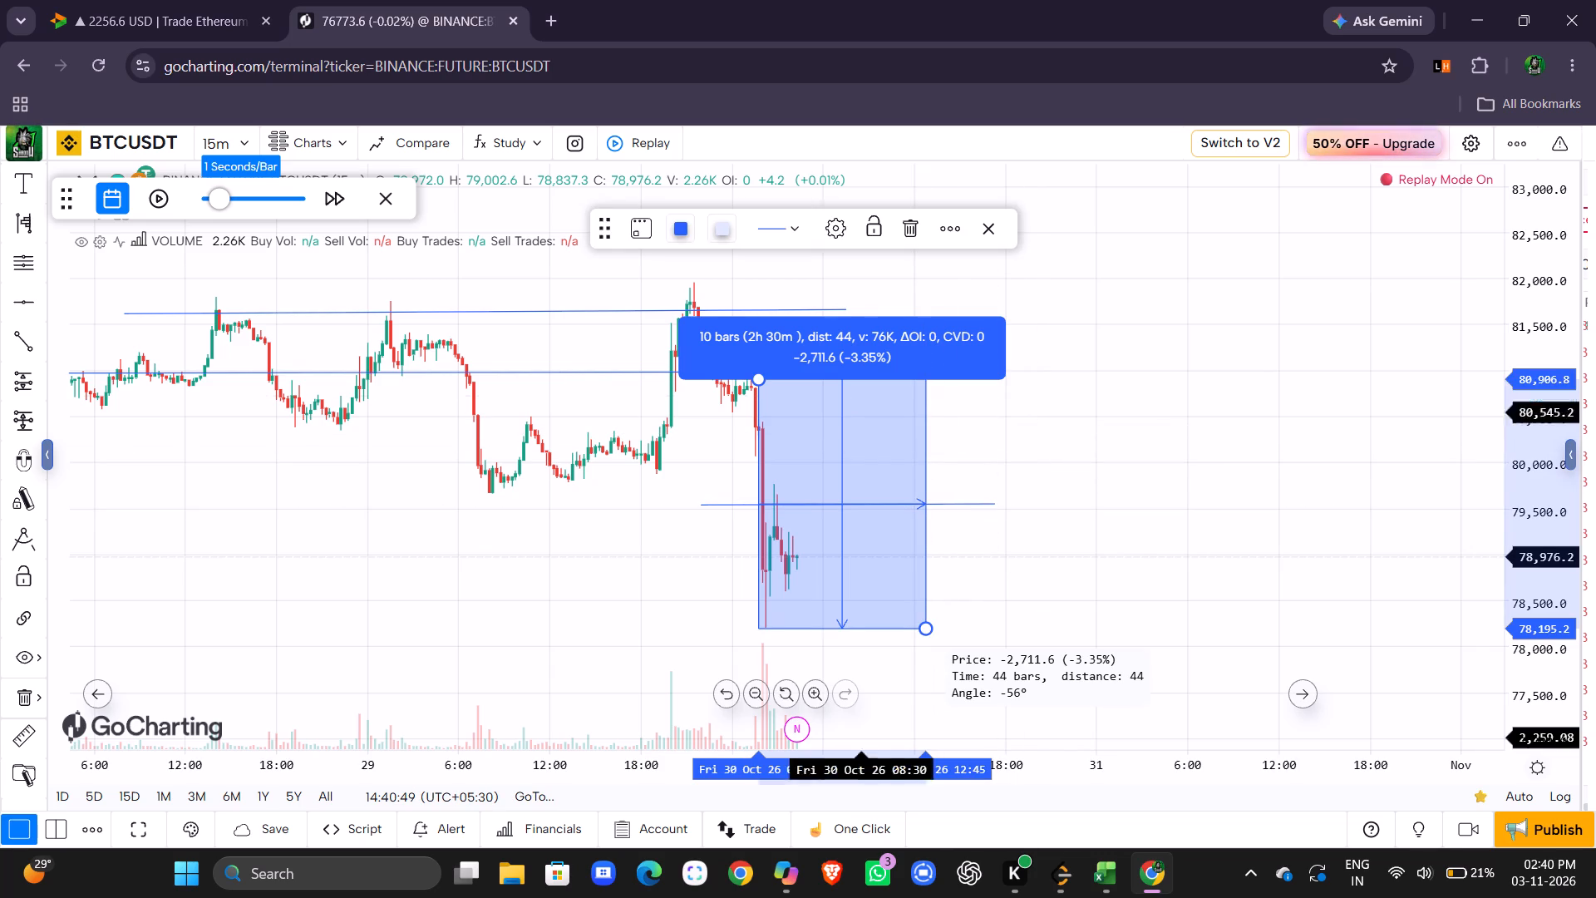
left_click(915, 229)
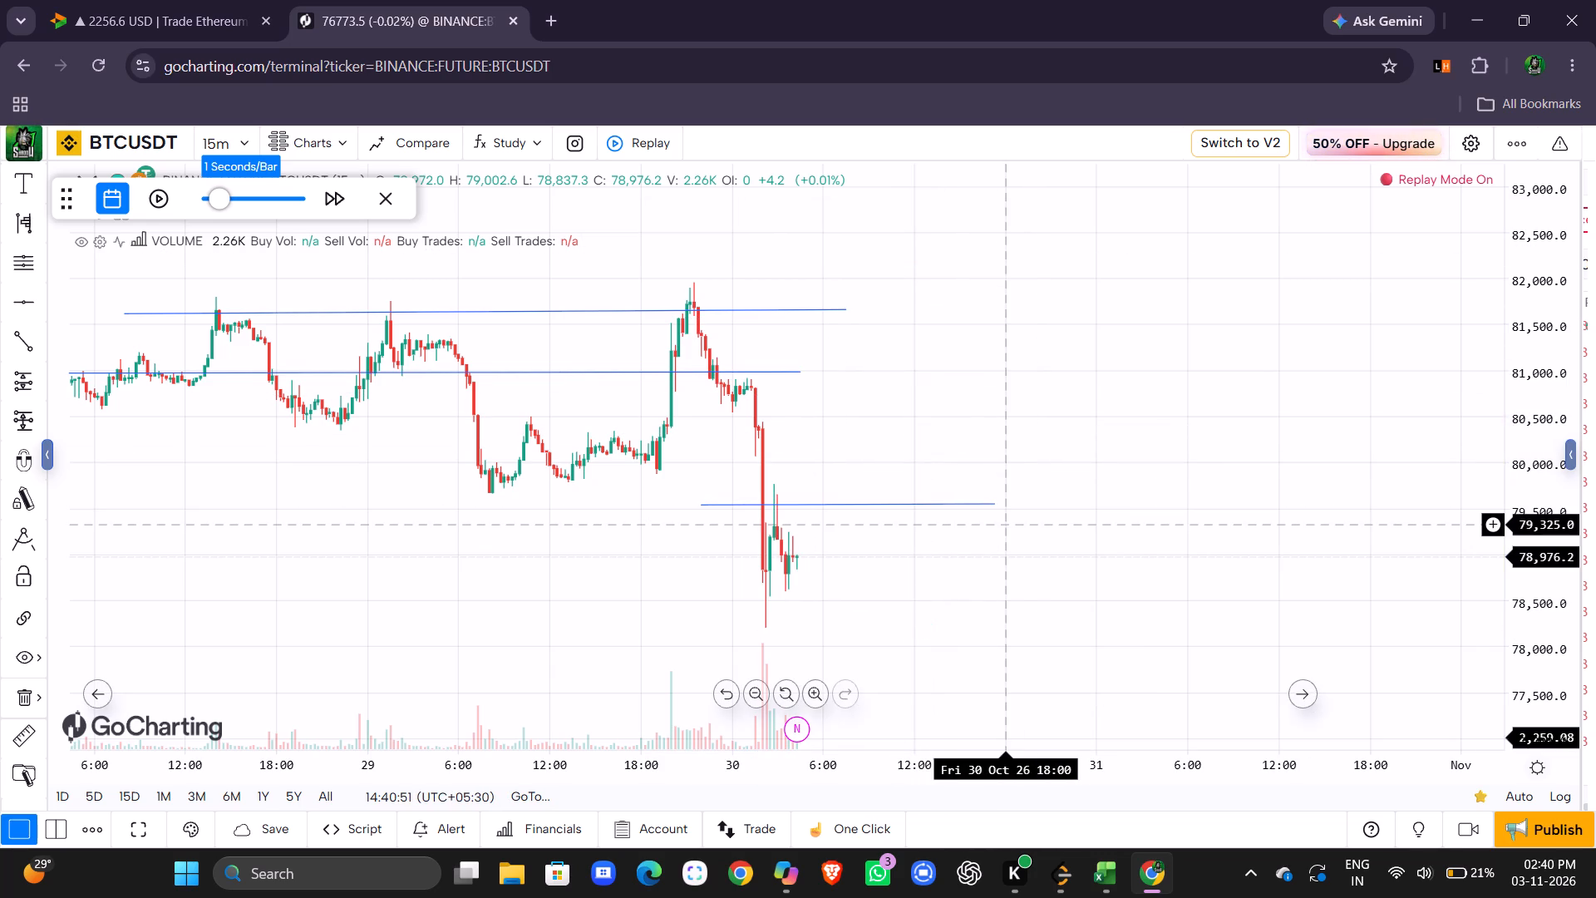
Run the bar replay at one second per bar from 04:15 to about 10:15 on 30 October, and pause it.
scroll(1005, 525, "left", 1)
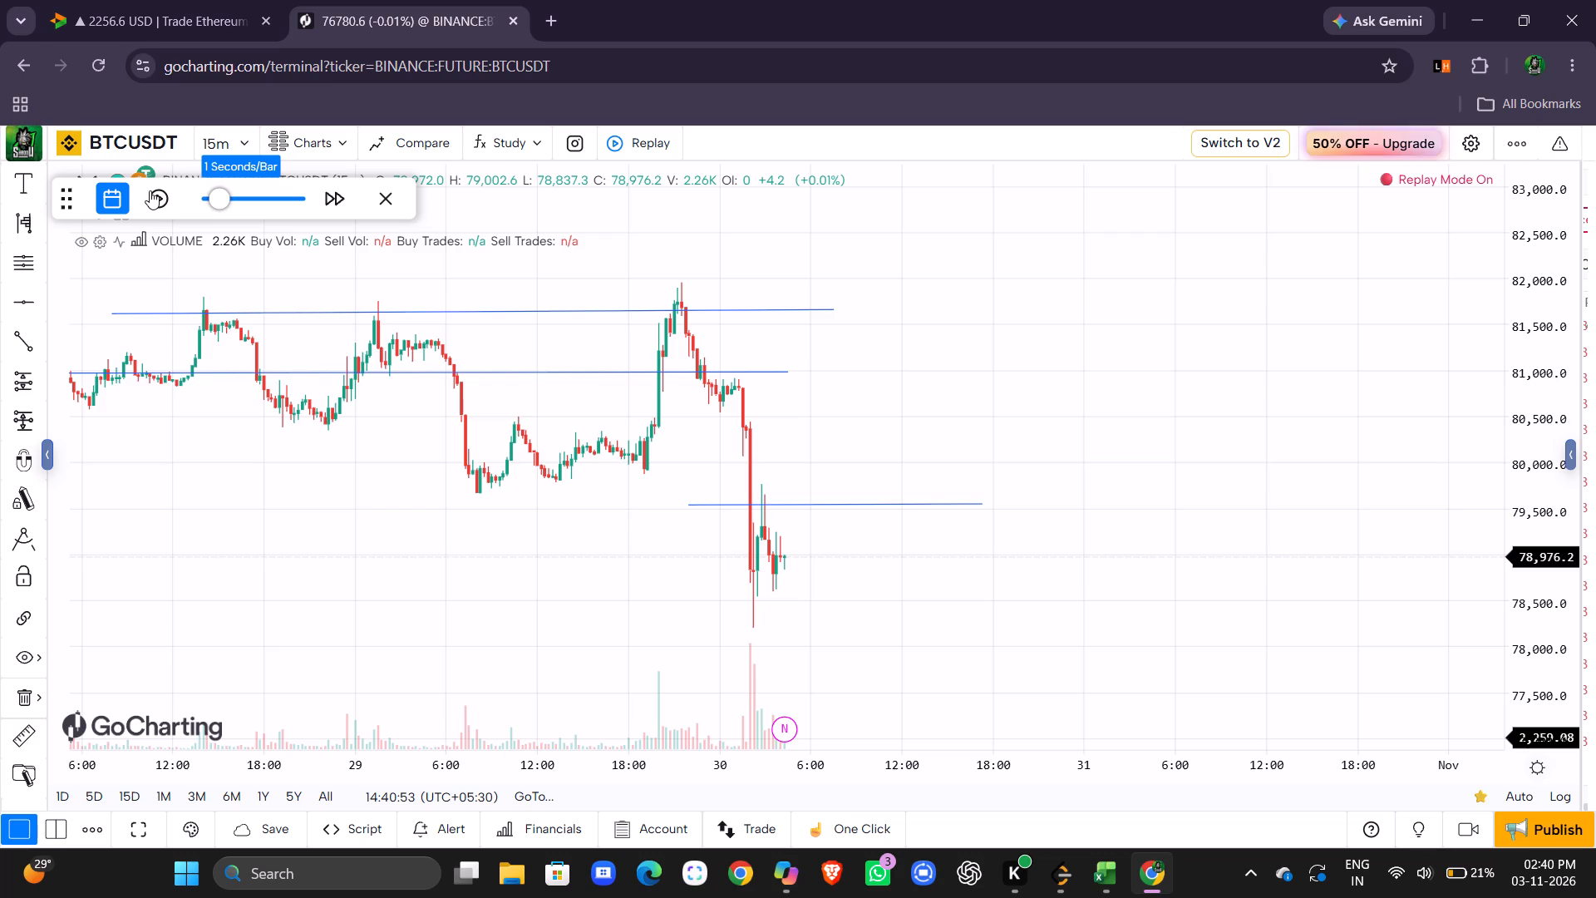
left_click(150, 190)
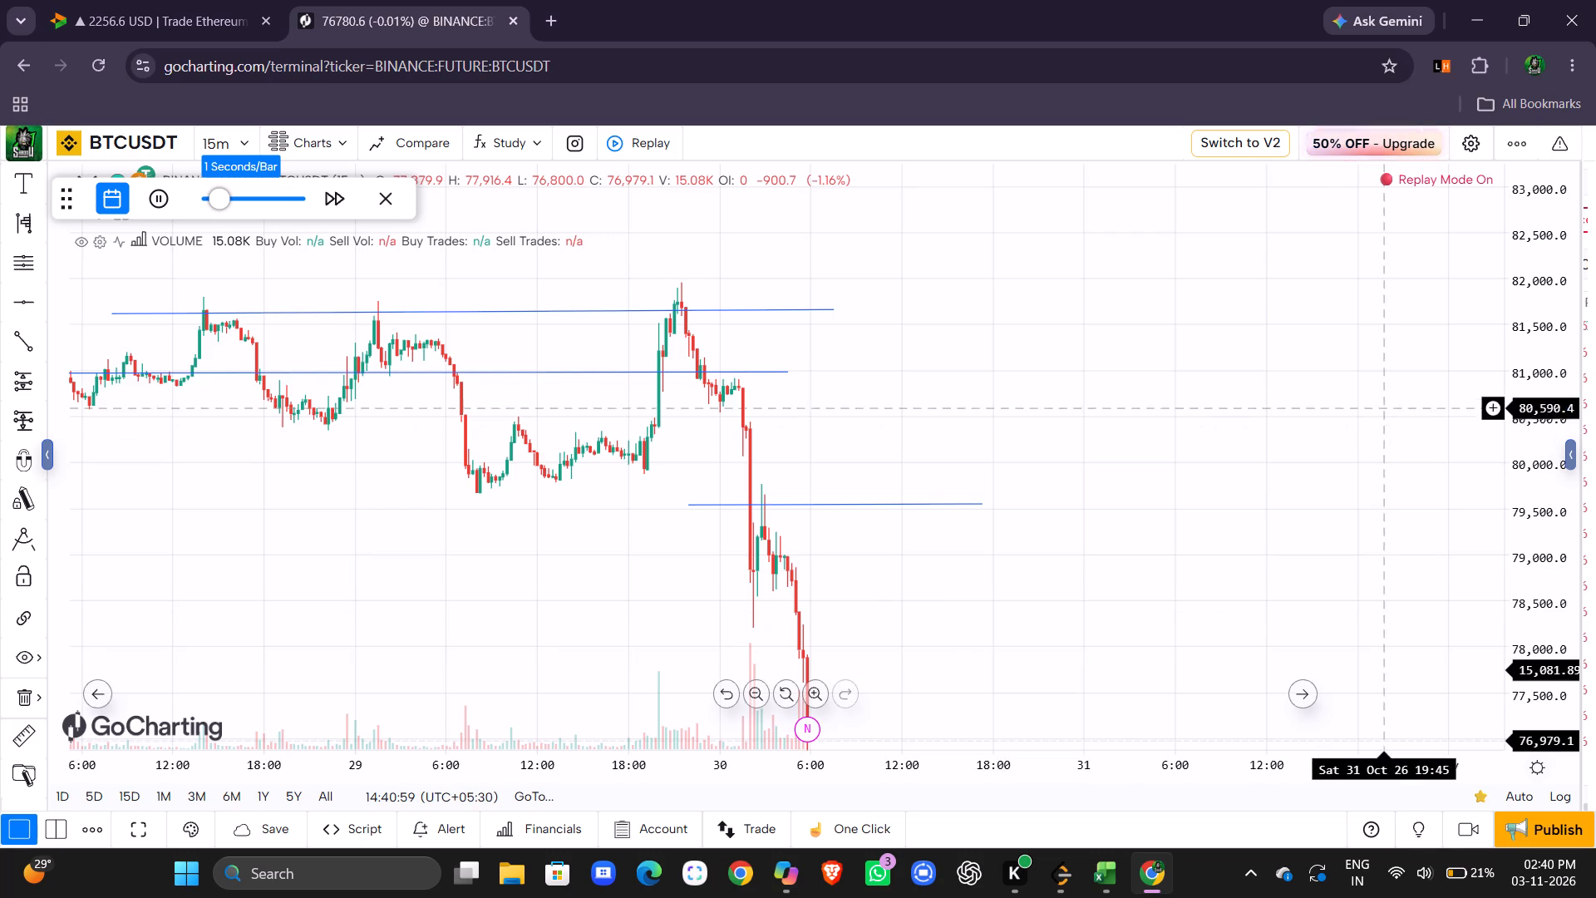
left_click_drag(1528, 328, 1506, 487)
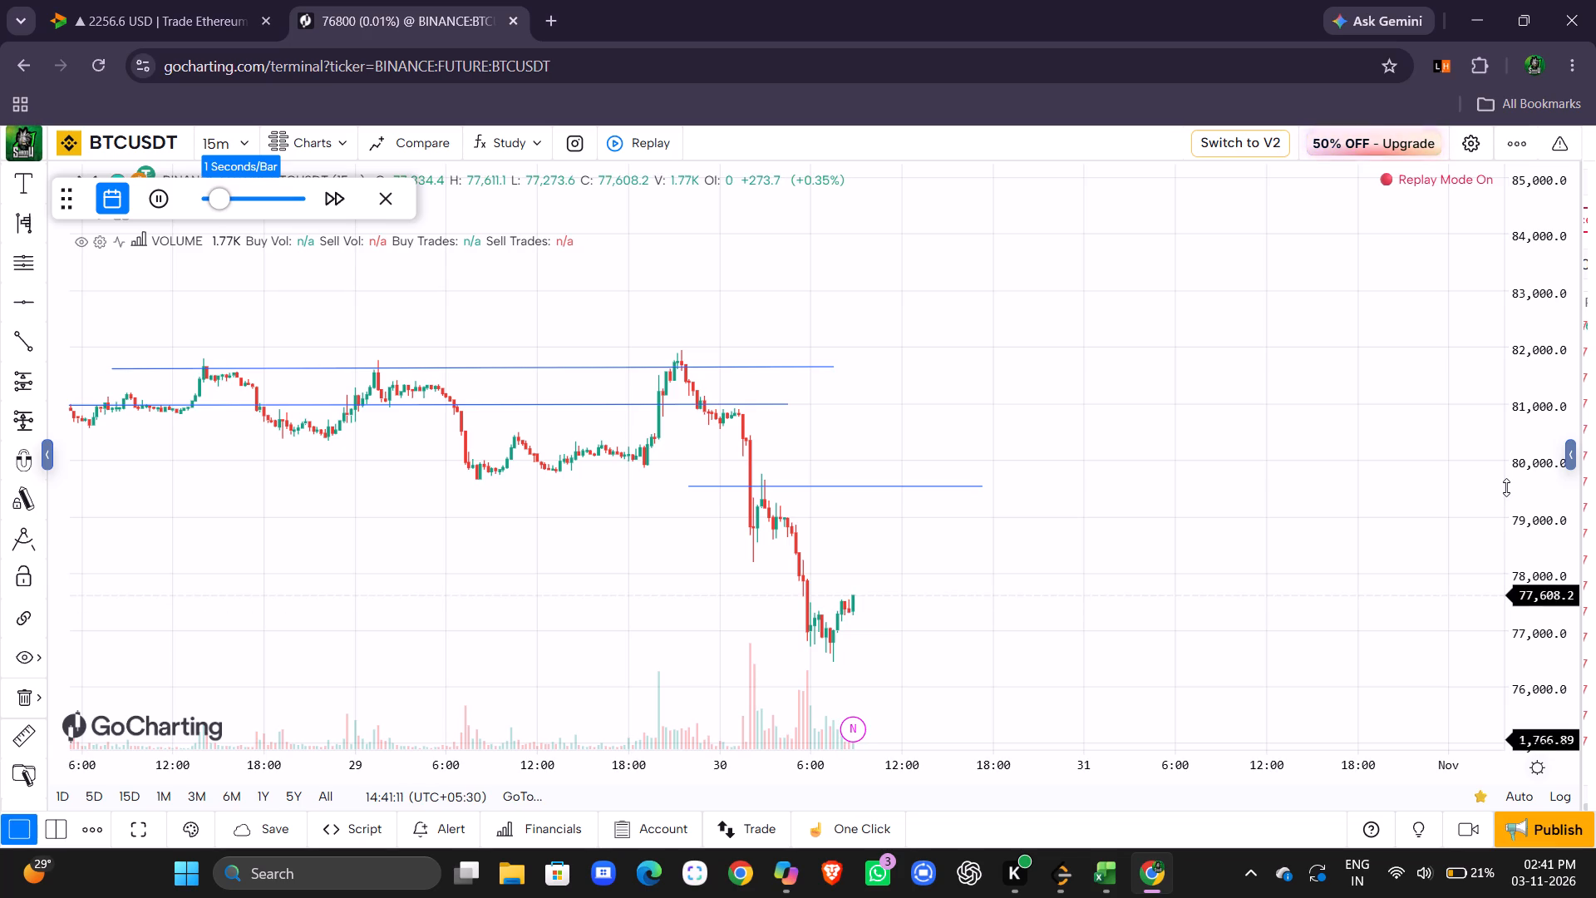
scroll(1234, 649, "left", 1)
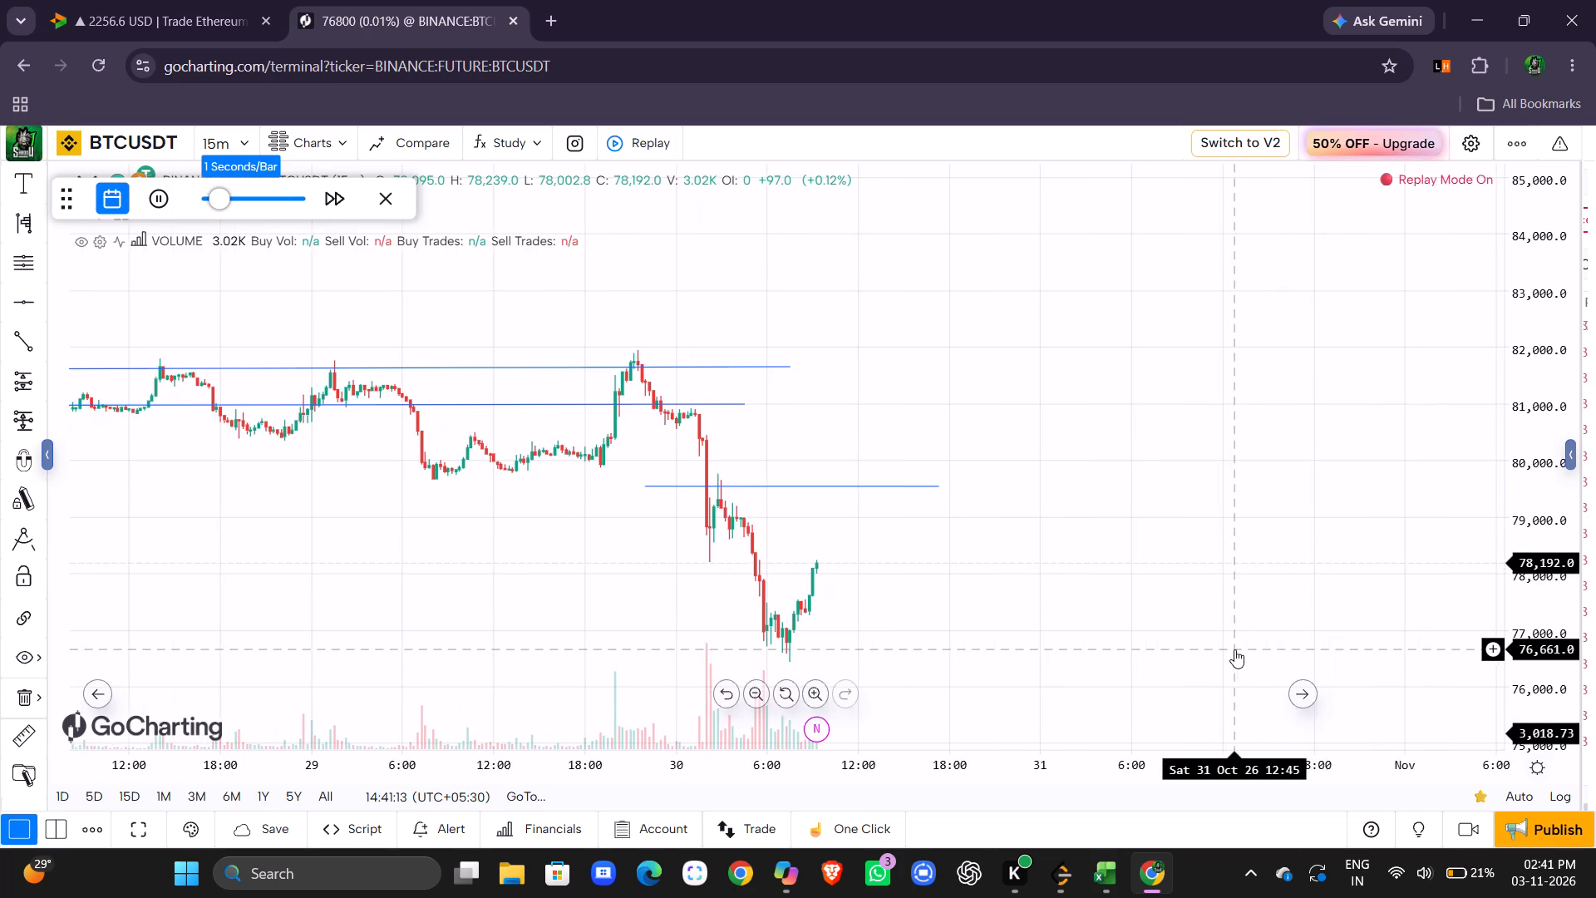
left_click_drag(1534, 360, 1526, 420)
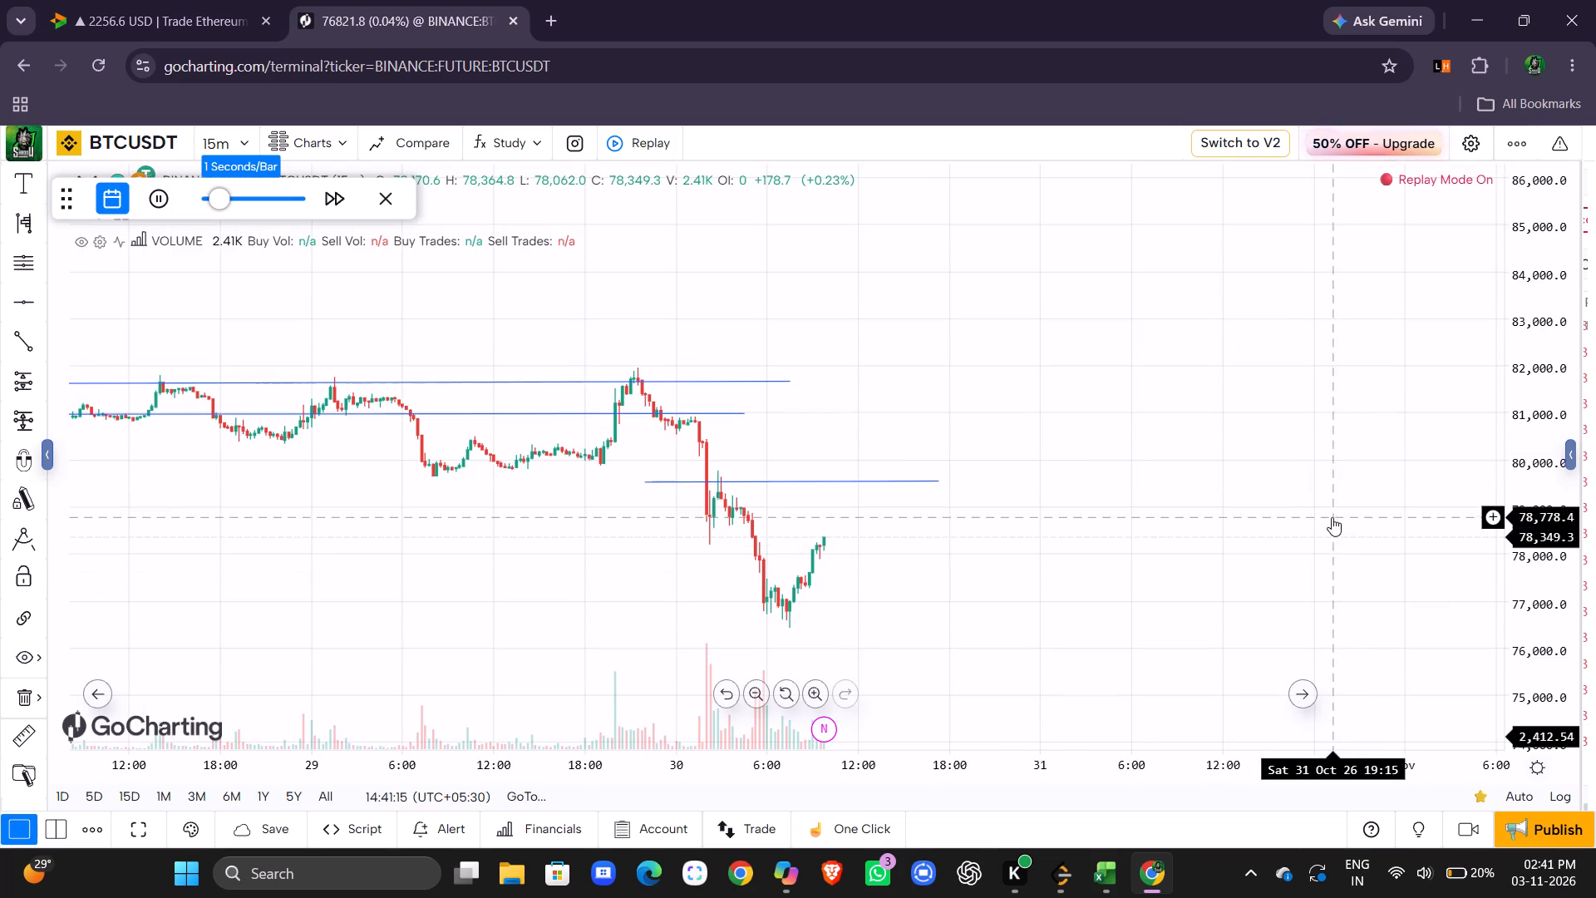
left_click(160, 189)
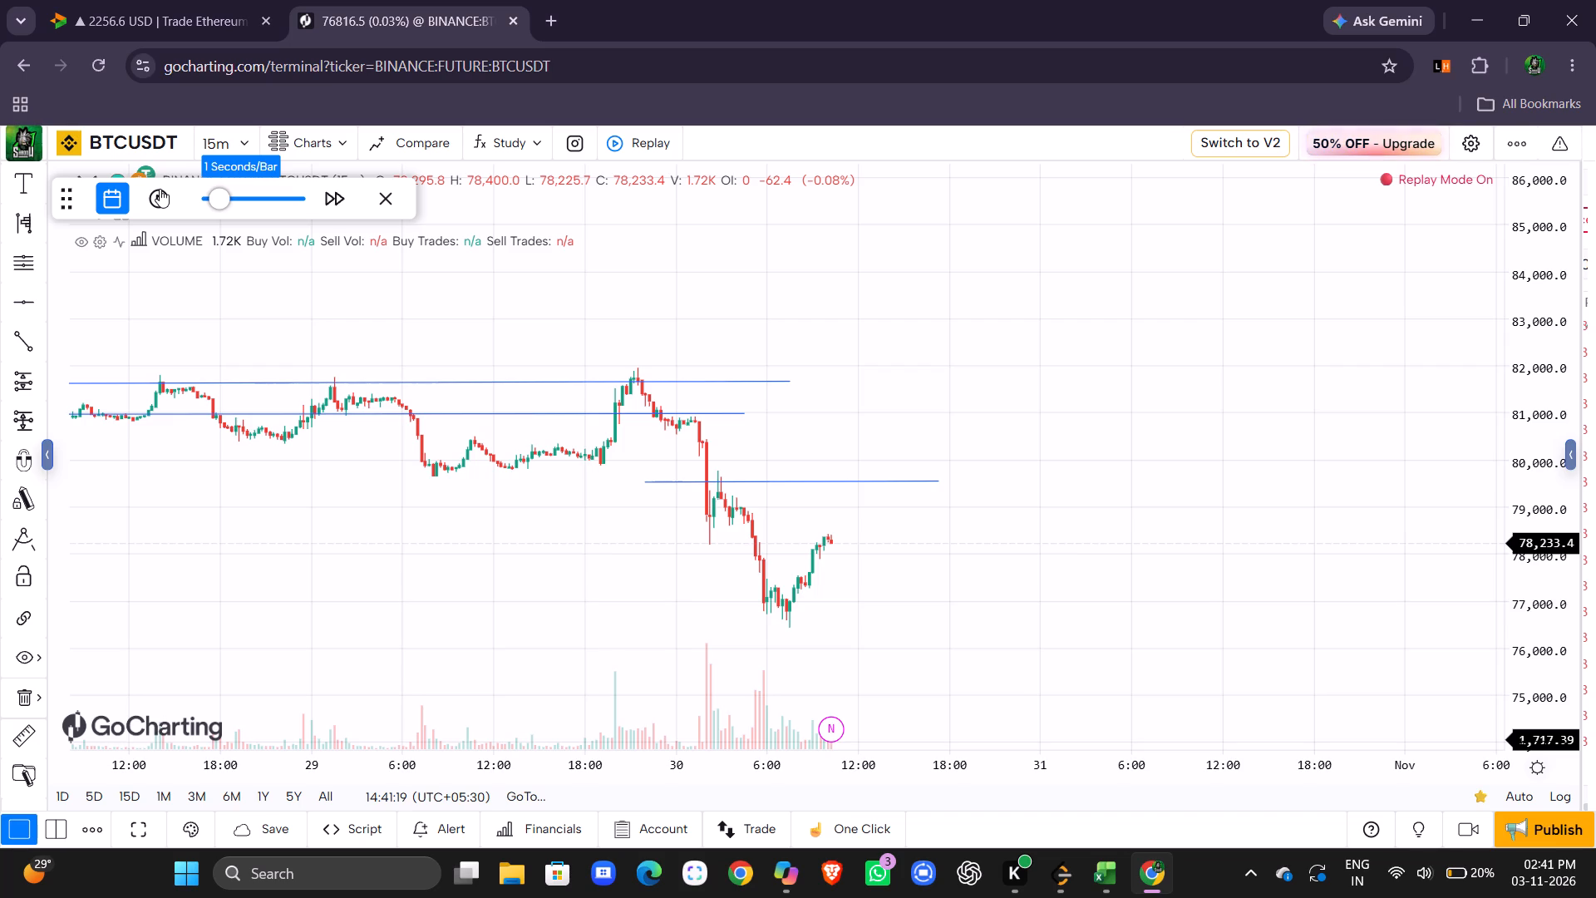
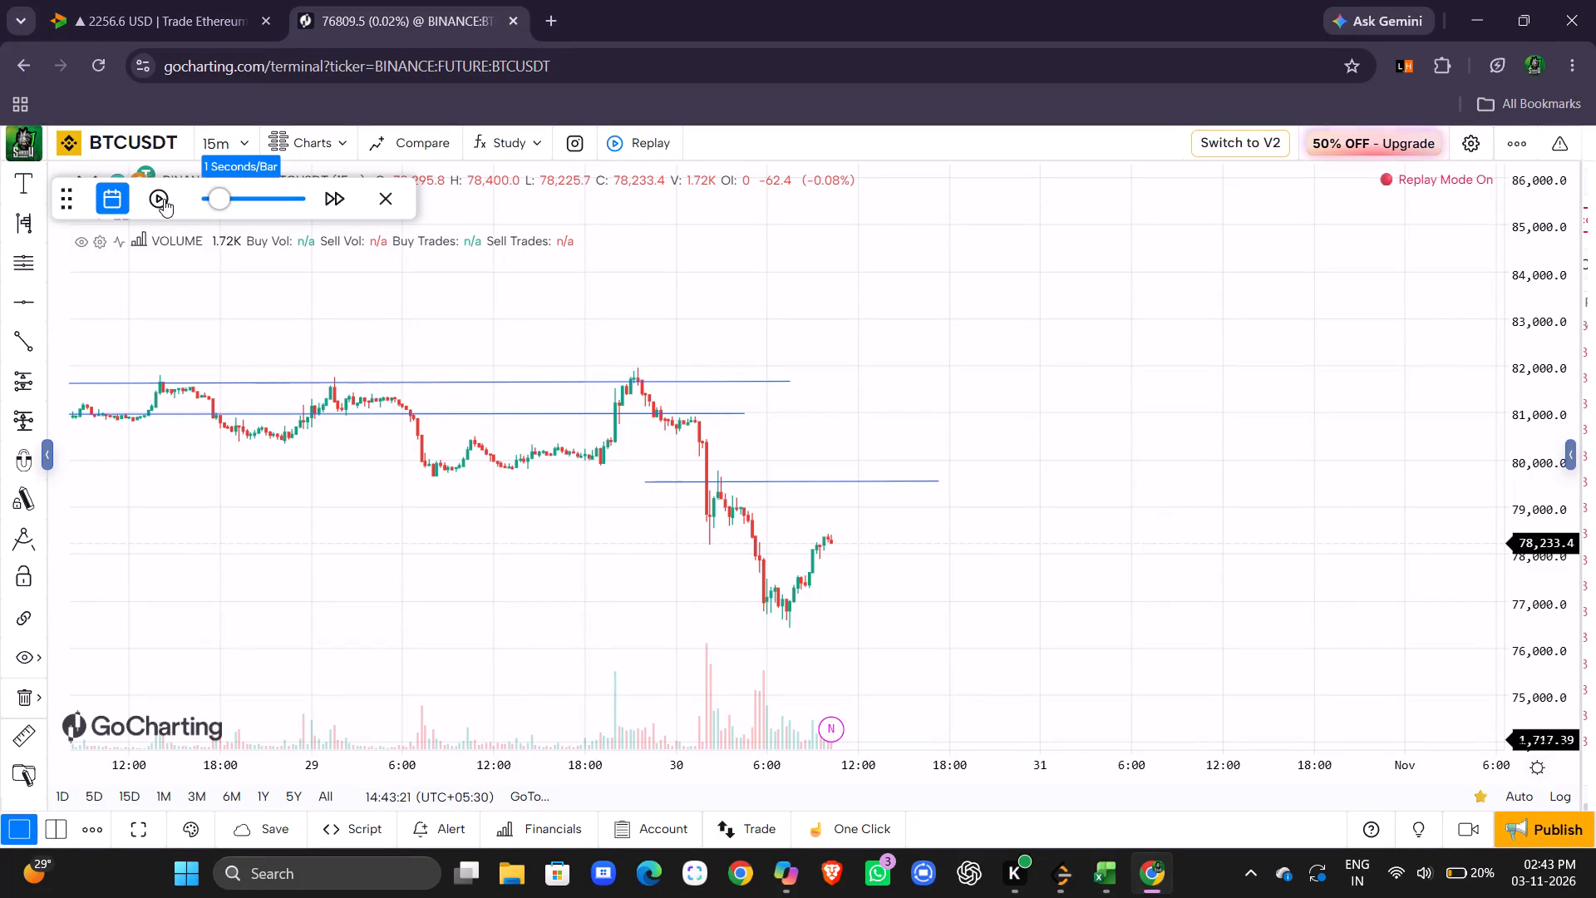
Advance the bar replay in short bursts from about 10:15 to 13:15 on 30 October, and pause it.
left_click(164, 199)
left_click(164, 199)
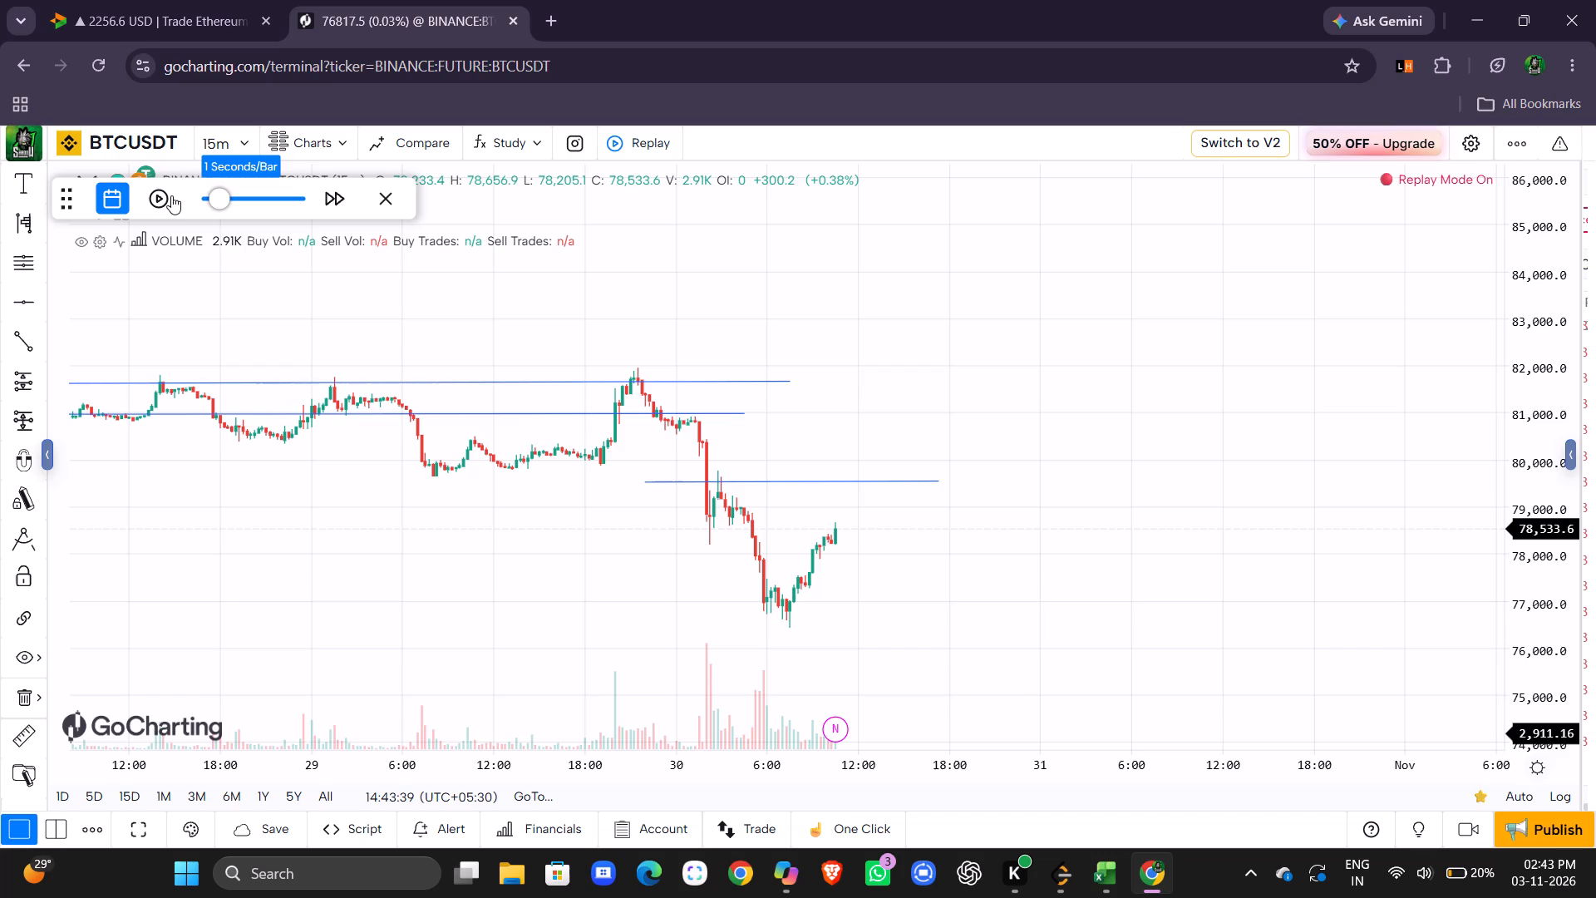
left_click(166, 195)
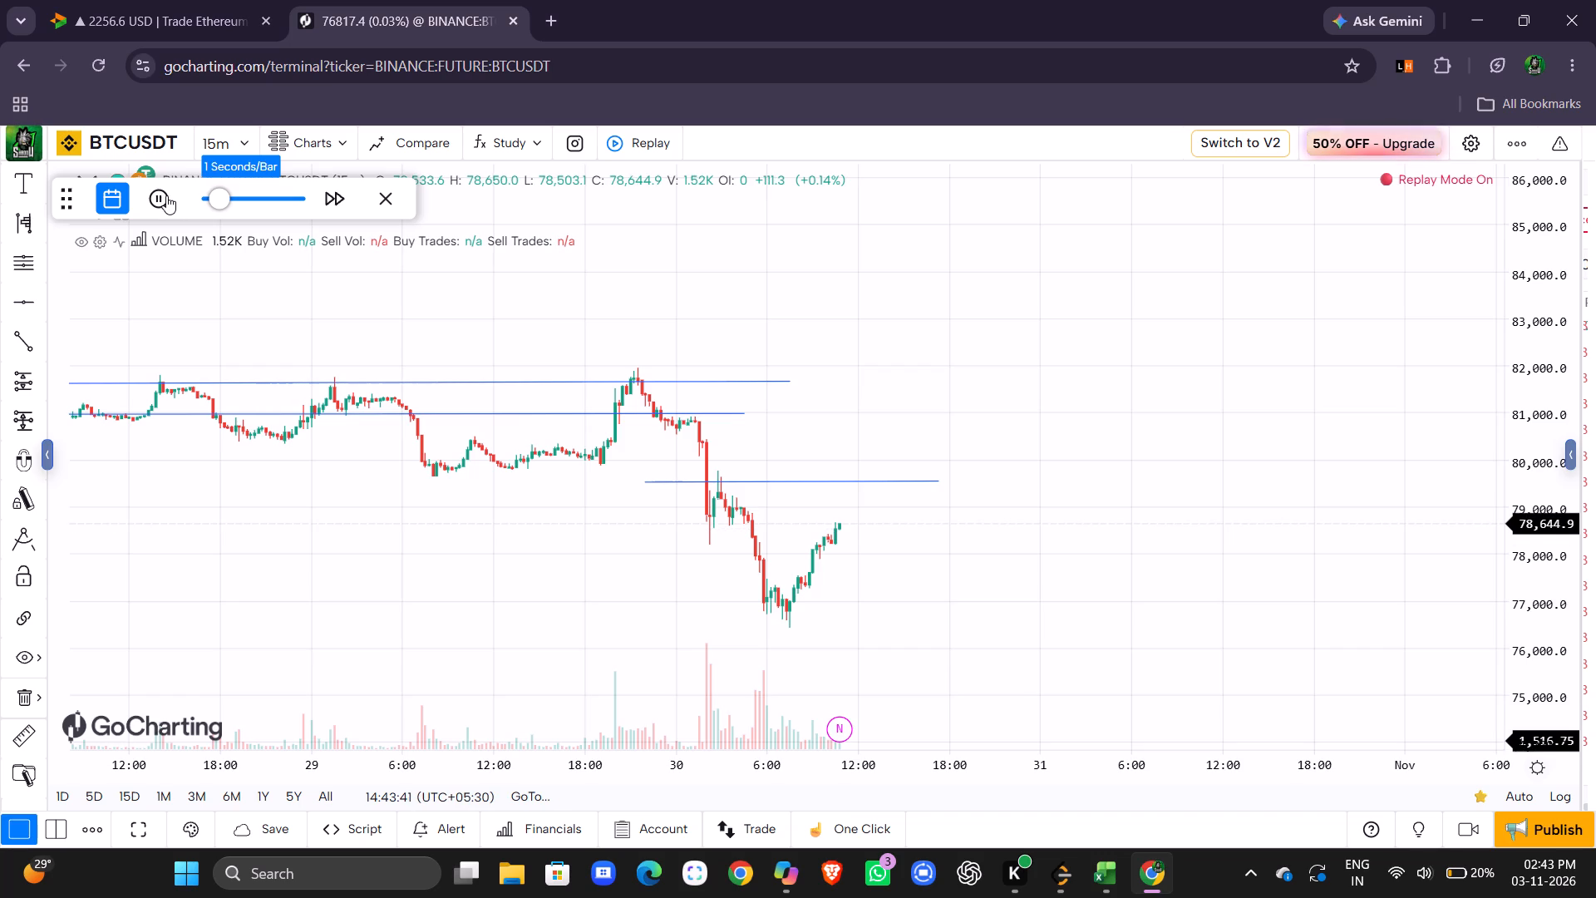
left_click(166, 195)
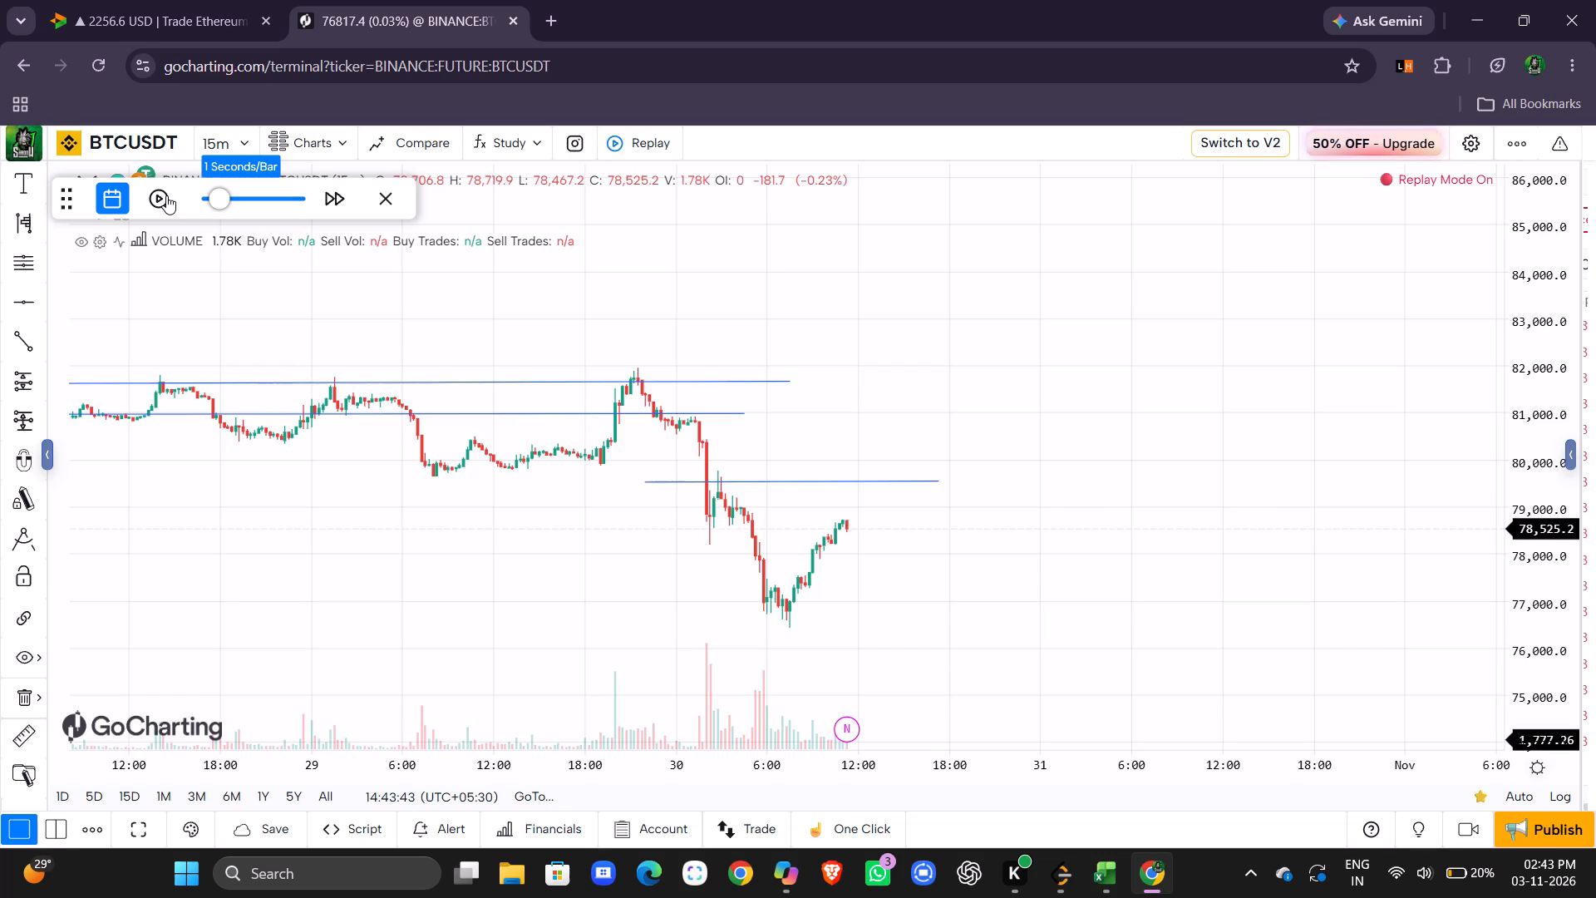
left_click(166, 195)
left_click(166, 195)
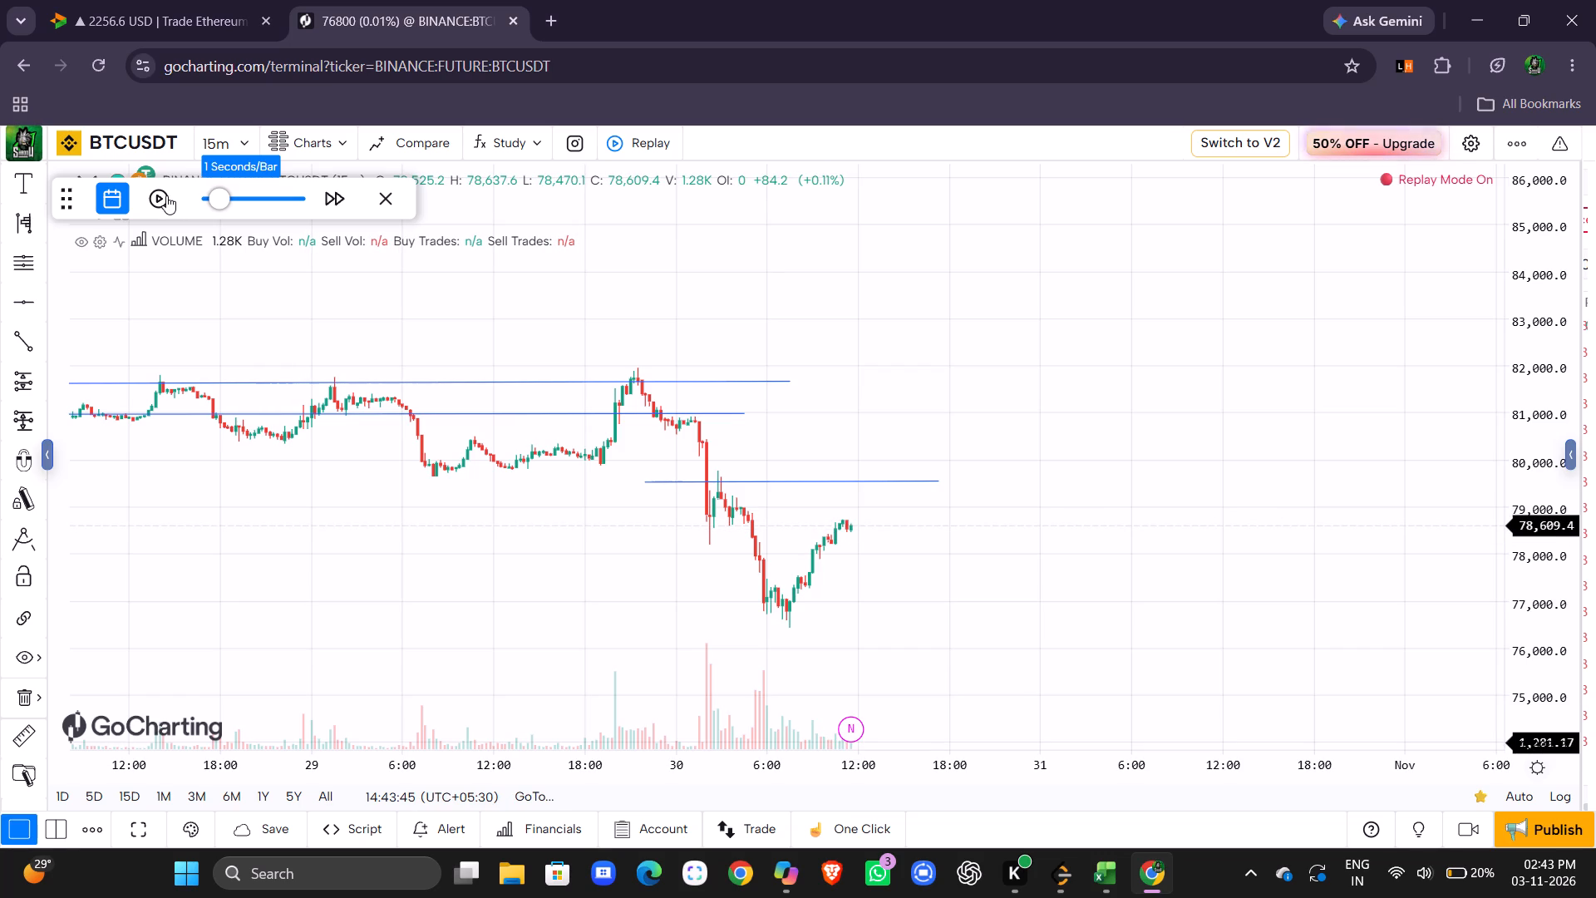
left_click(166, 195)
left_click(166, 195)
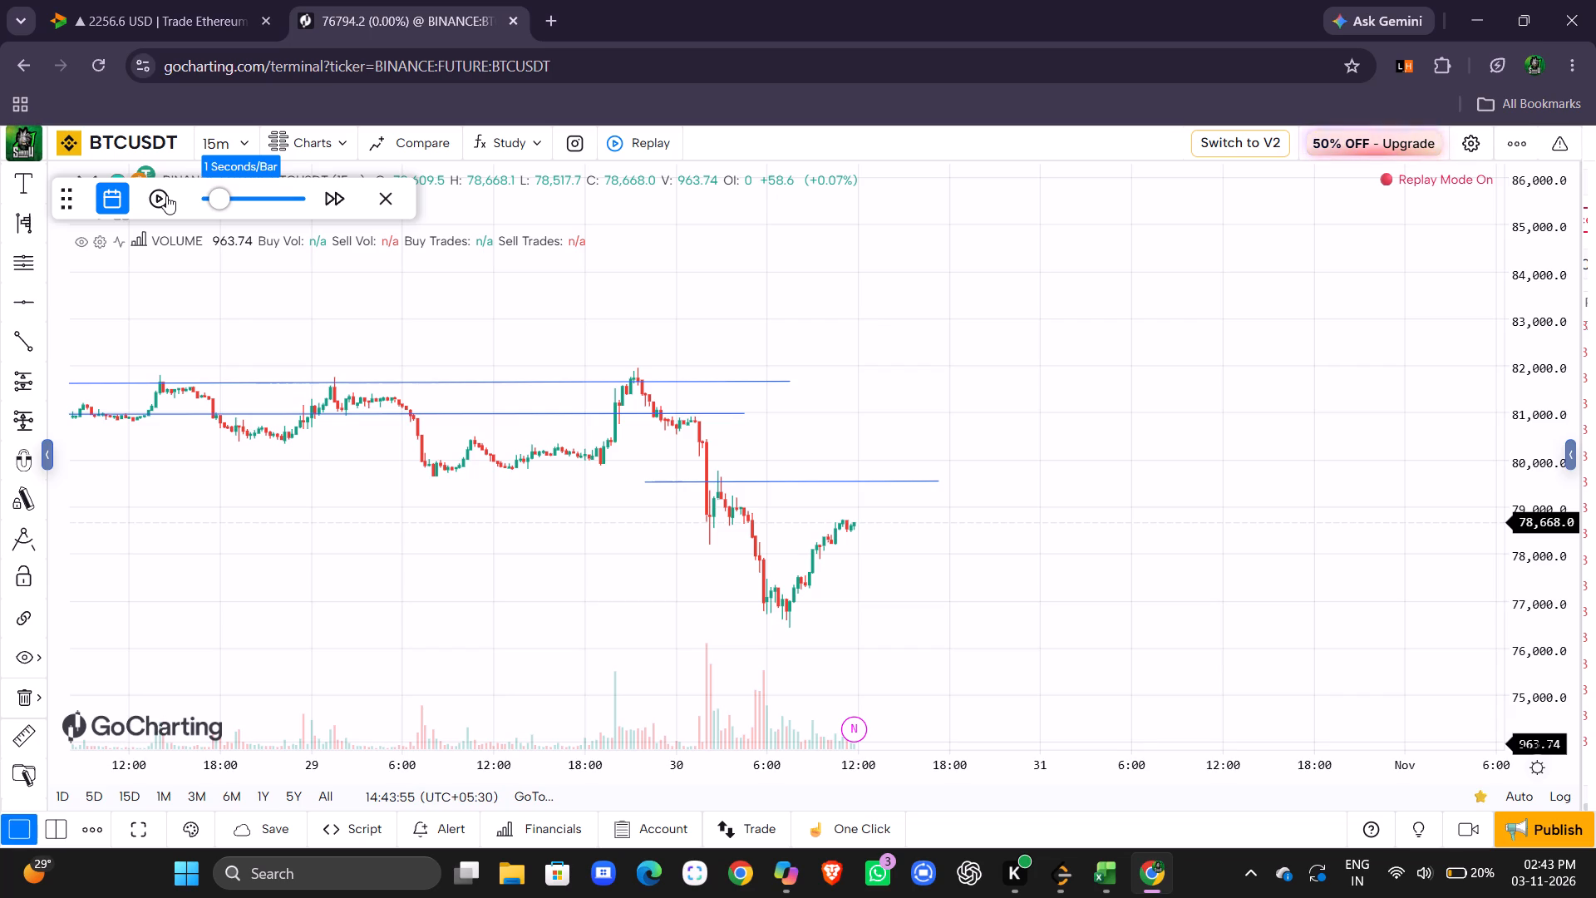
left_click(166, 195)
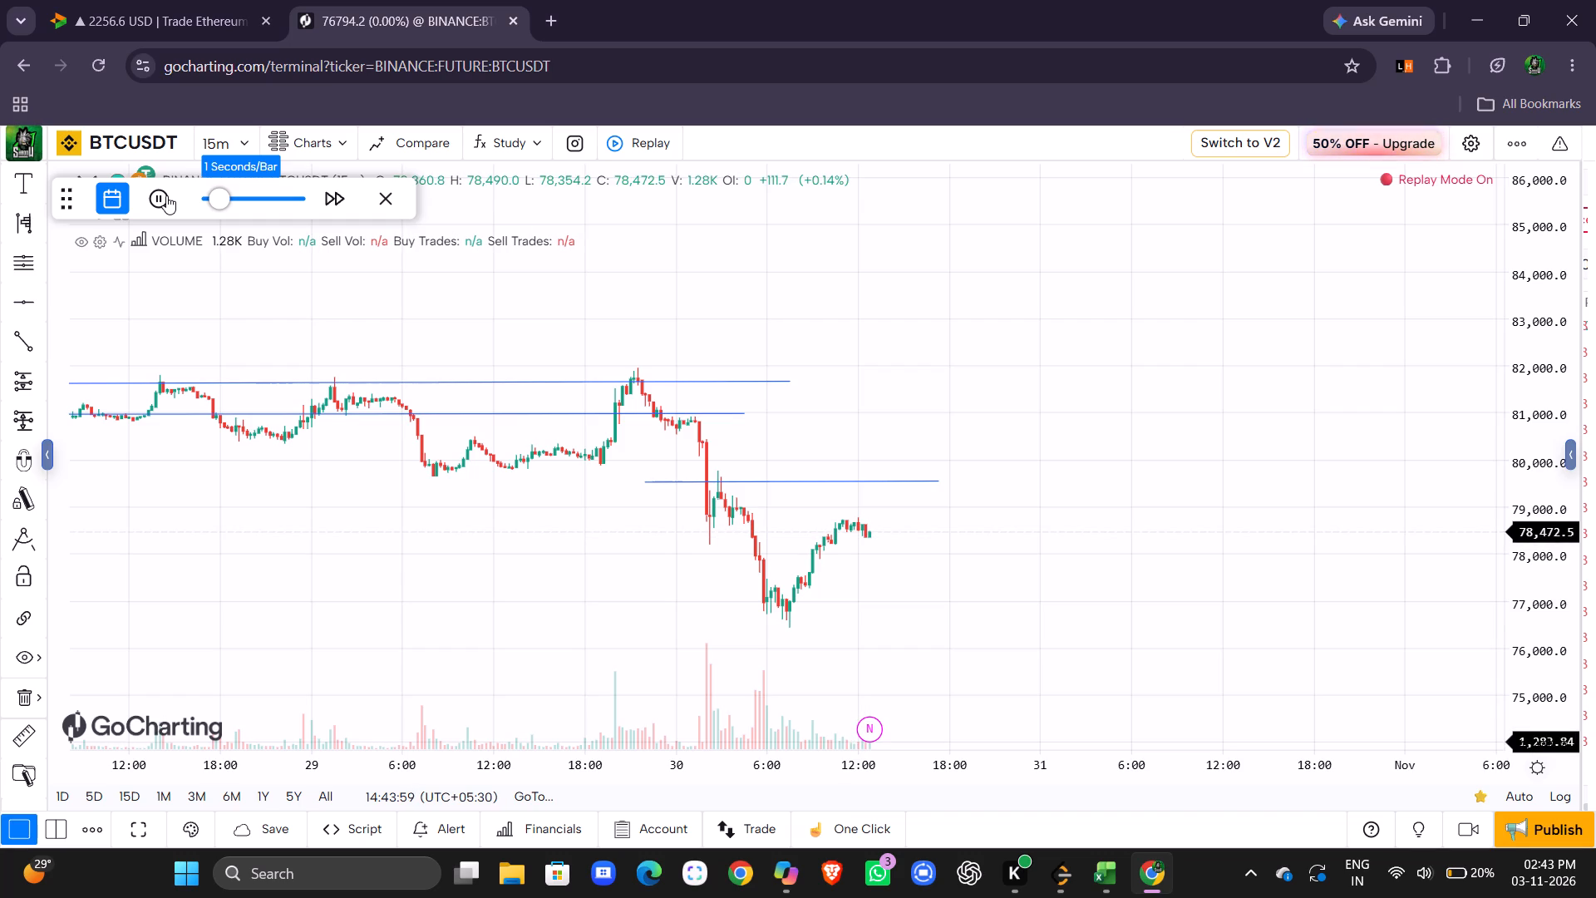
left_click(166, 195)
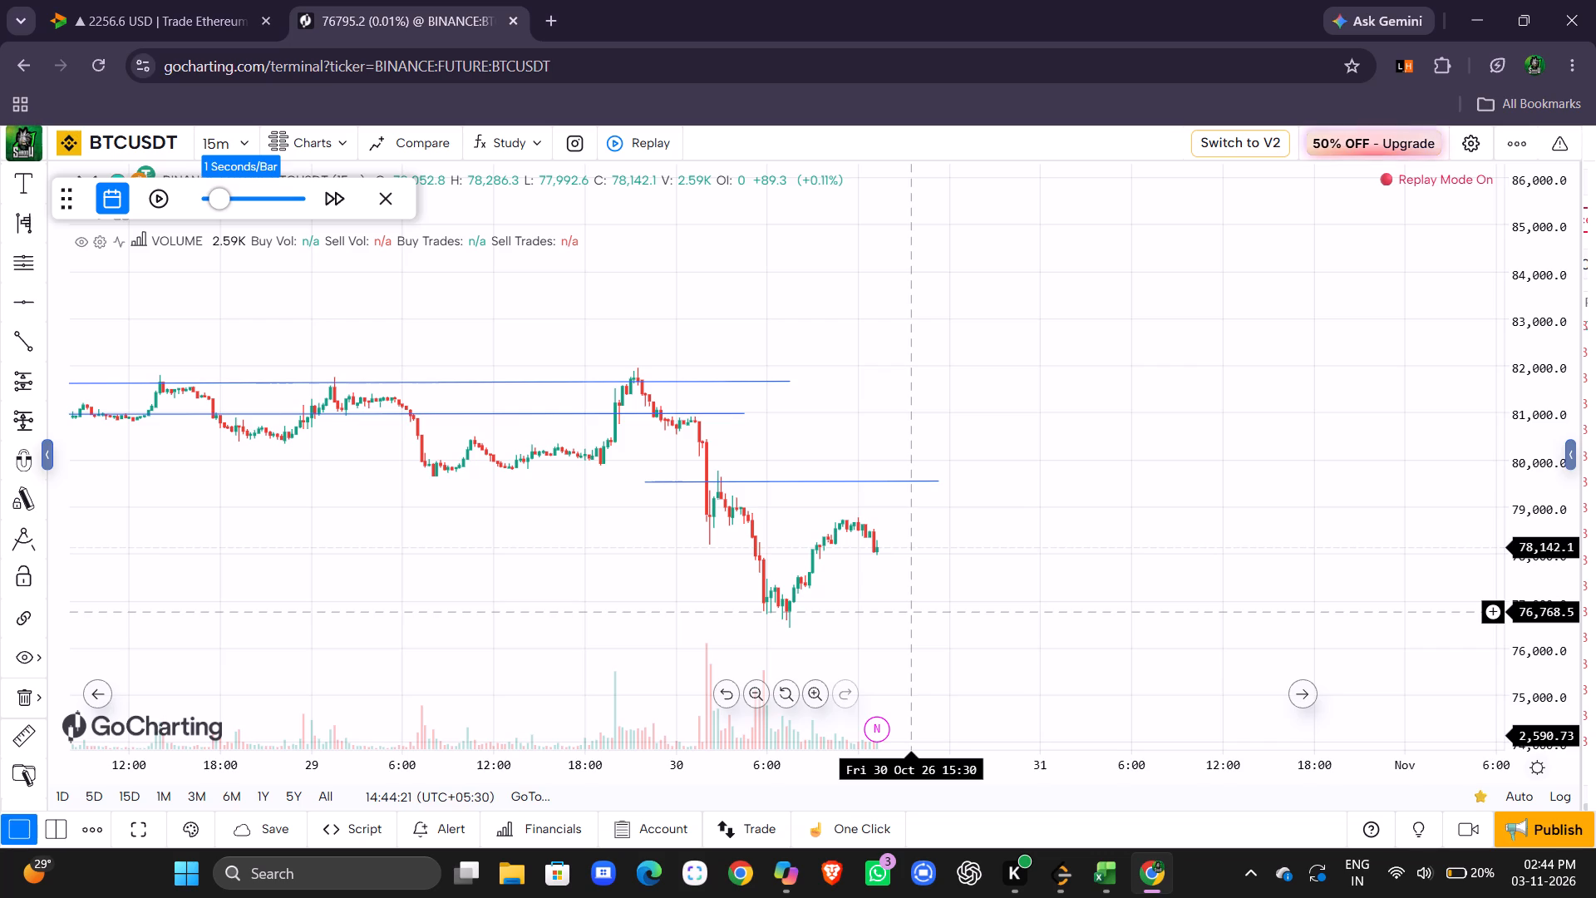
Draw a rectangle zone over the recent lows, from about 77,479 at 03:30 on 30 October to 76,735 at 08:00 on 31 October.
scroll(912, 612, "left", 1)
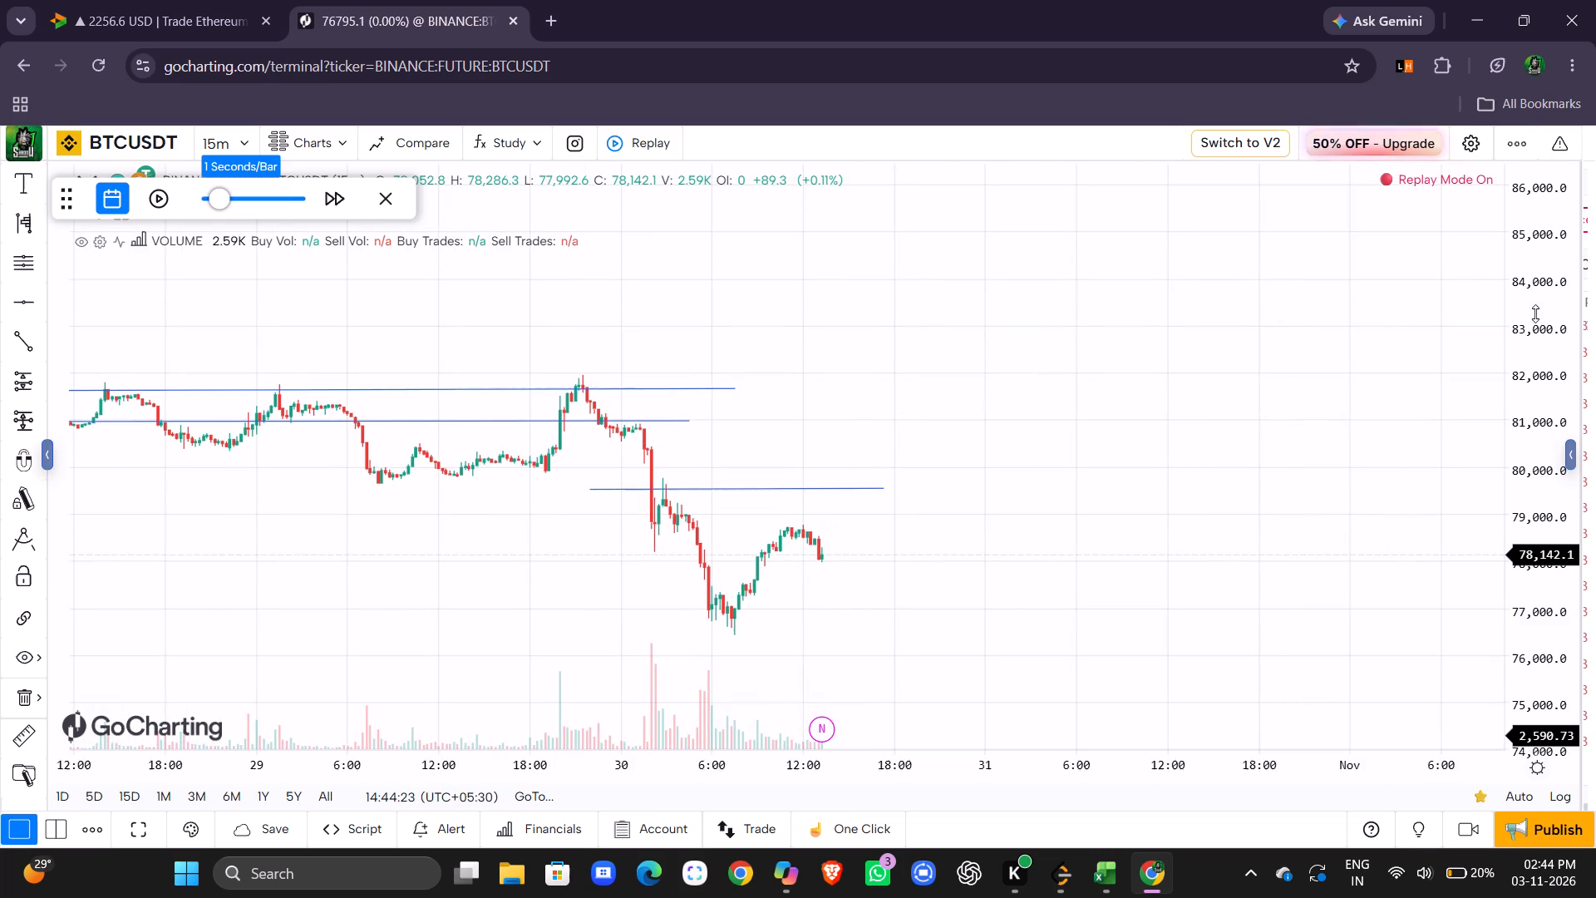
left_click_drag(1535, 303, 1546, 363)
left_click_drag(1201, 525, 1201, 475)
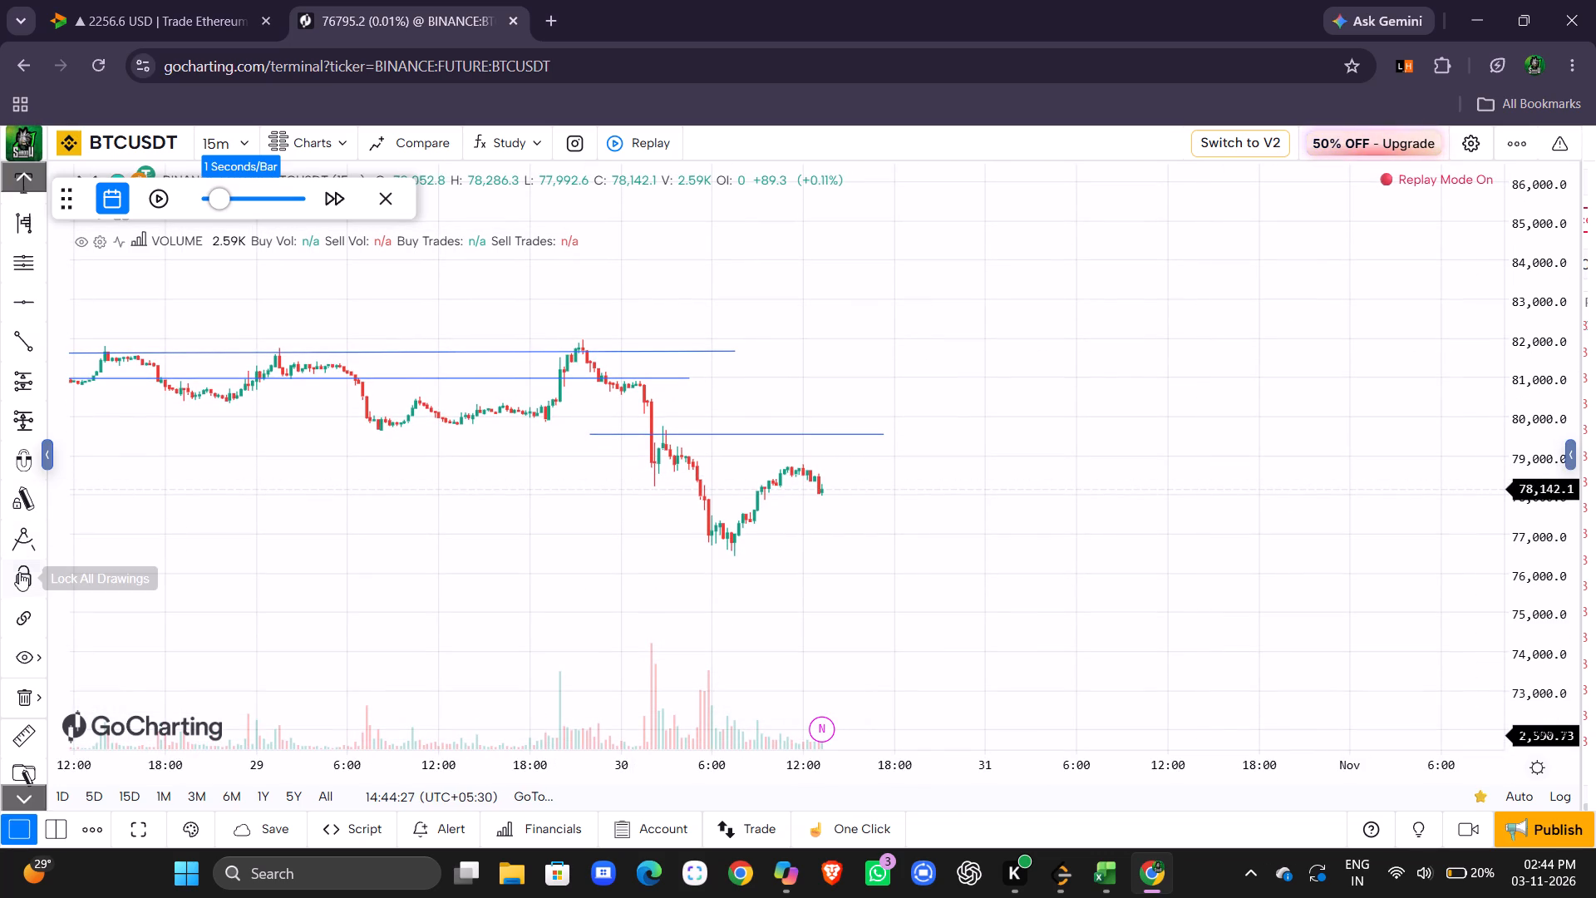
scroll(34, 366, "up", 1)
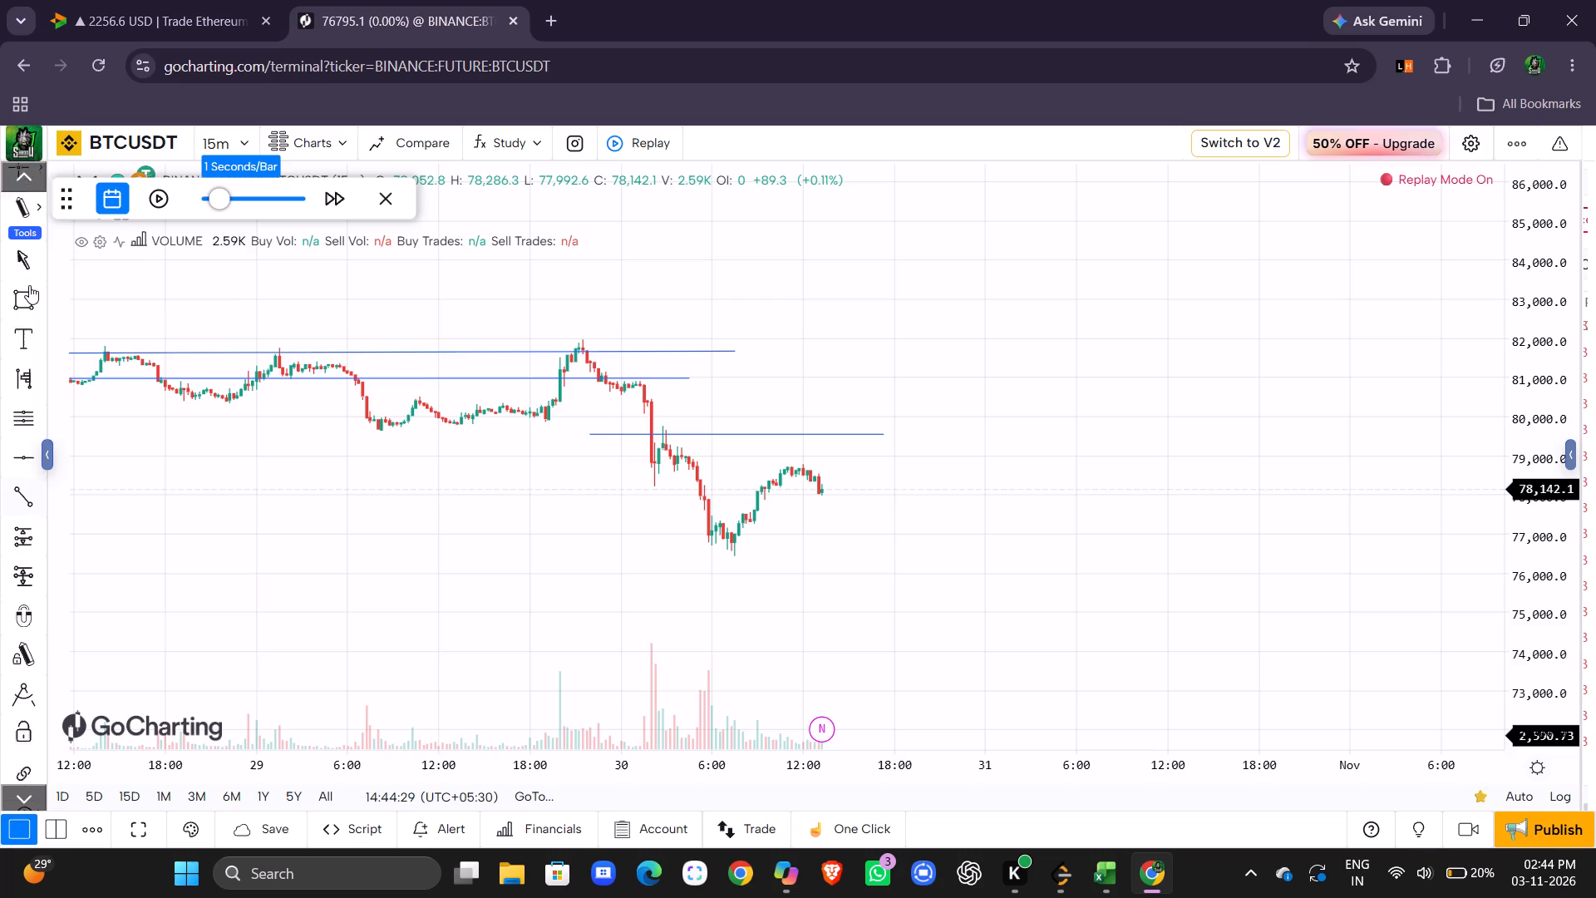
left_click(23, 318)
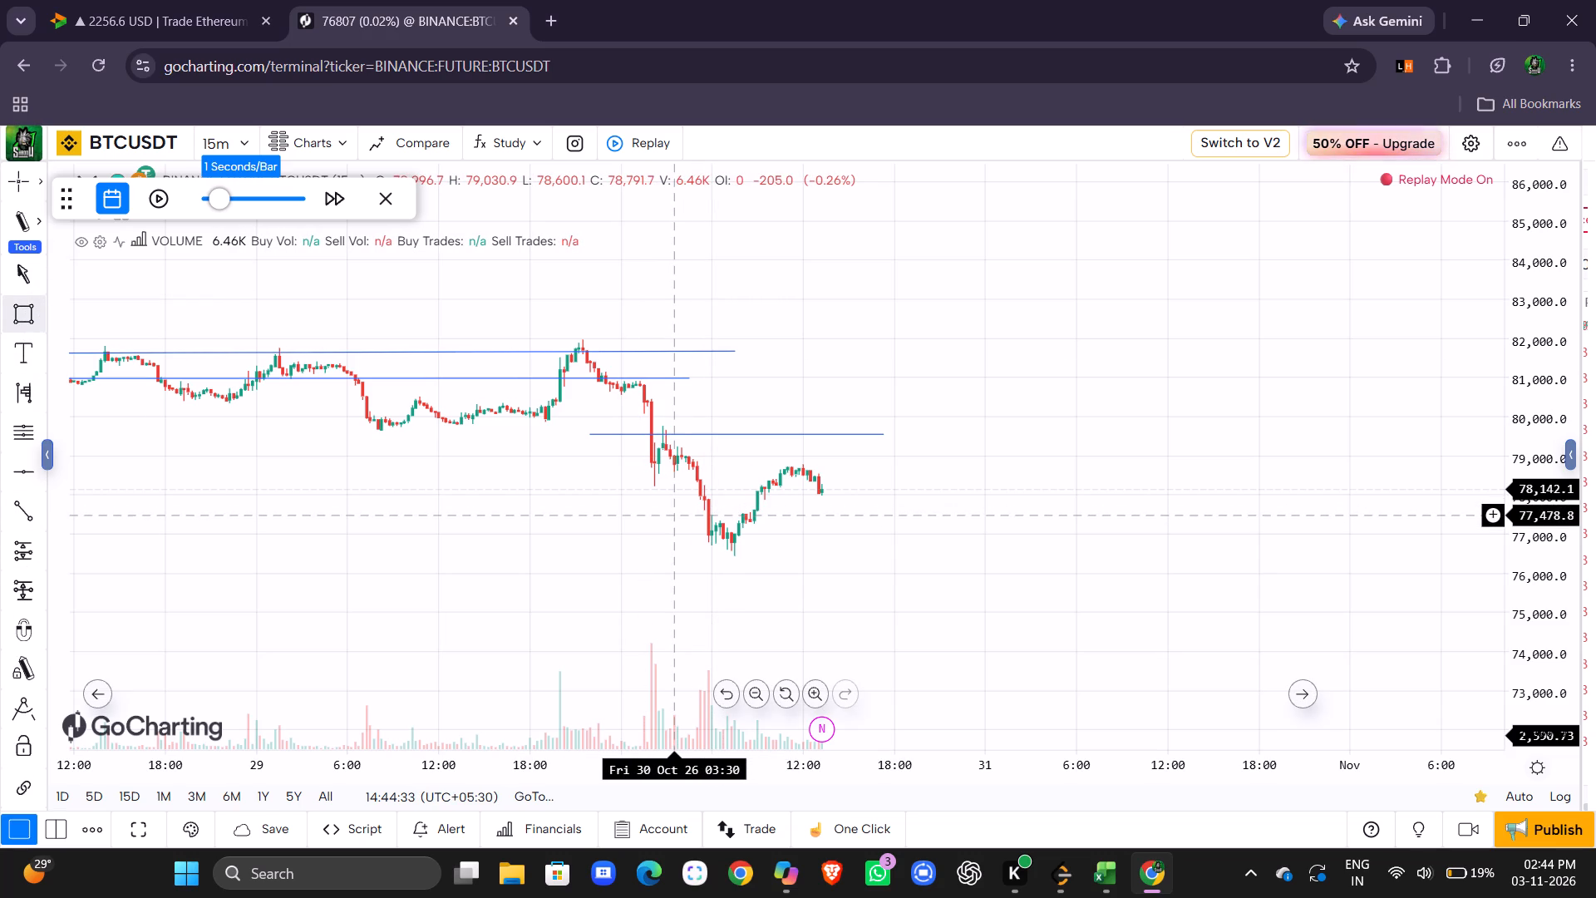
left_click_drag(674, 515, 1029, 545)
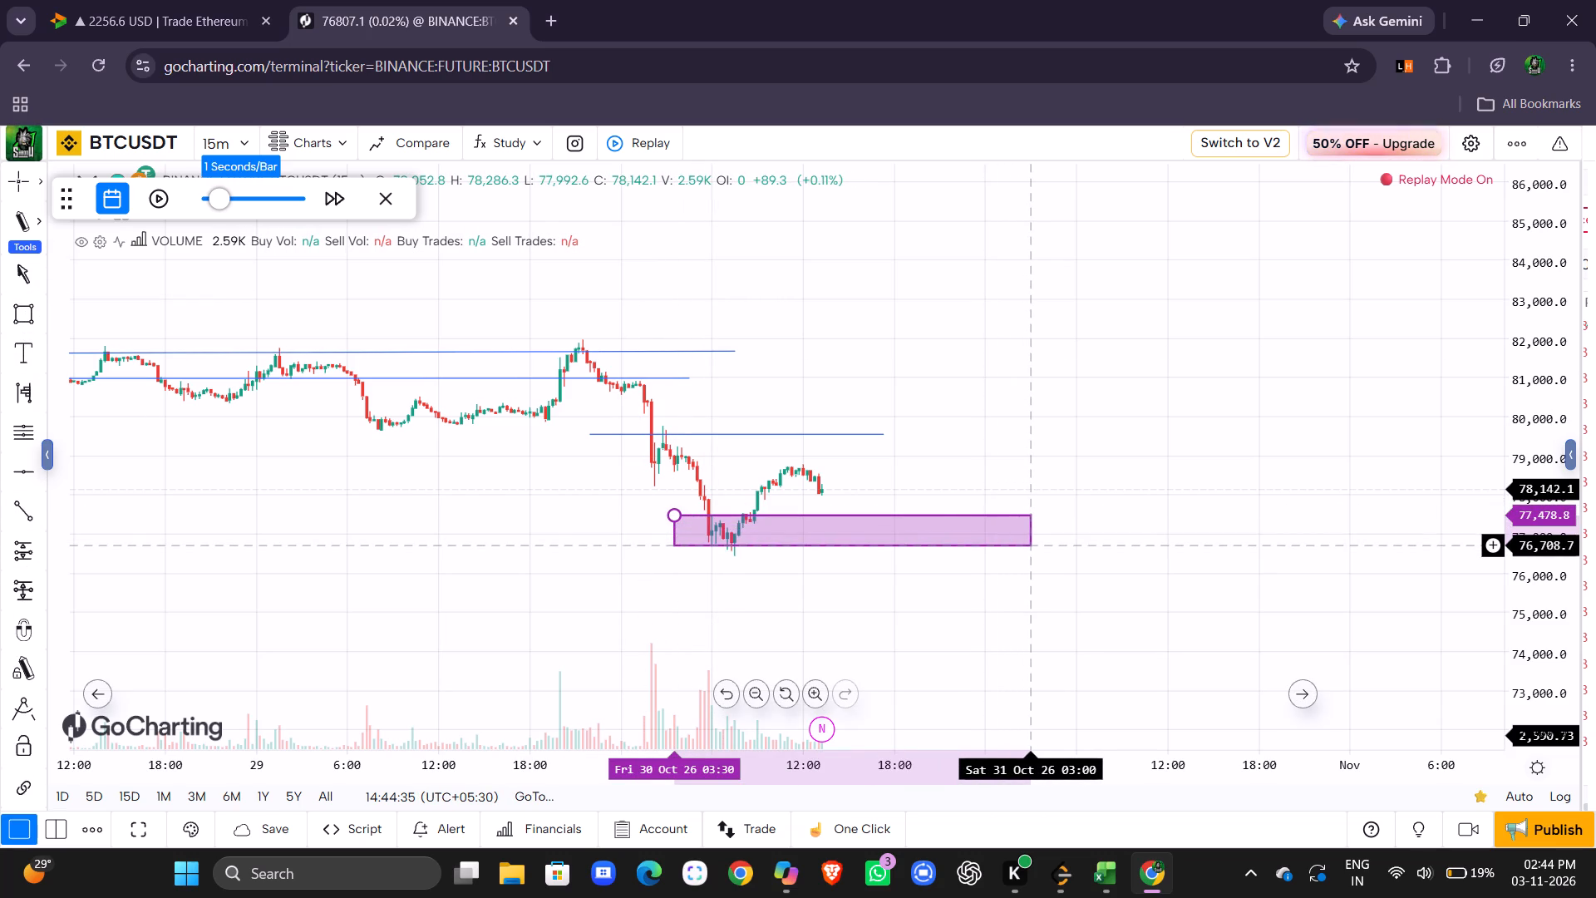
left_click_drag(1029, 545, 1101, 544)
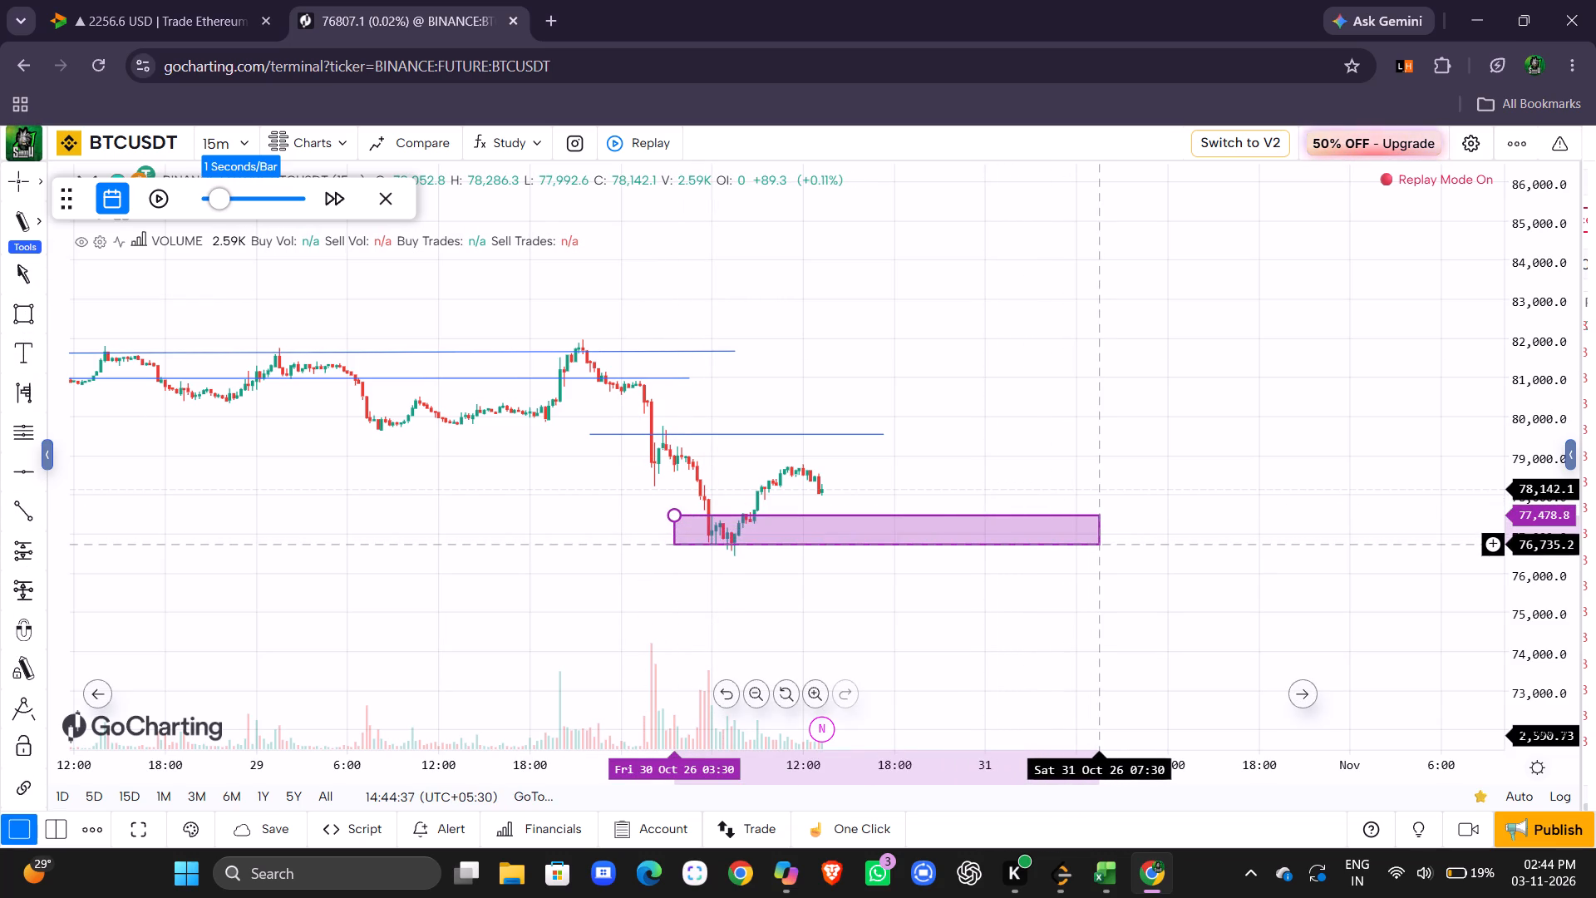
left_click_drag(1101, 544, 1106, 544)
left_click(1106, 544)
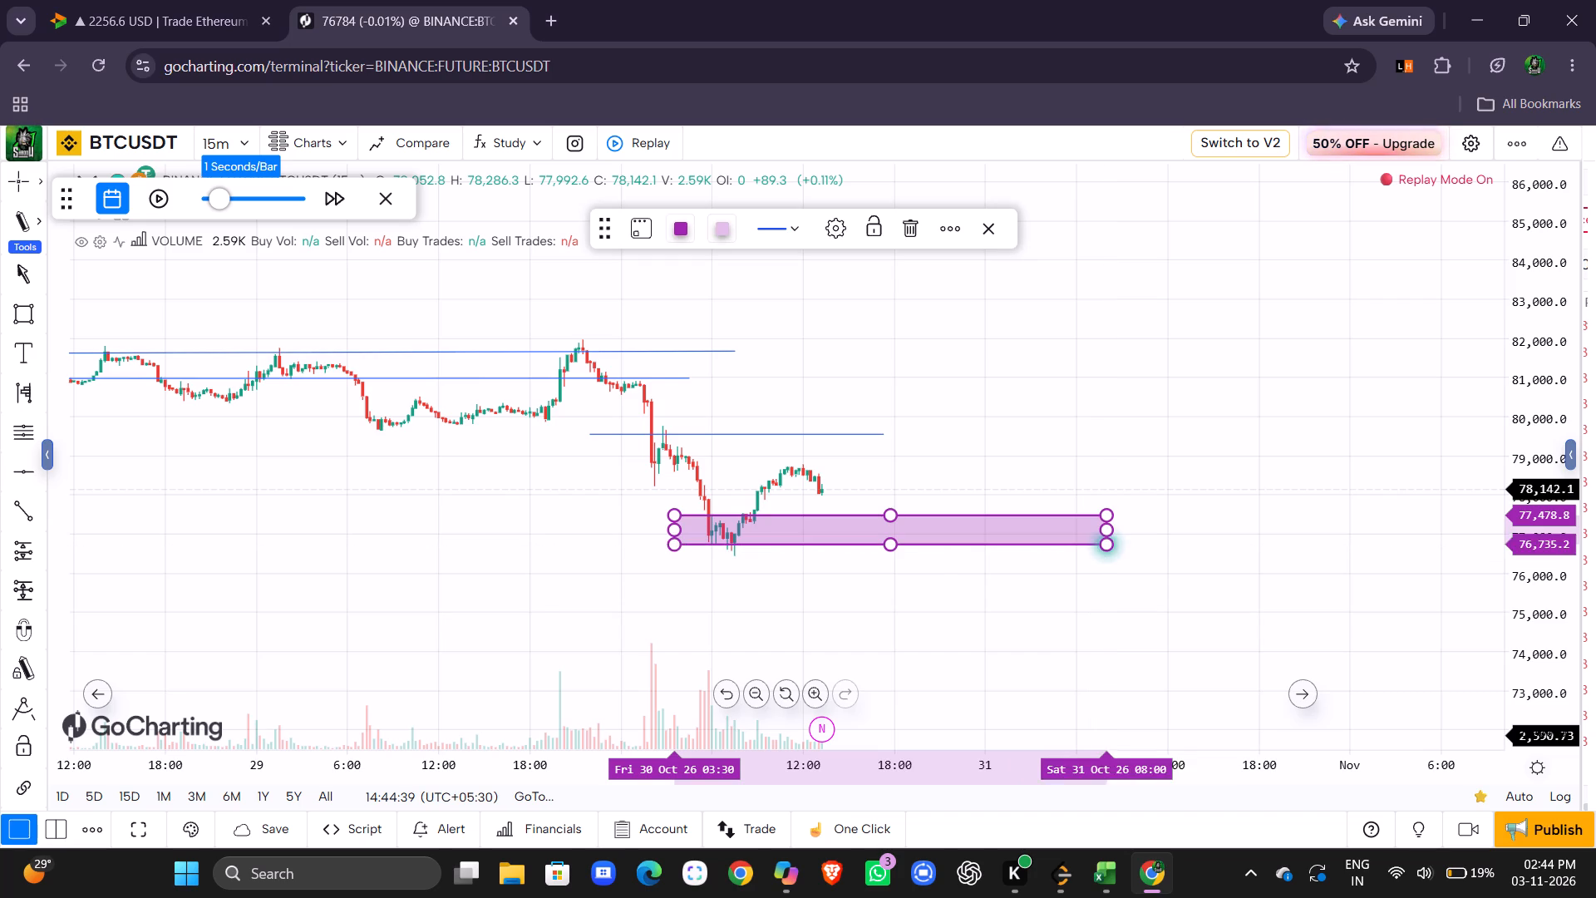
left_click(1066, 599)
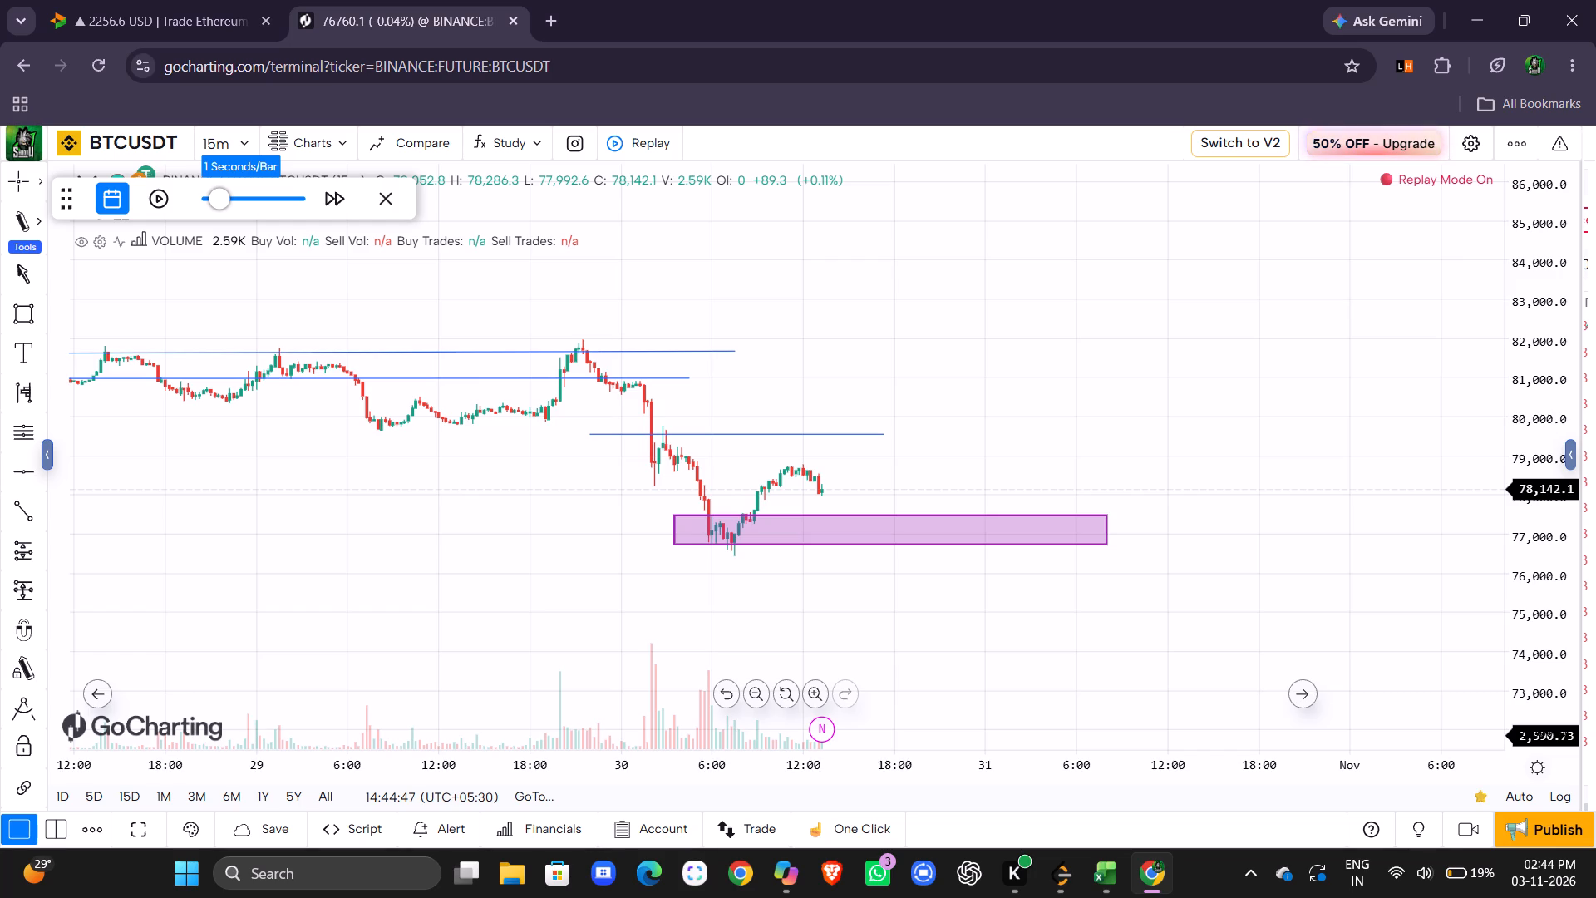
Advance the bar replay in short bursts from about 13:15 to 16:45 on 30 October, and pause it.
left_click(169, 196)
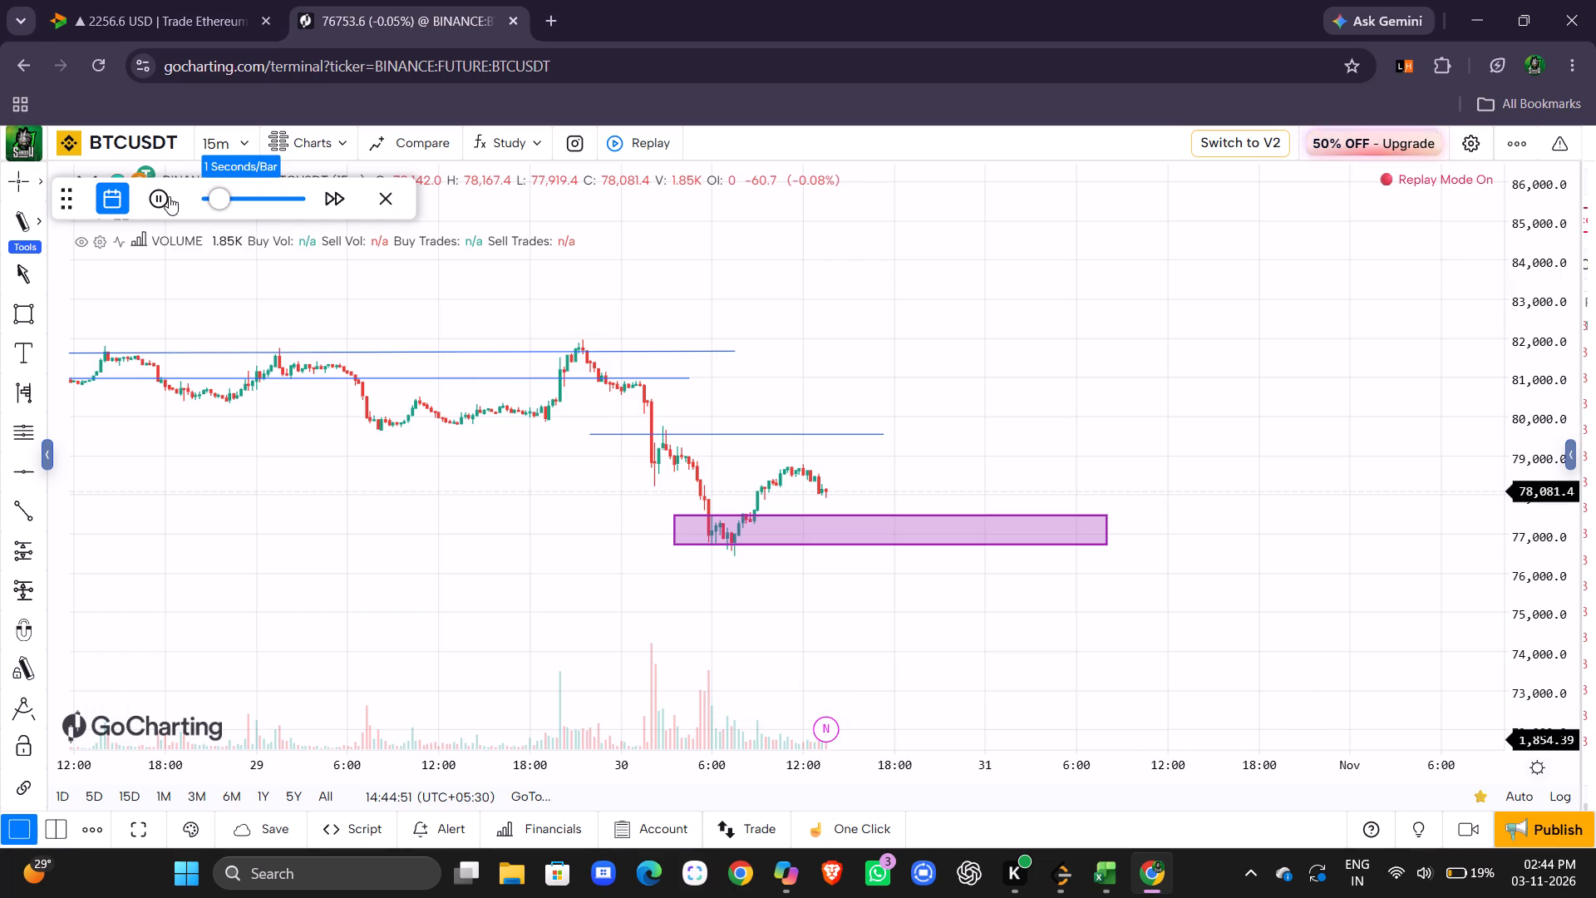
left_click(169, 196)
left_click(165, 195)
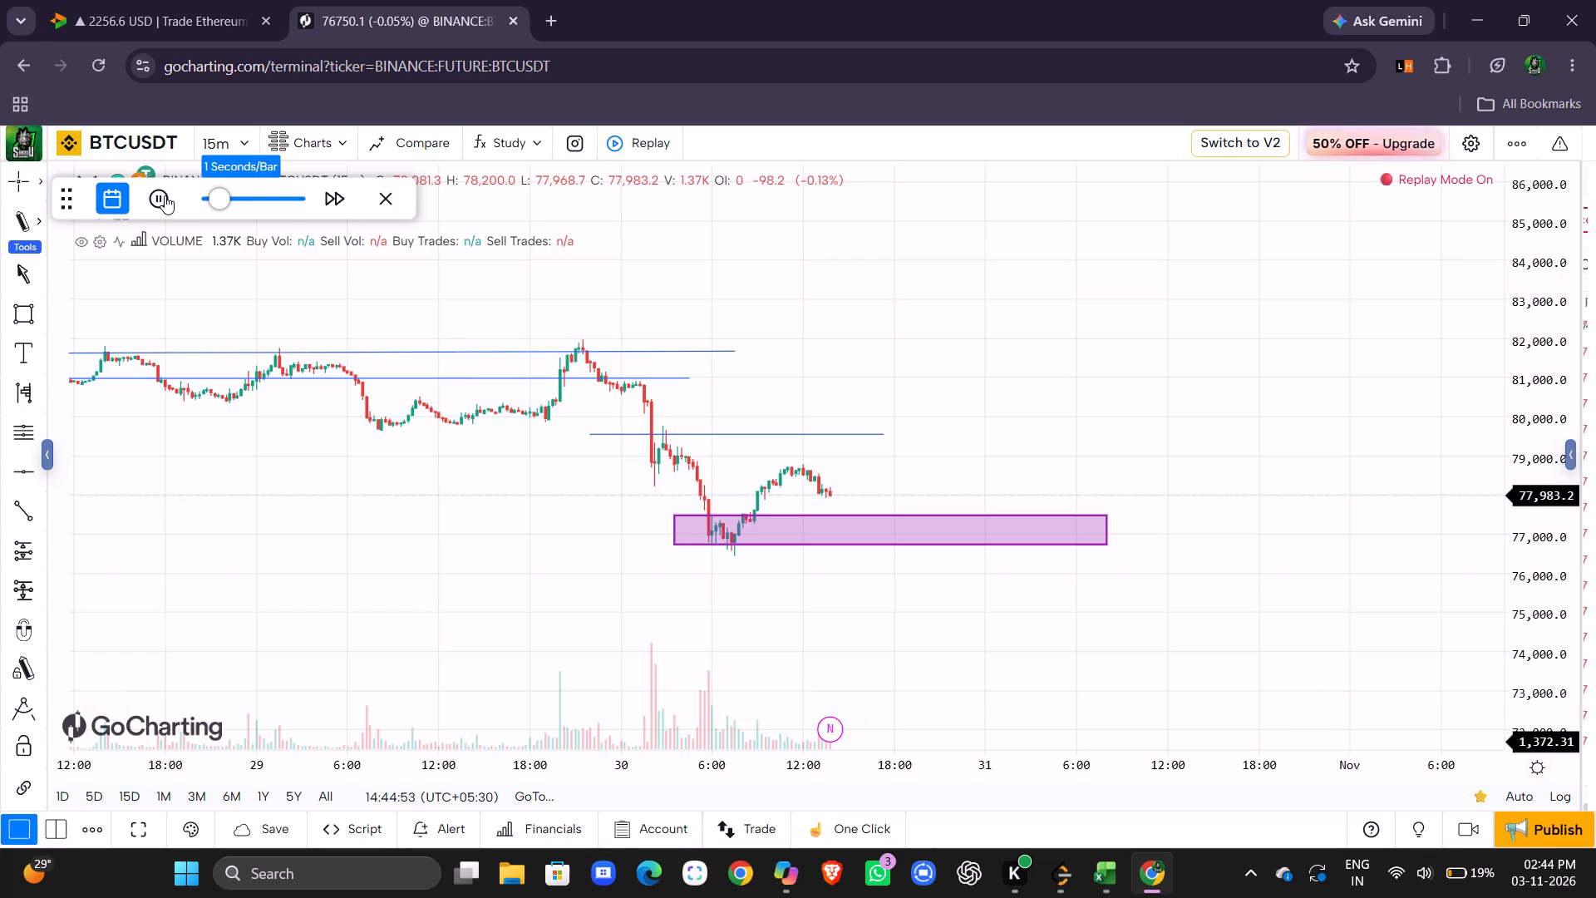
left_click(165, 195)
left_click(165, 195)
left_click(165, 195)
left_click(165, 195)
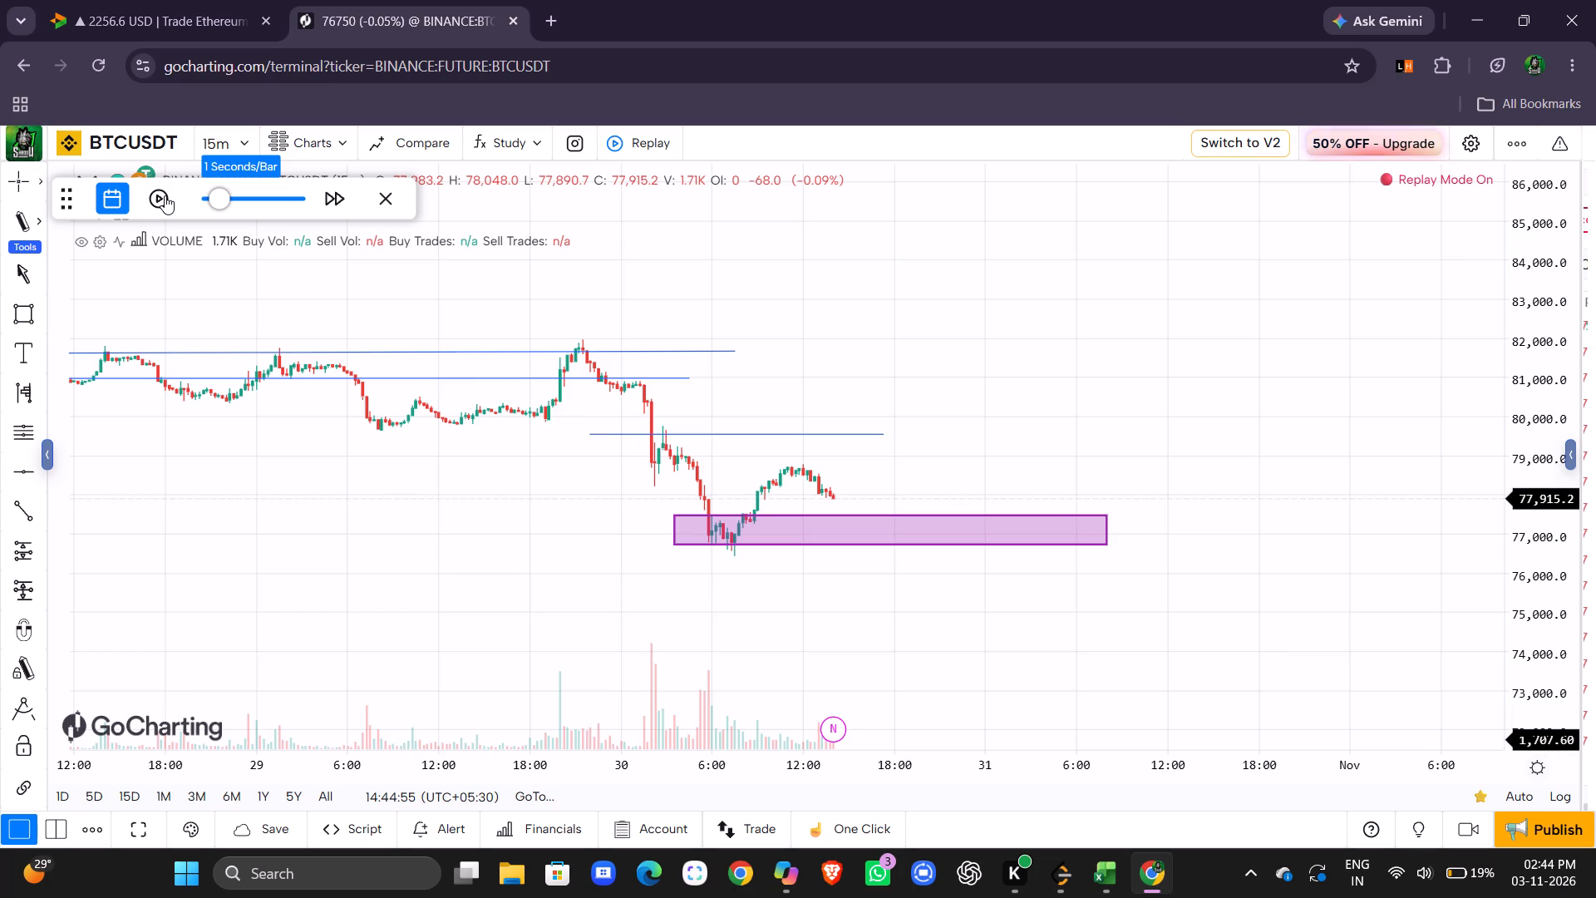
left_click(165, 195)
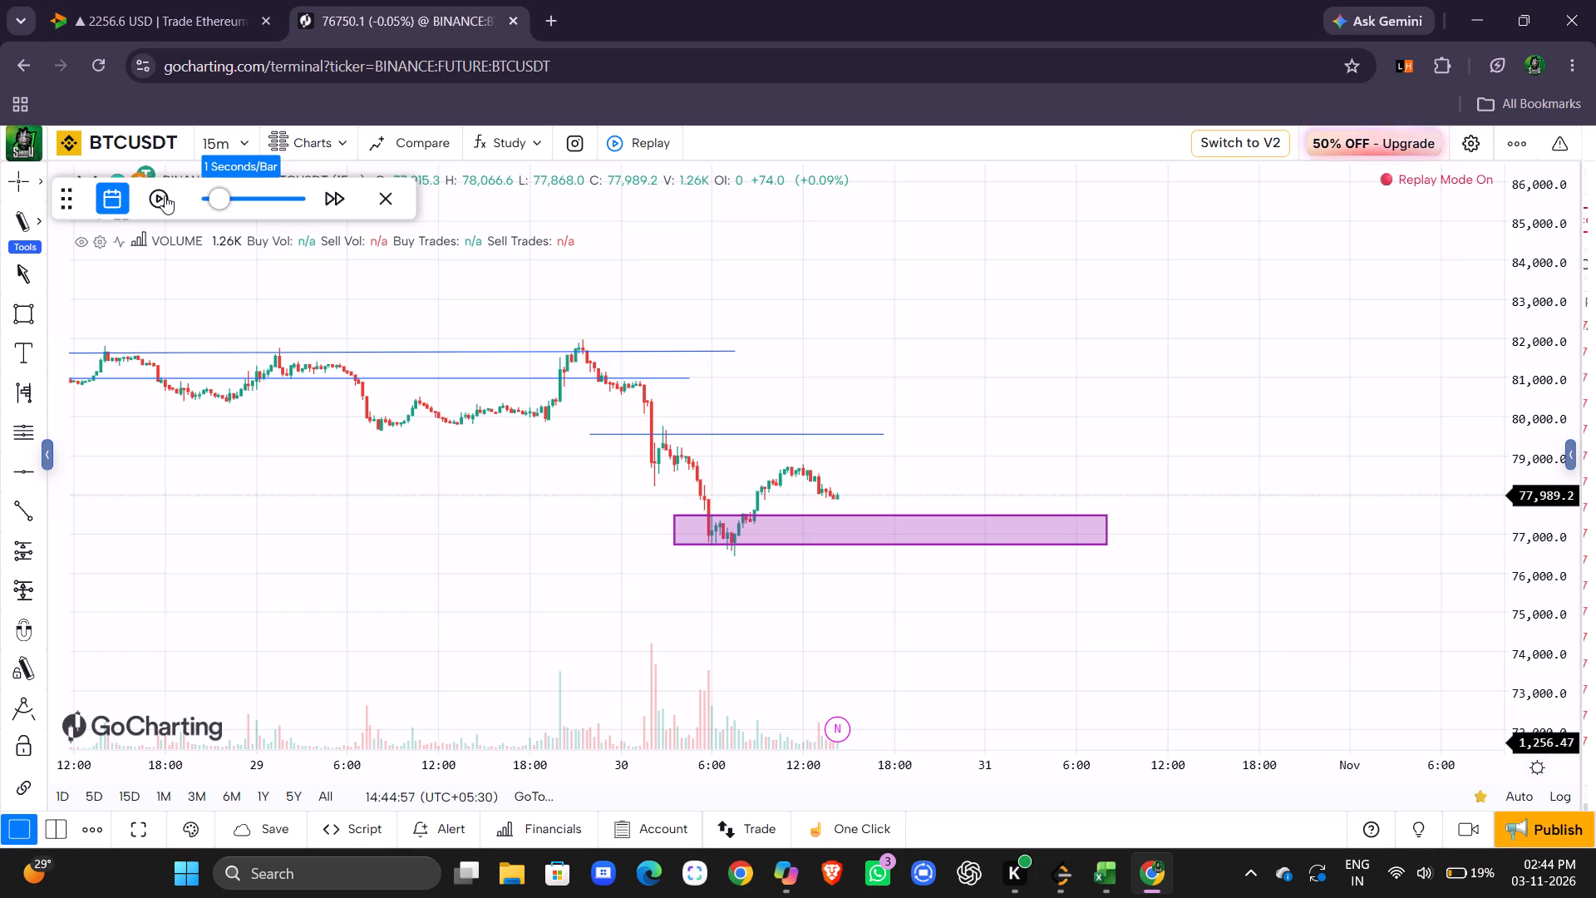
left_click(165, 195)
left_click(165, 195)
left_click(165, 195)
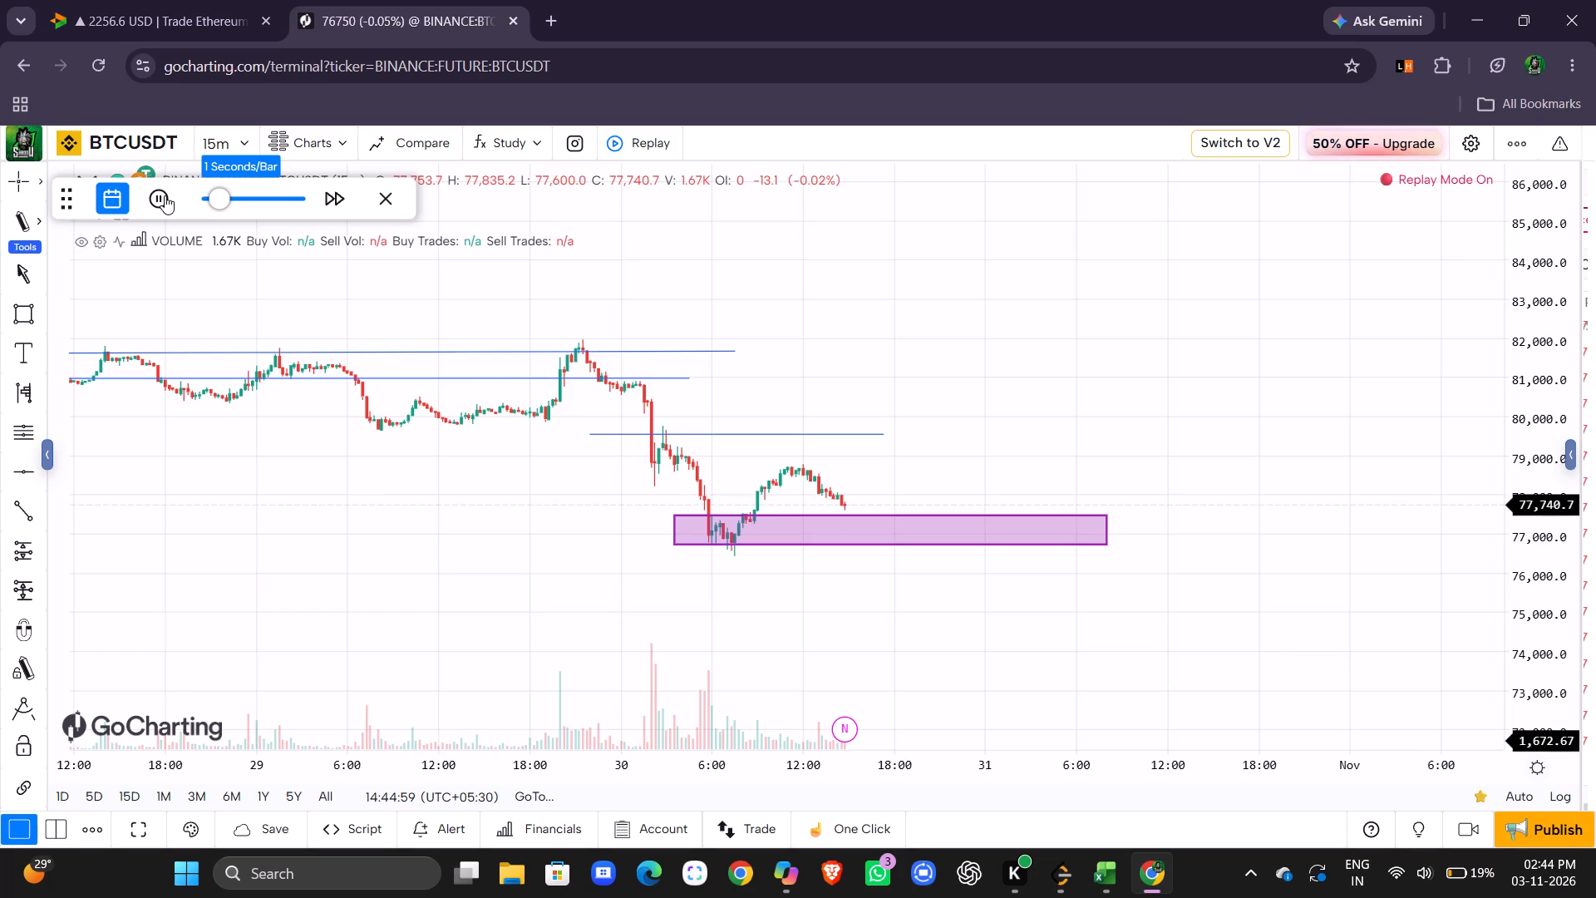
left_click(165, 195)
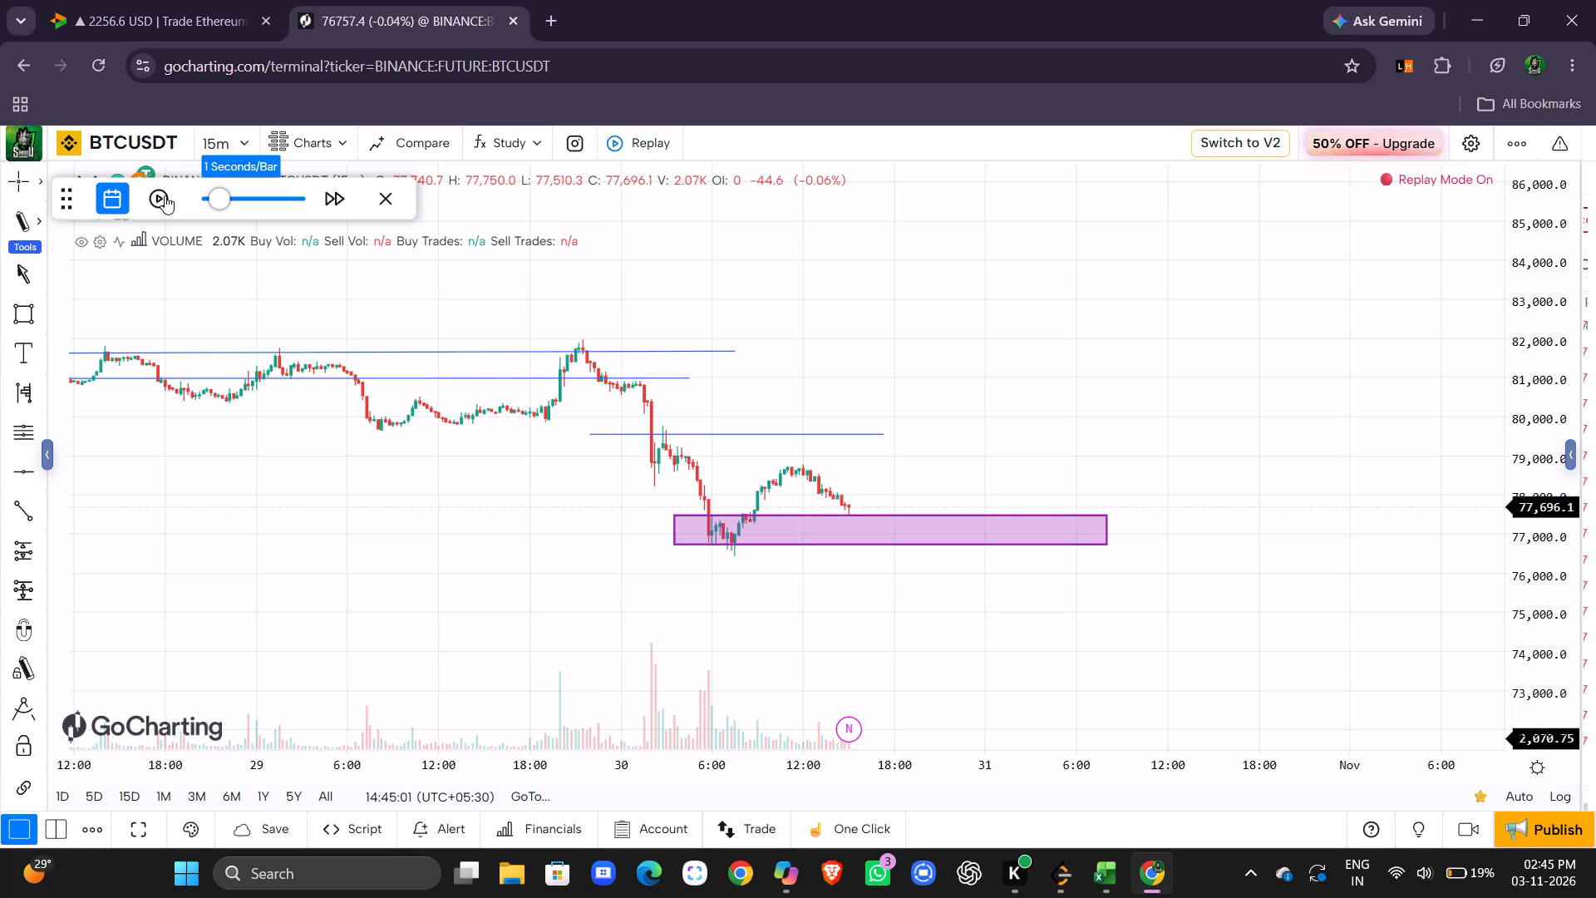
left_click(165, 195)
left_click(165, 195)
left_click(165, 195)
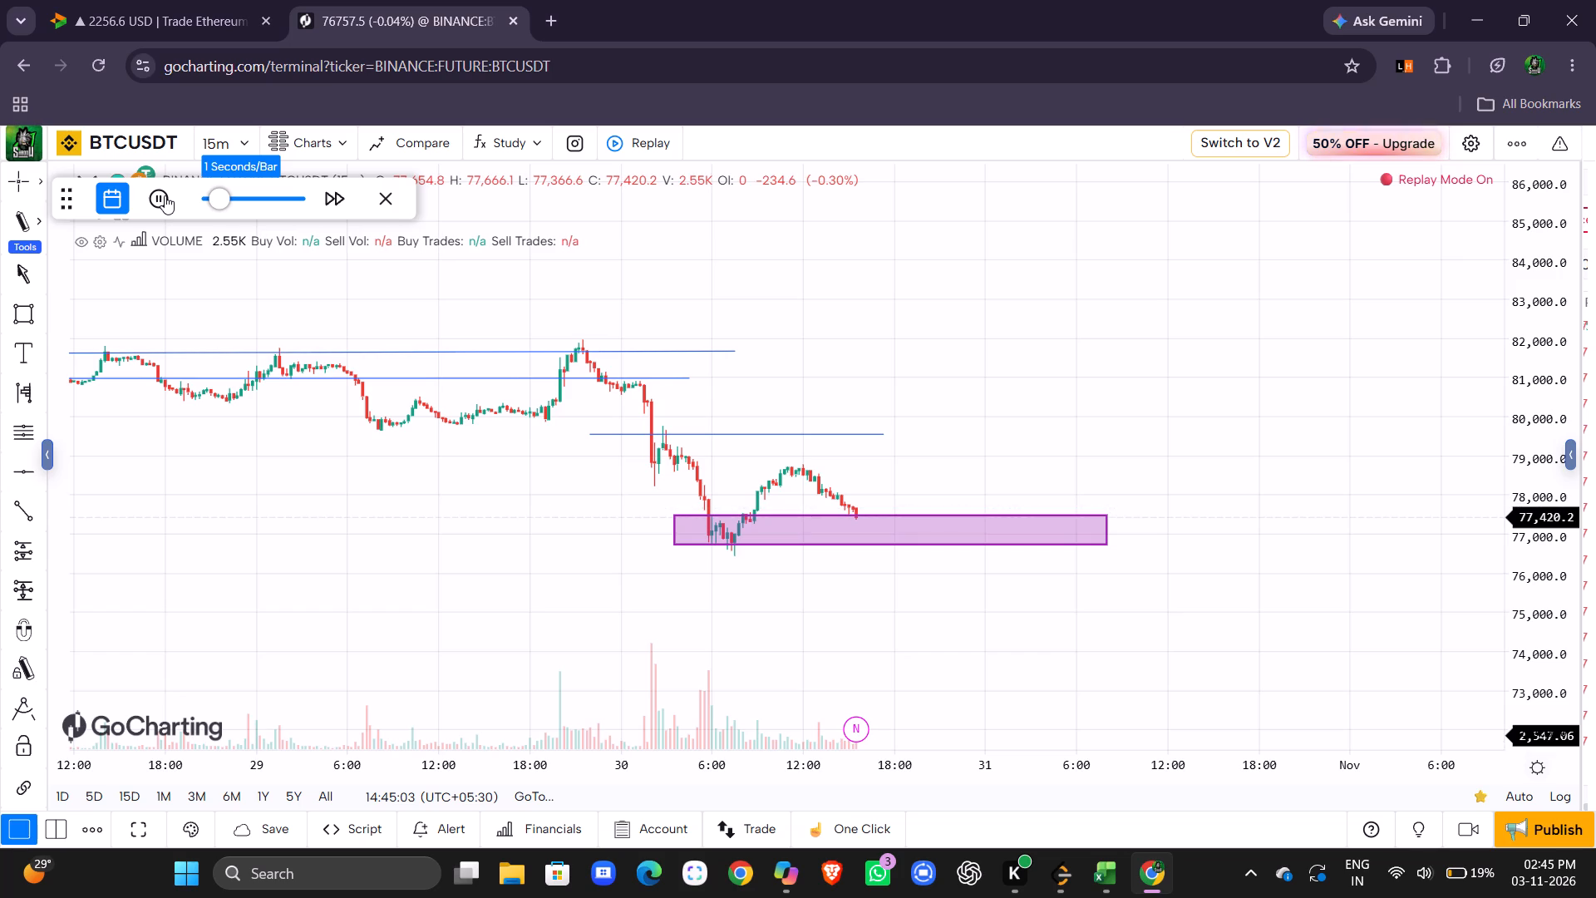
left_click(165, 195)
left_click(165, 195)
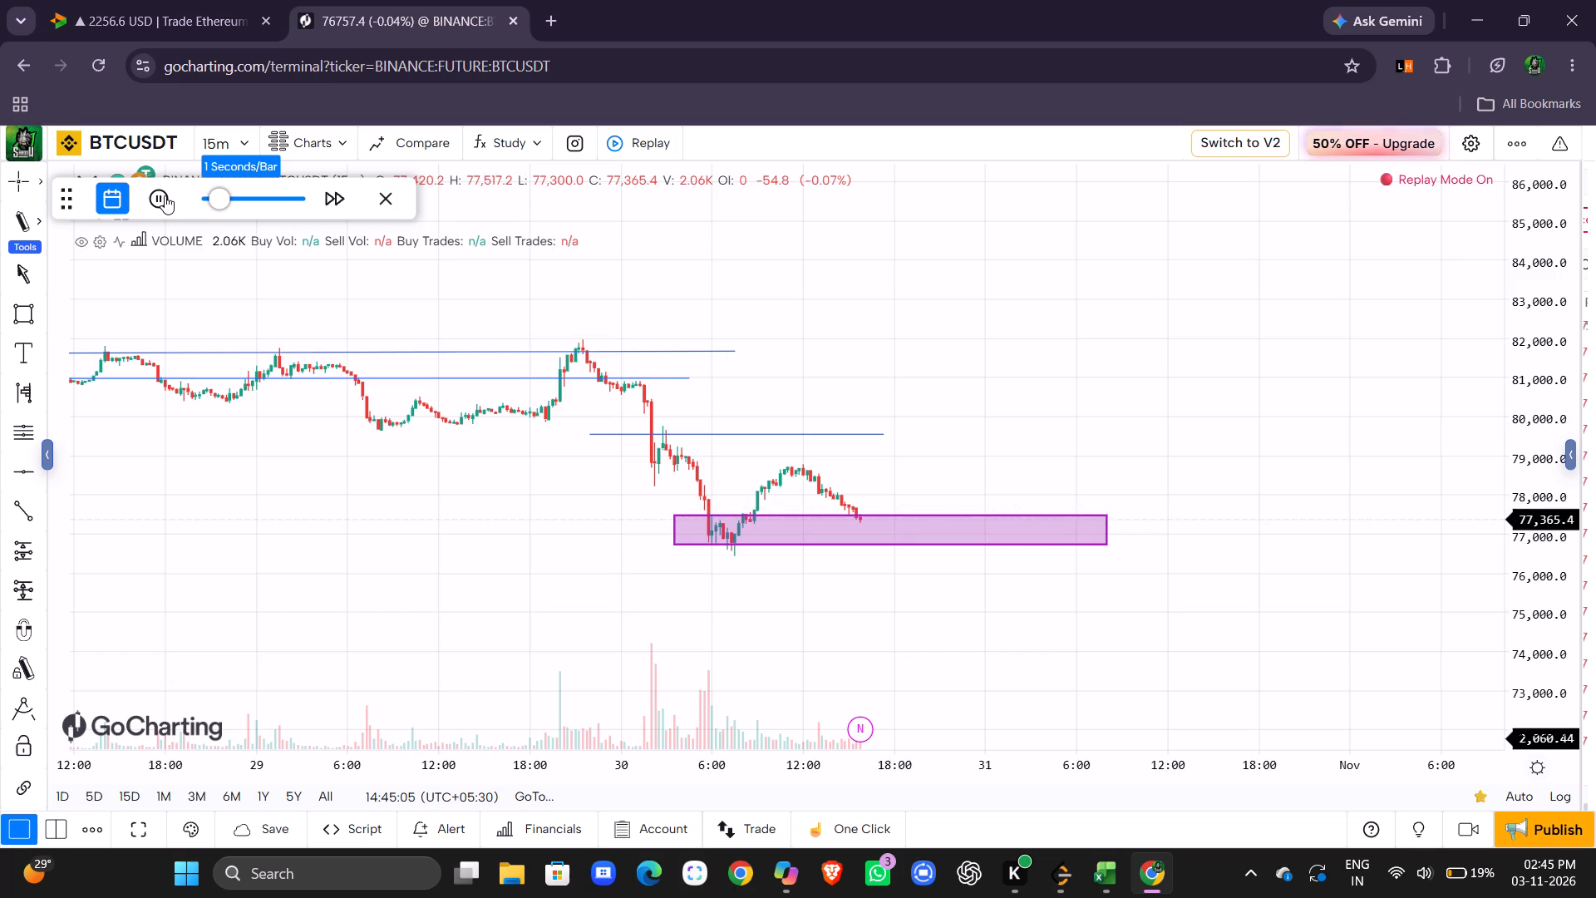
left_click(165, 195)
left_click(165, 195)
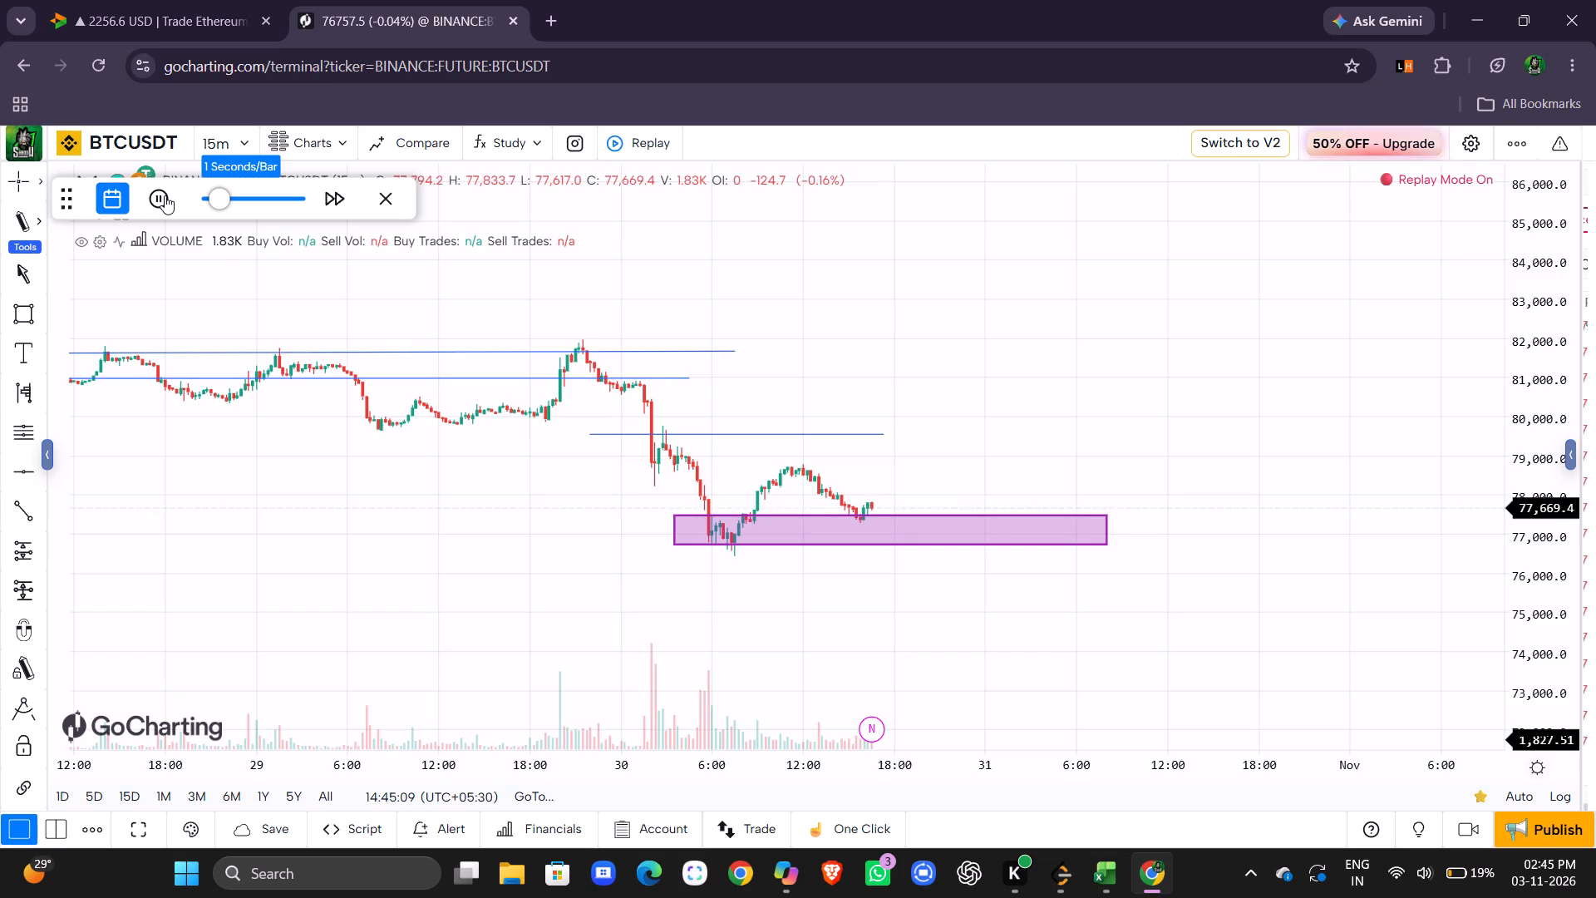
left_click(165, 195)
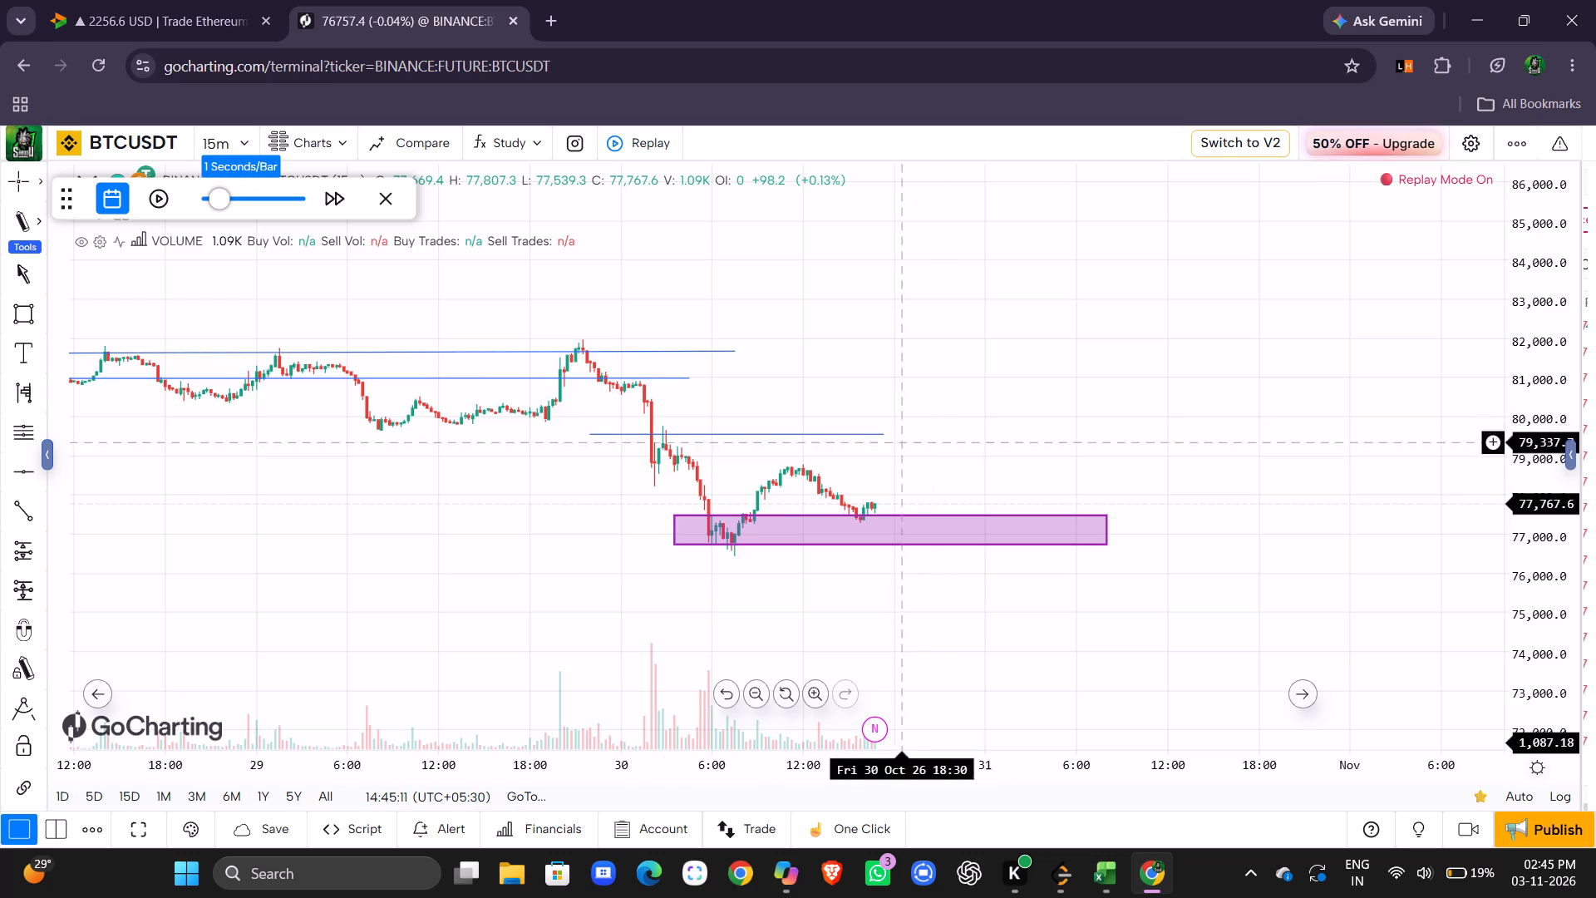
Place a Long Position with entry about 77,266 at 14:45 on 30 October, target about 79,683 and stop about 76,310.
left_click(17, 545)
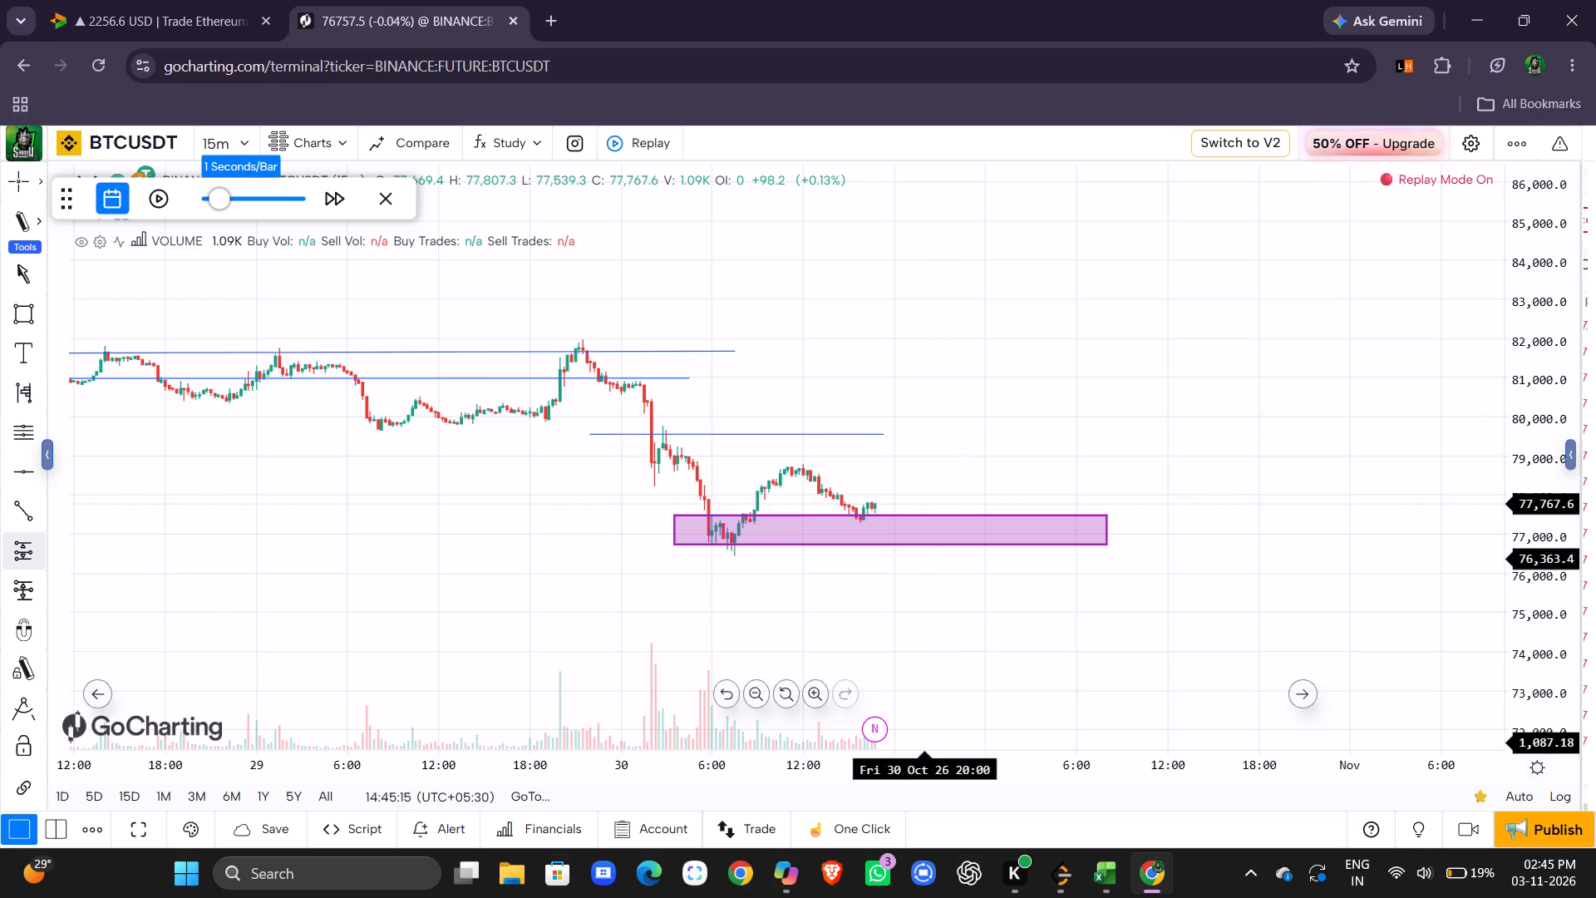
left_click(845, 523)
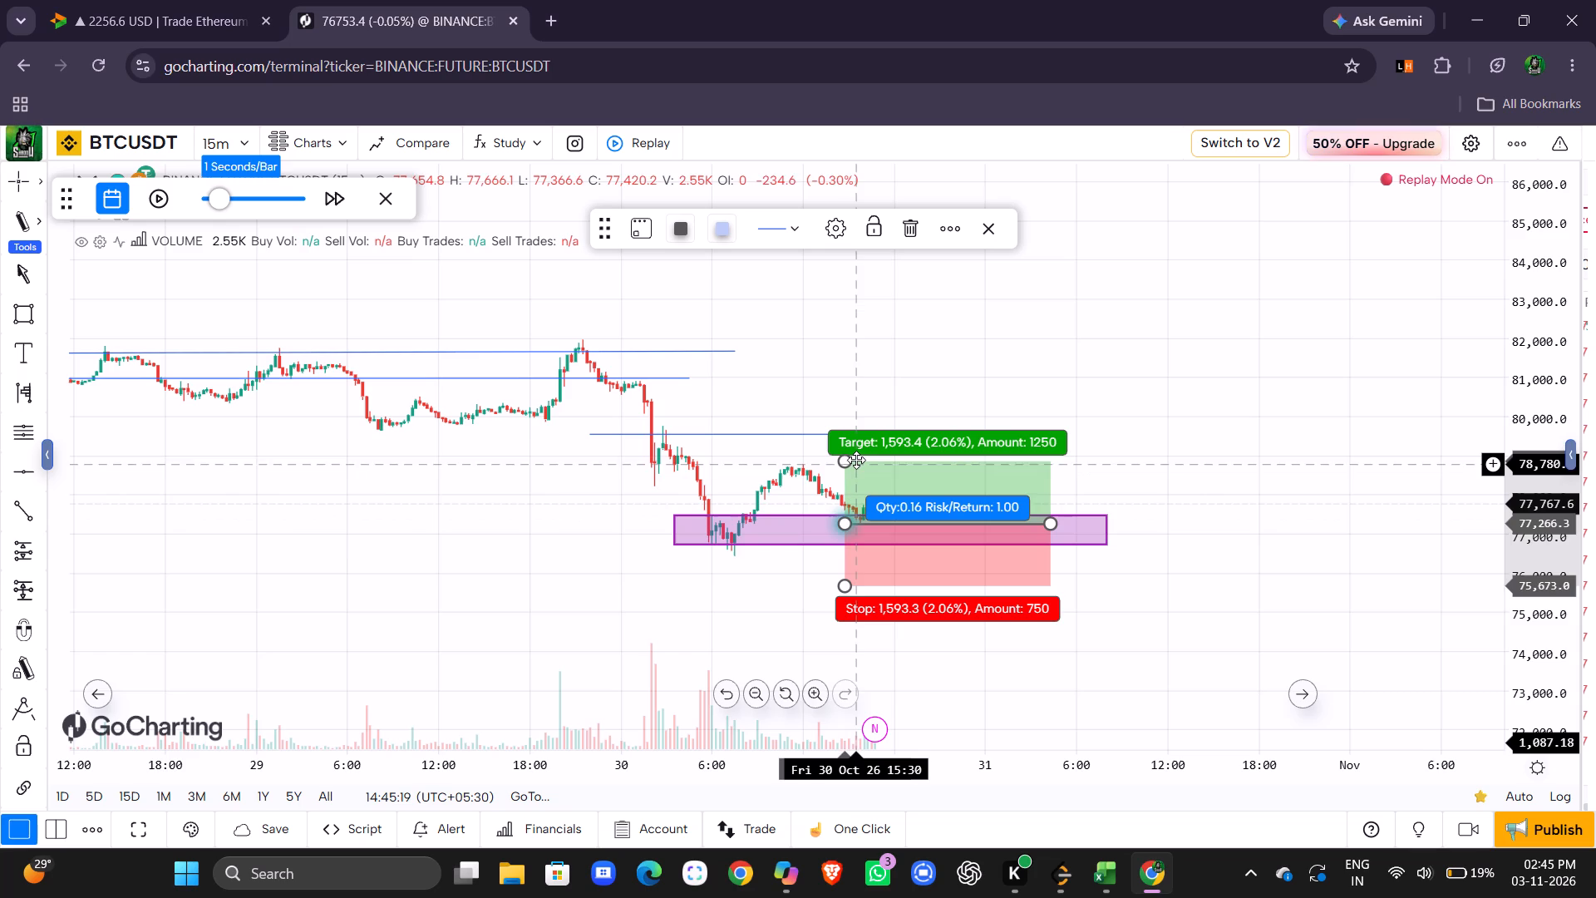
left_click_drag(849, 460, 850, 432)
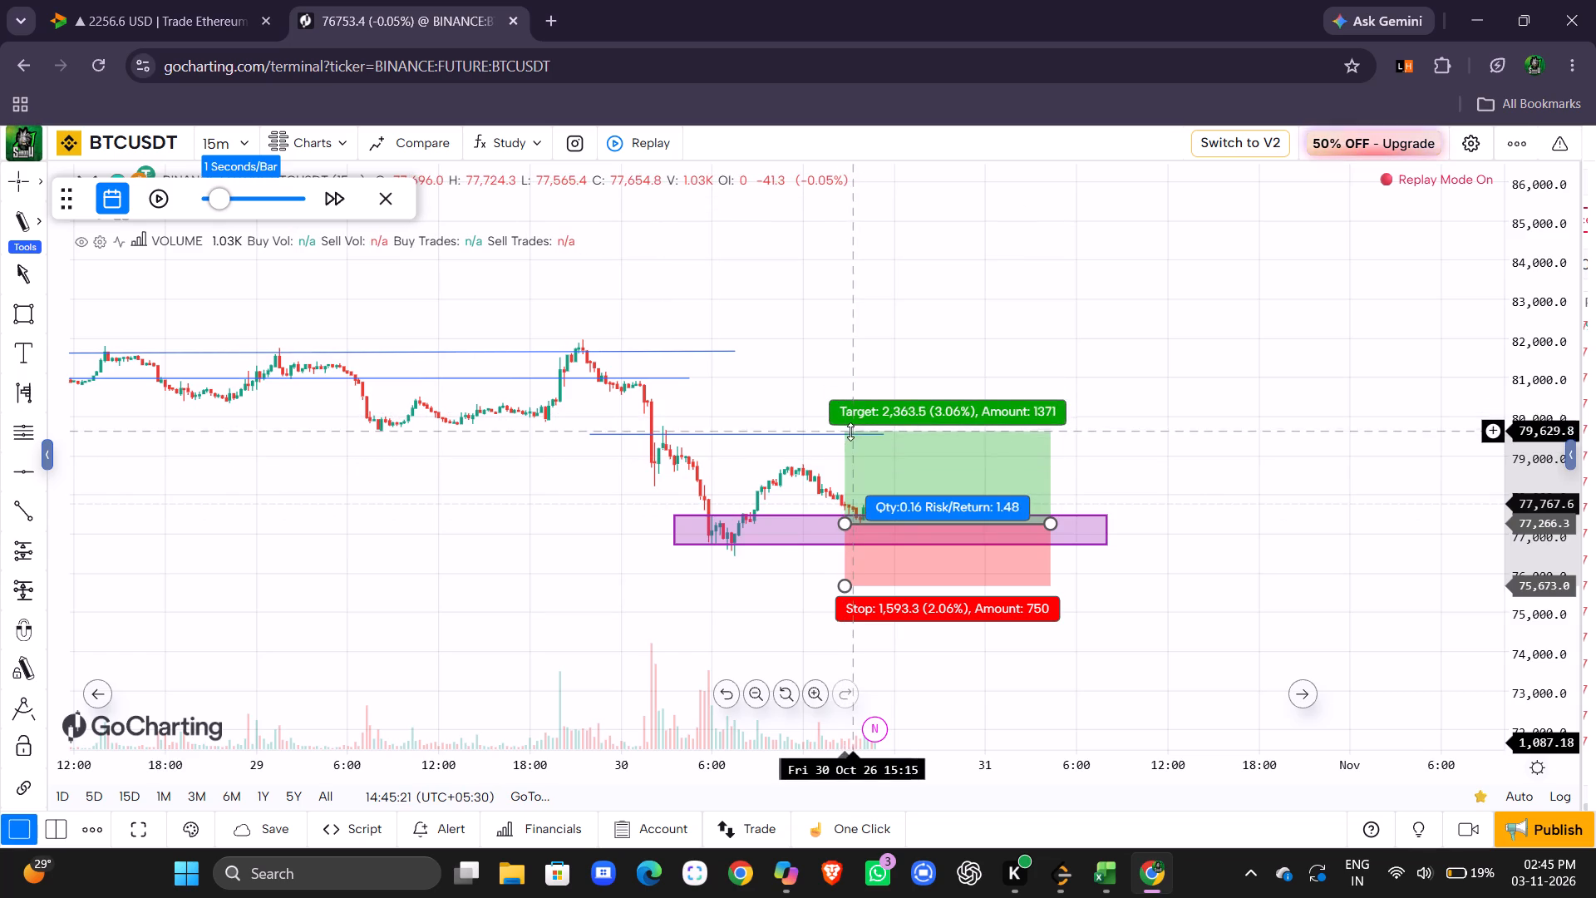
left_click_drag(850, 432, 847, 427)
left_click_drag(845, 586, 835, 564)
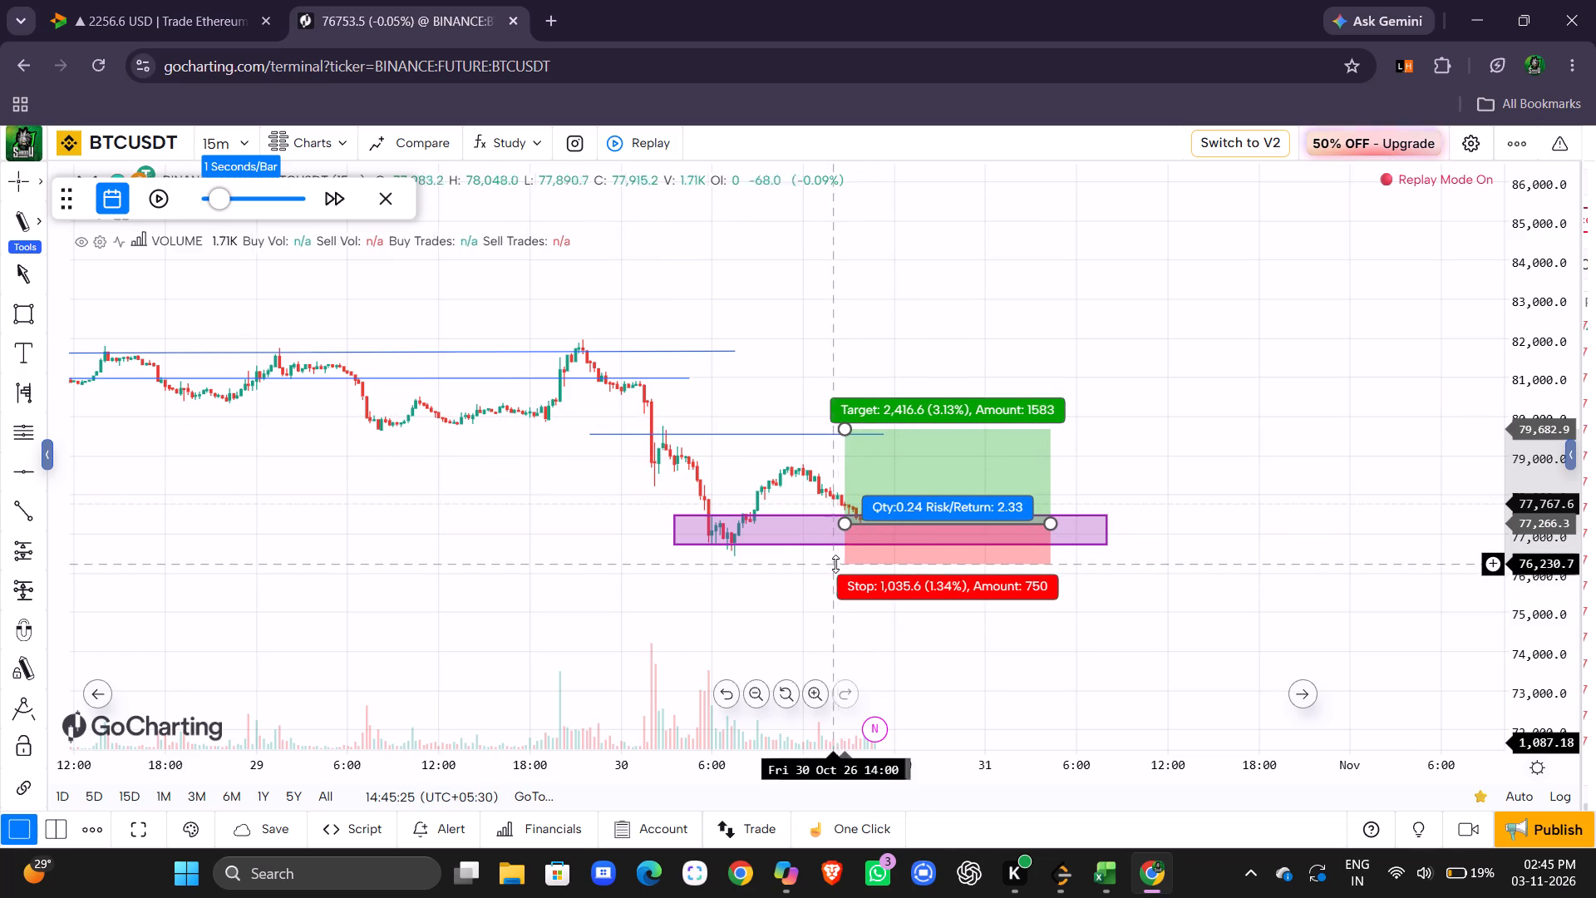
left_click_drag(835, 564, 840, 561)
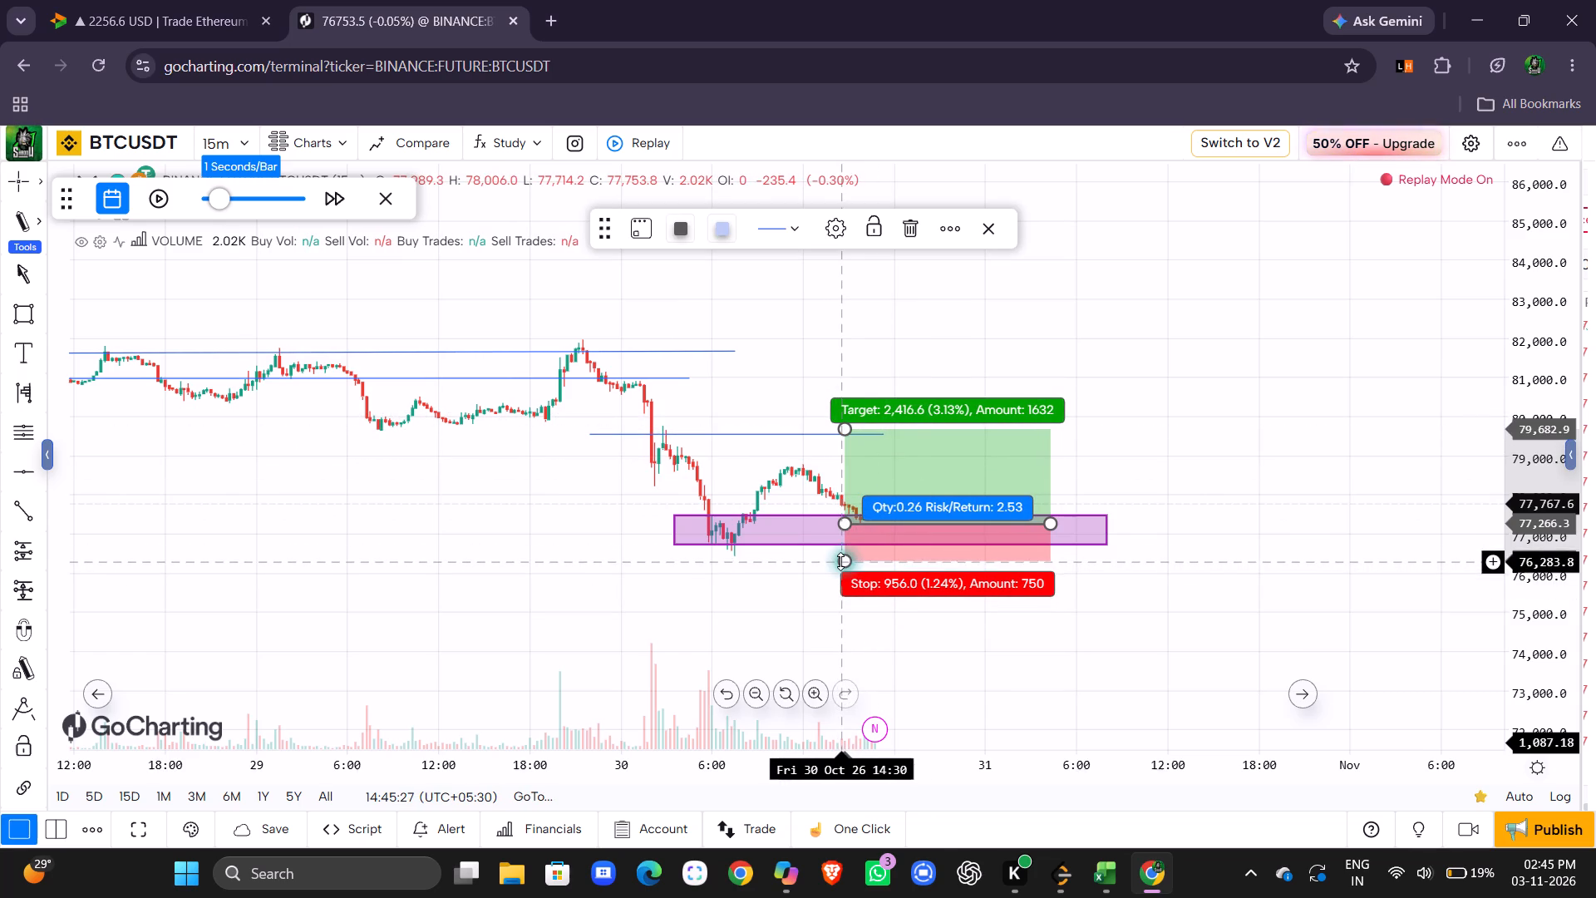
left_click(912, 338)
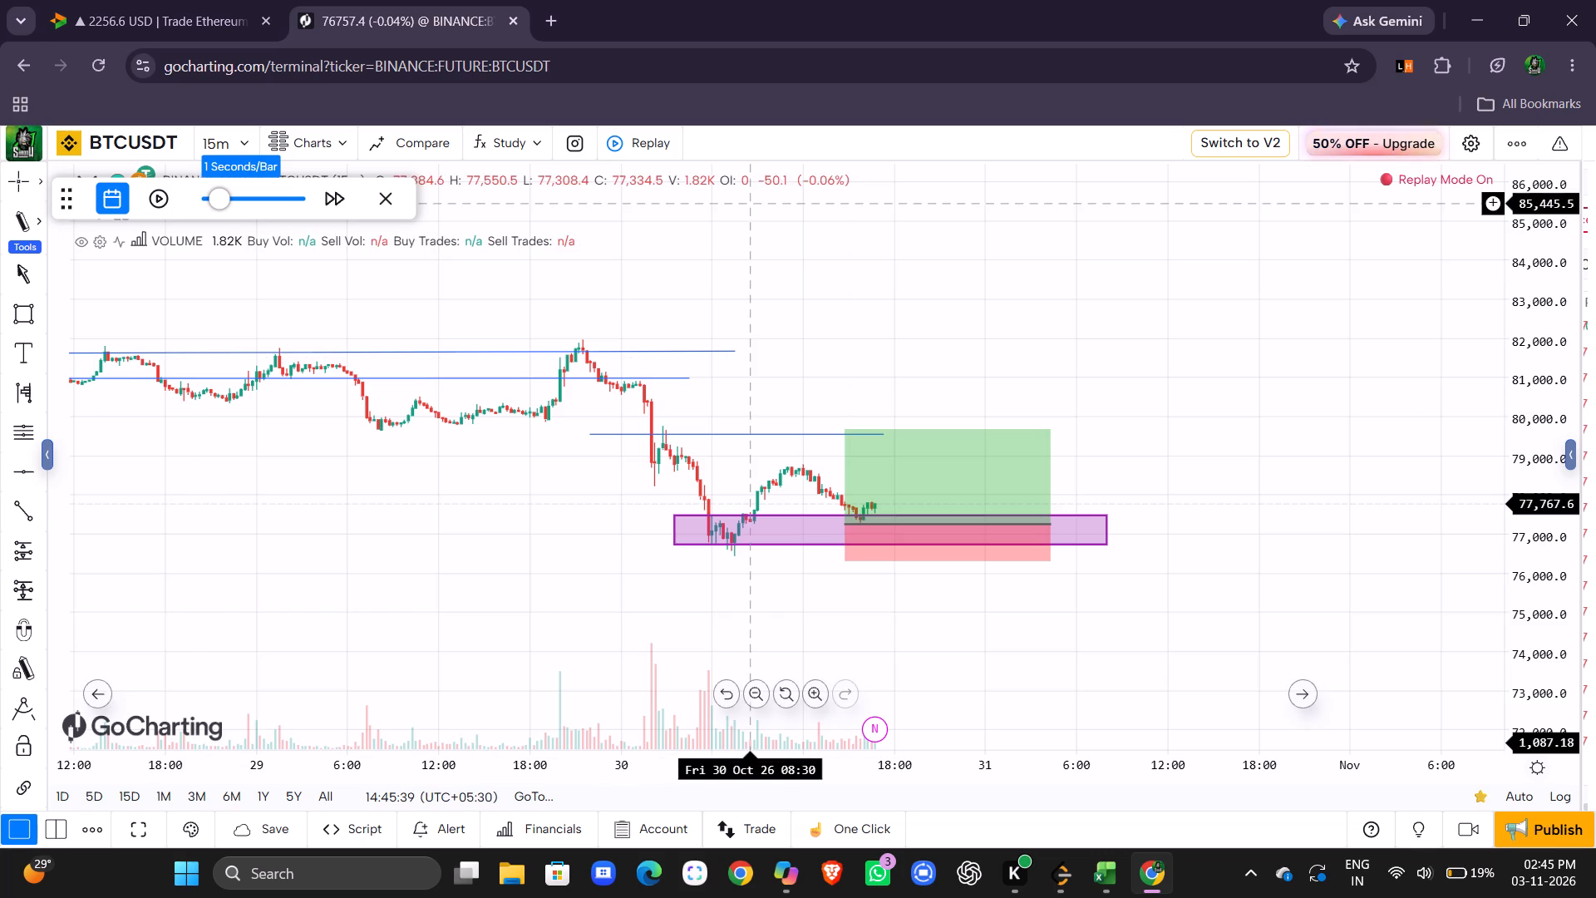
Resume the bar replay at one second per bar from about 16:45 on 30 October.
left_click(155, 201)
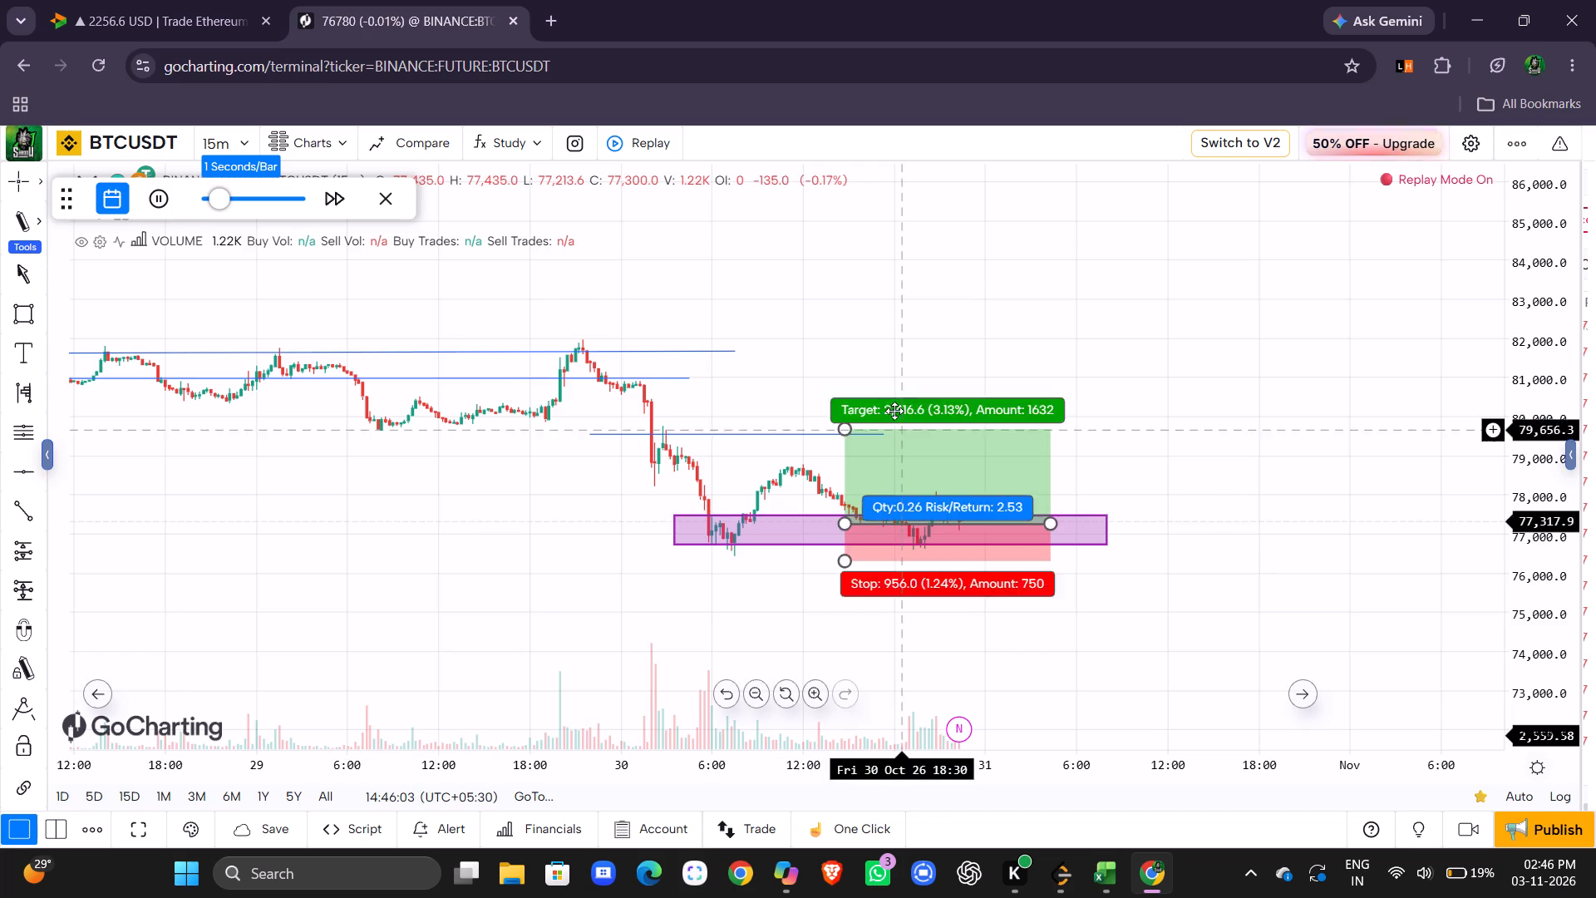
Lower the long position's target to about 79,231, below the midpoint line.
left_click_drag(850, 428, 852, 440)
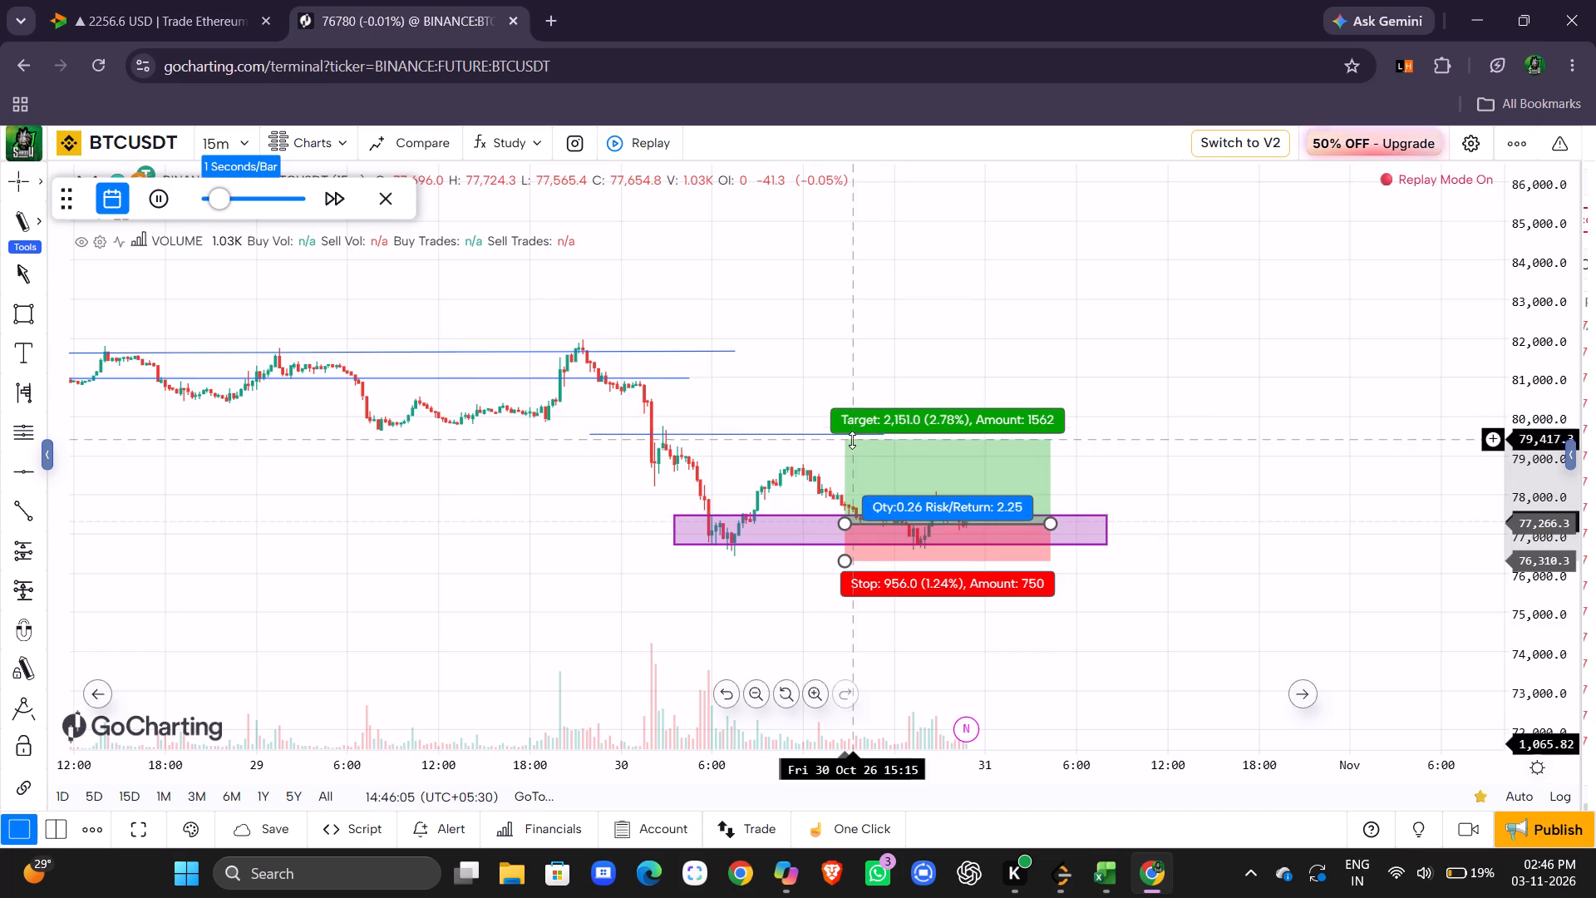
left_click_drag(852, 440, 855, 443)
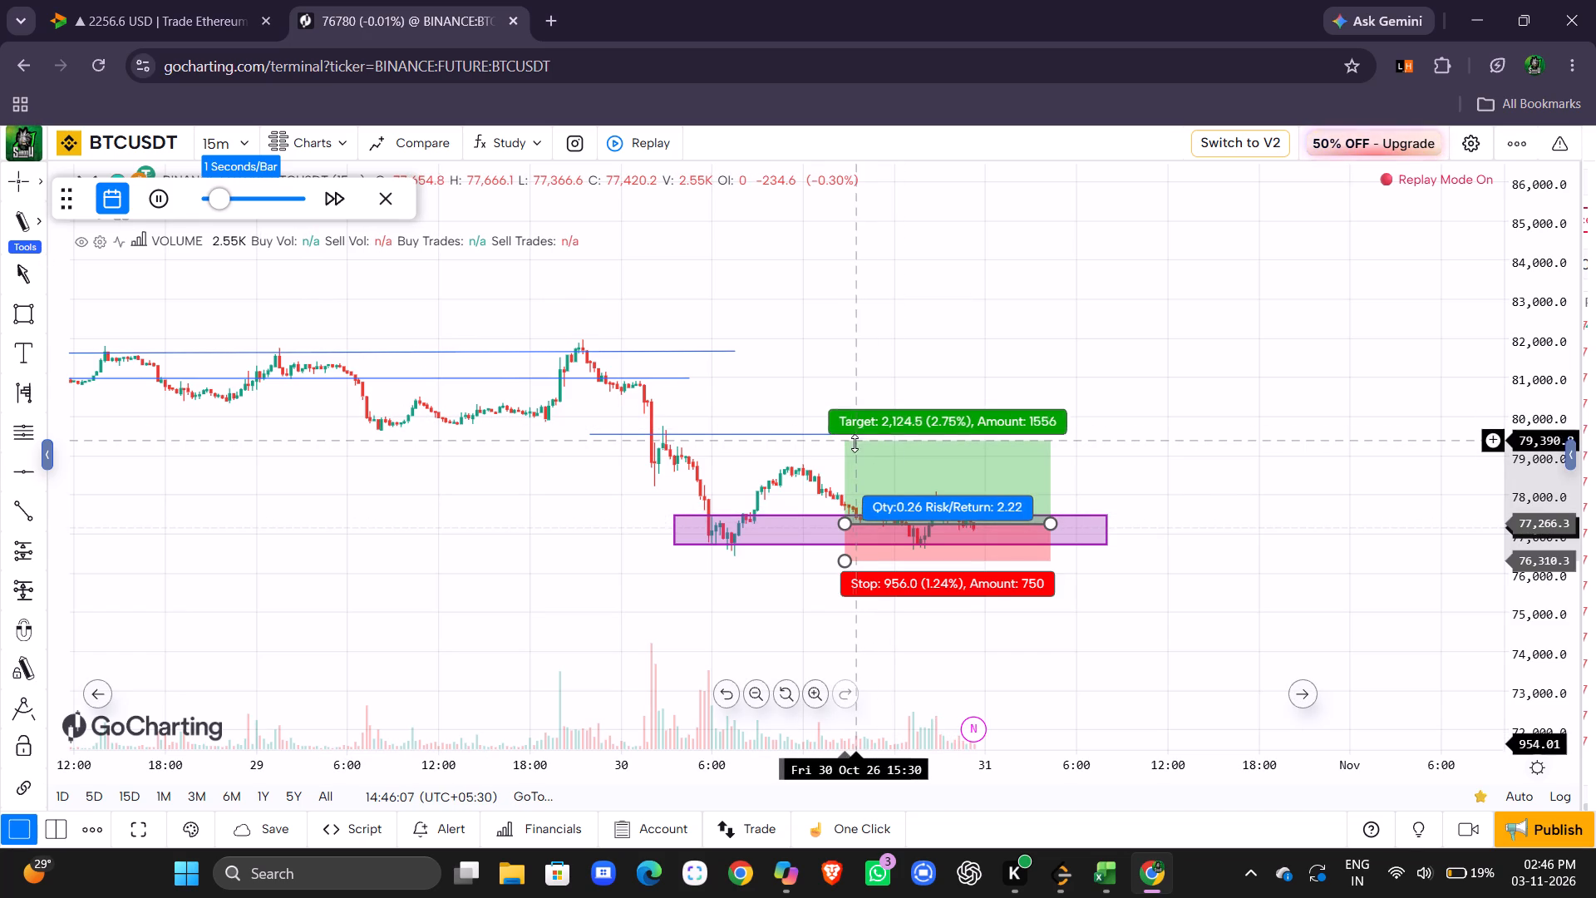
left_click_drag(855, 443, 855, 447)
left_click(1041, 312)
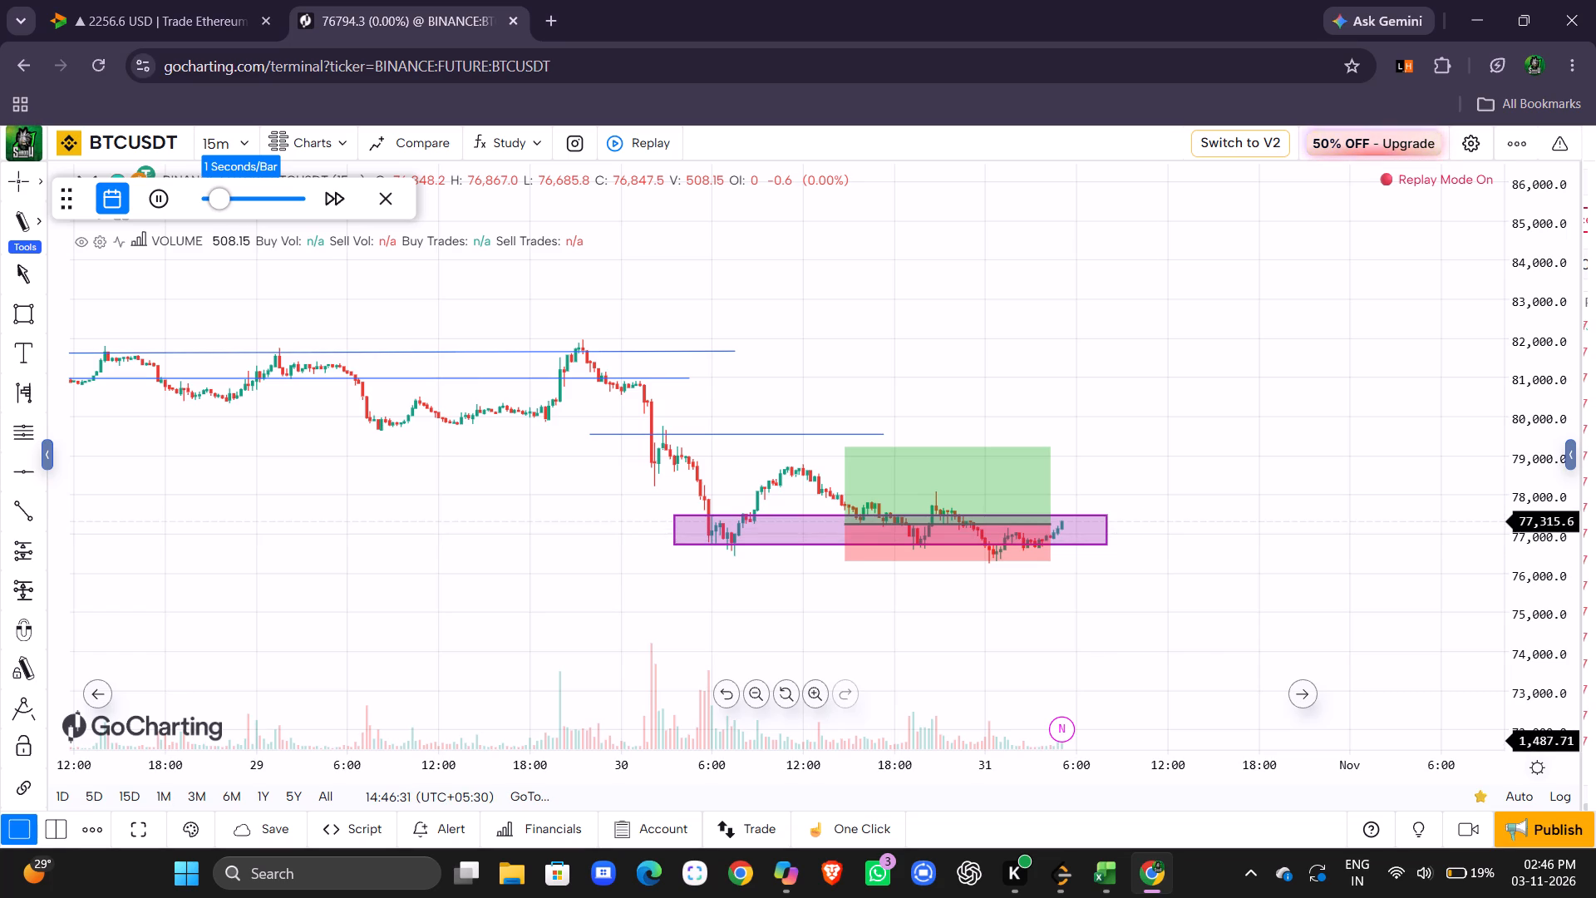
Extend the long position's time span to about 18:15 on 31 October.
left_click_drag(1050, 521, 1058, 521)
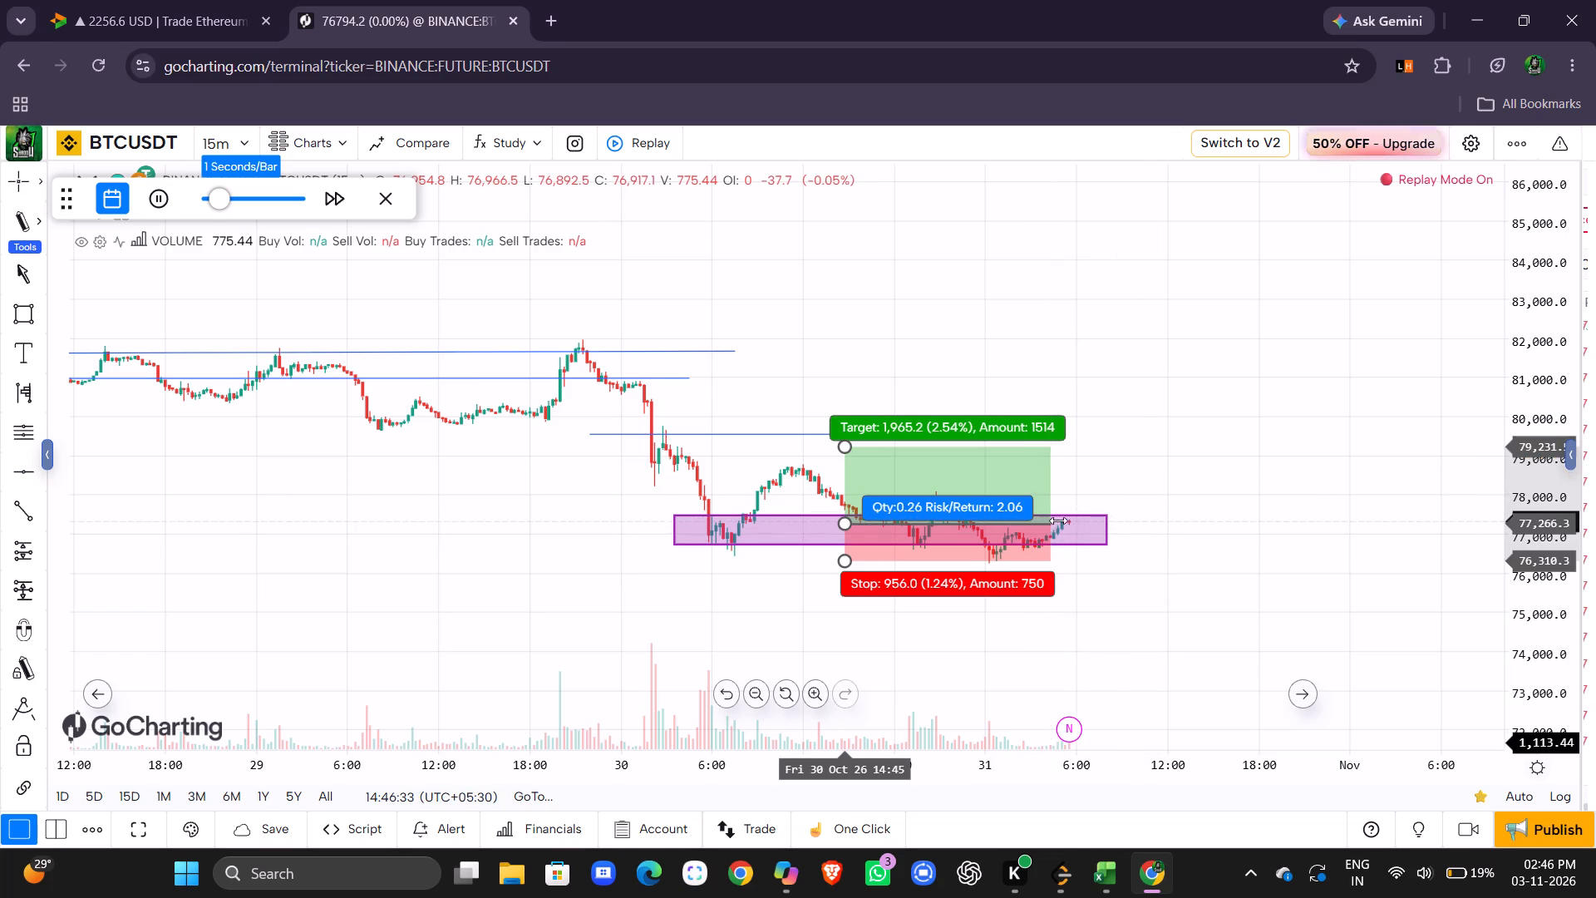
left_click_drag(1058, 521, 1271, 490)
left_click(1304, 332)
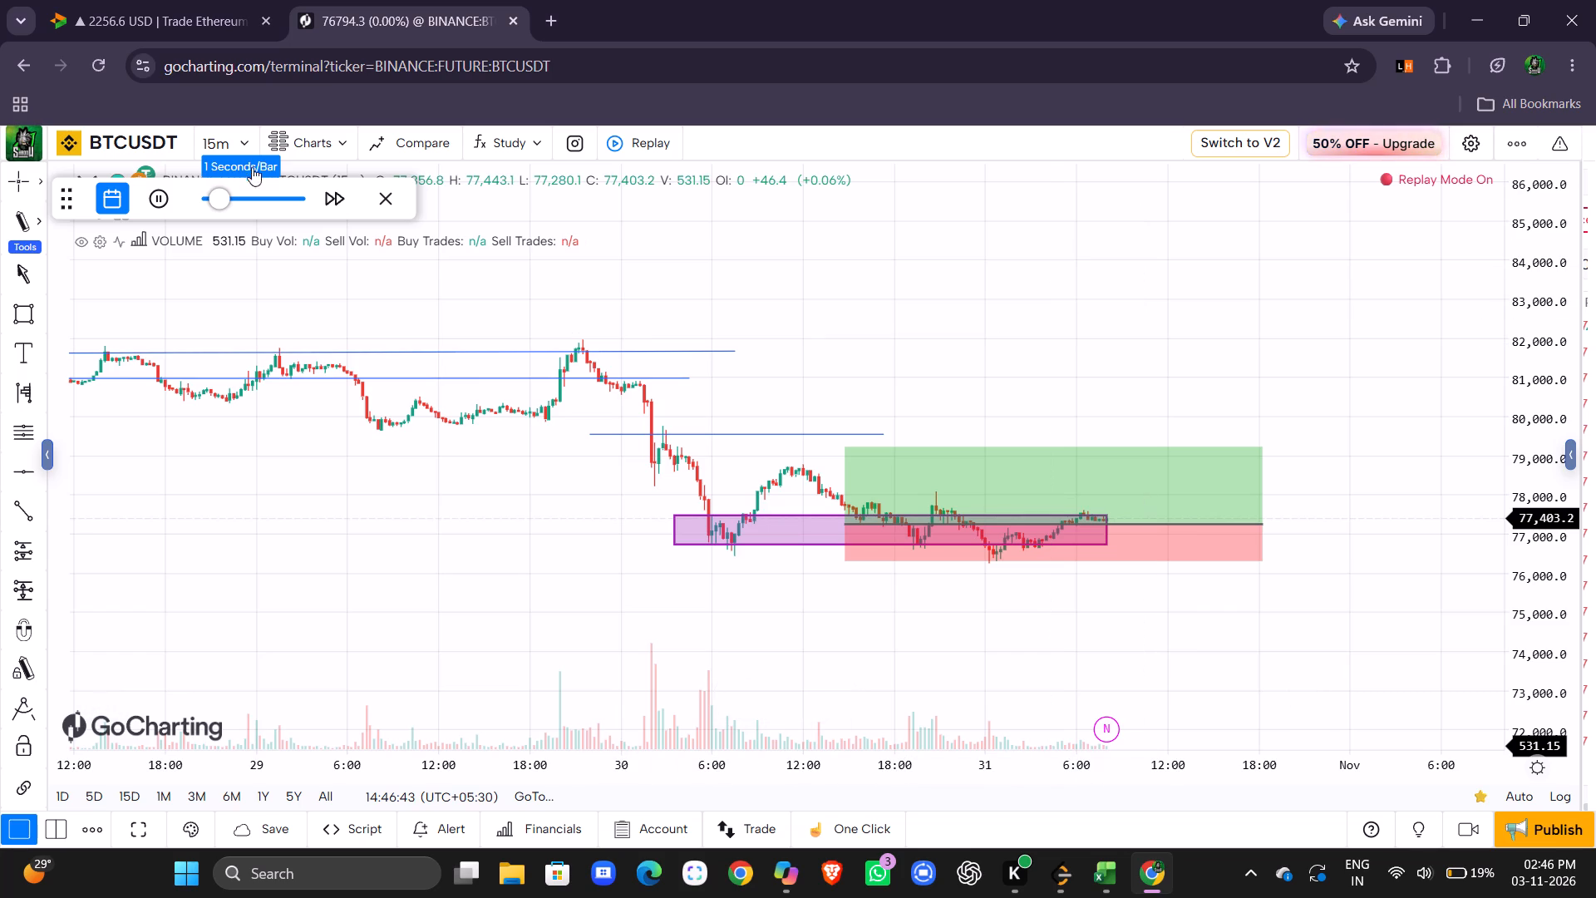
Pause the bar replay at about 08:30 on 31 October, and resume it.
left_click(151, 191)
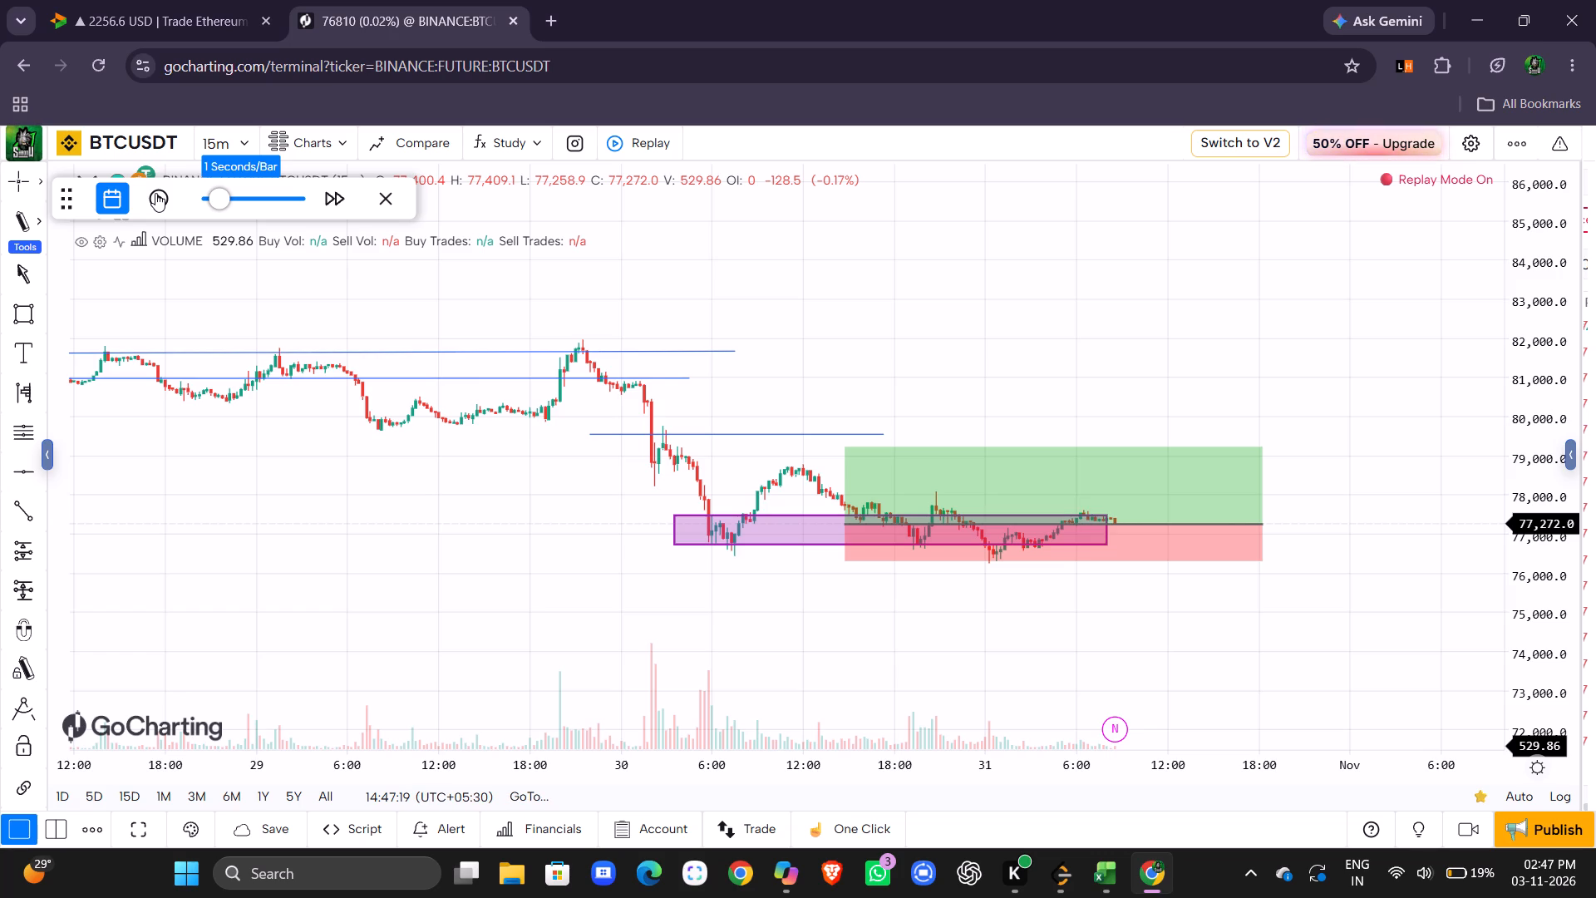
left_click(155, 193)
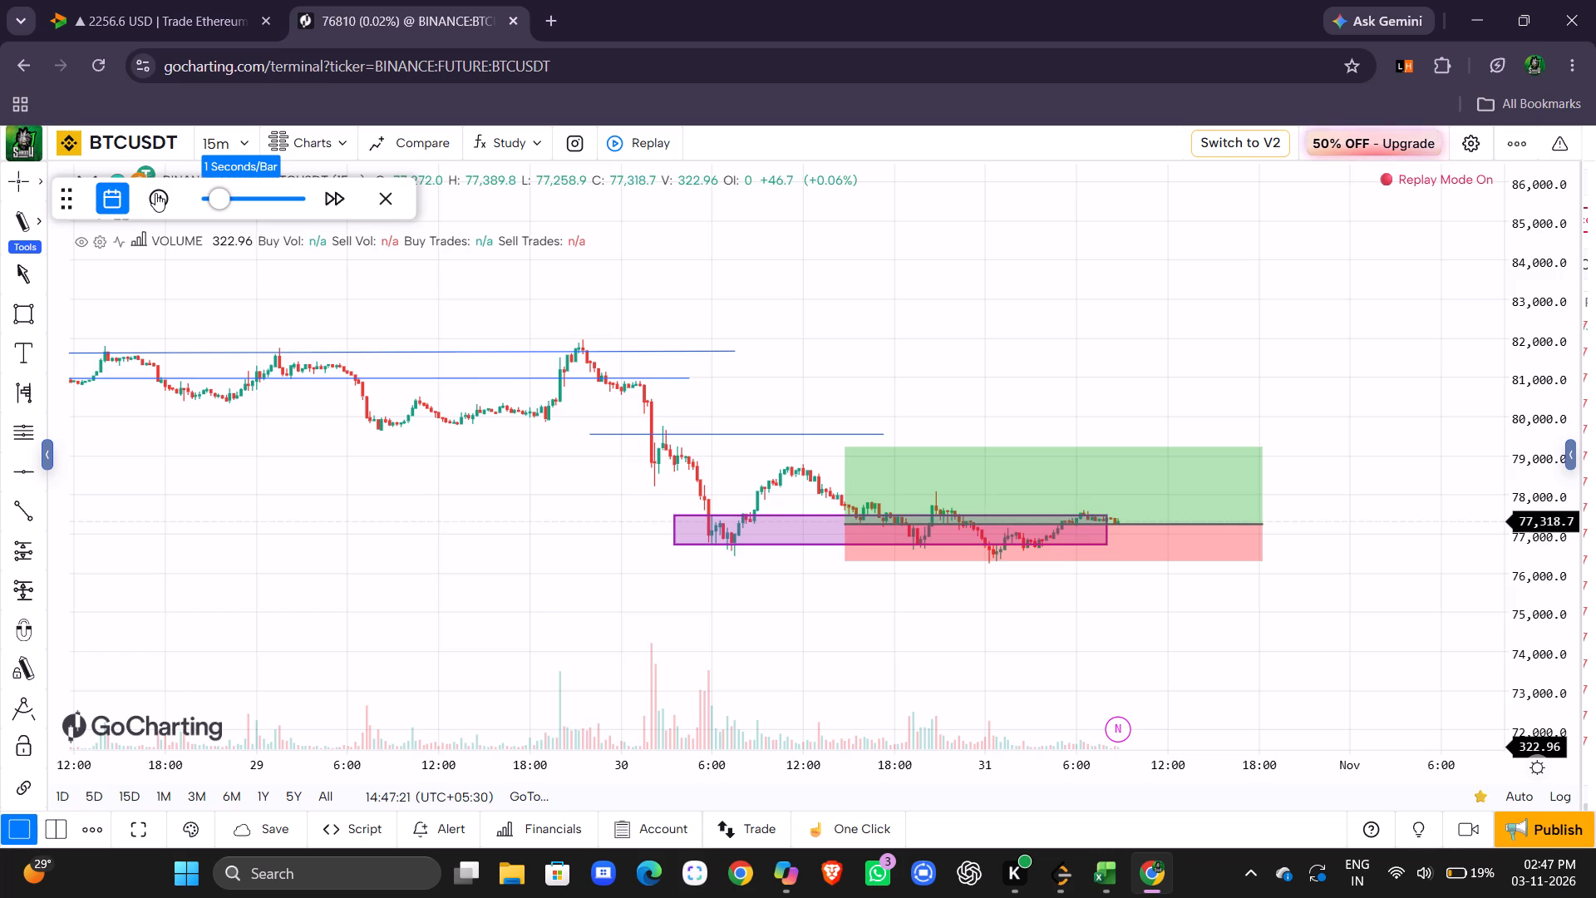
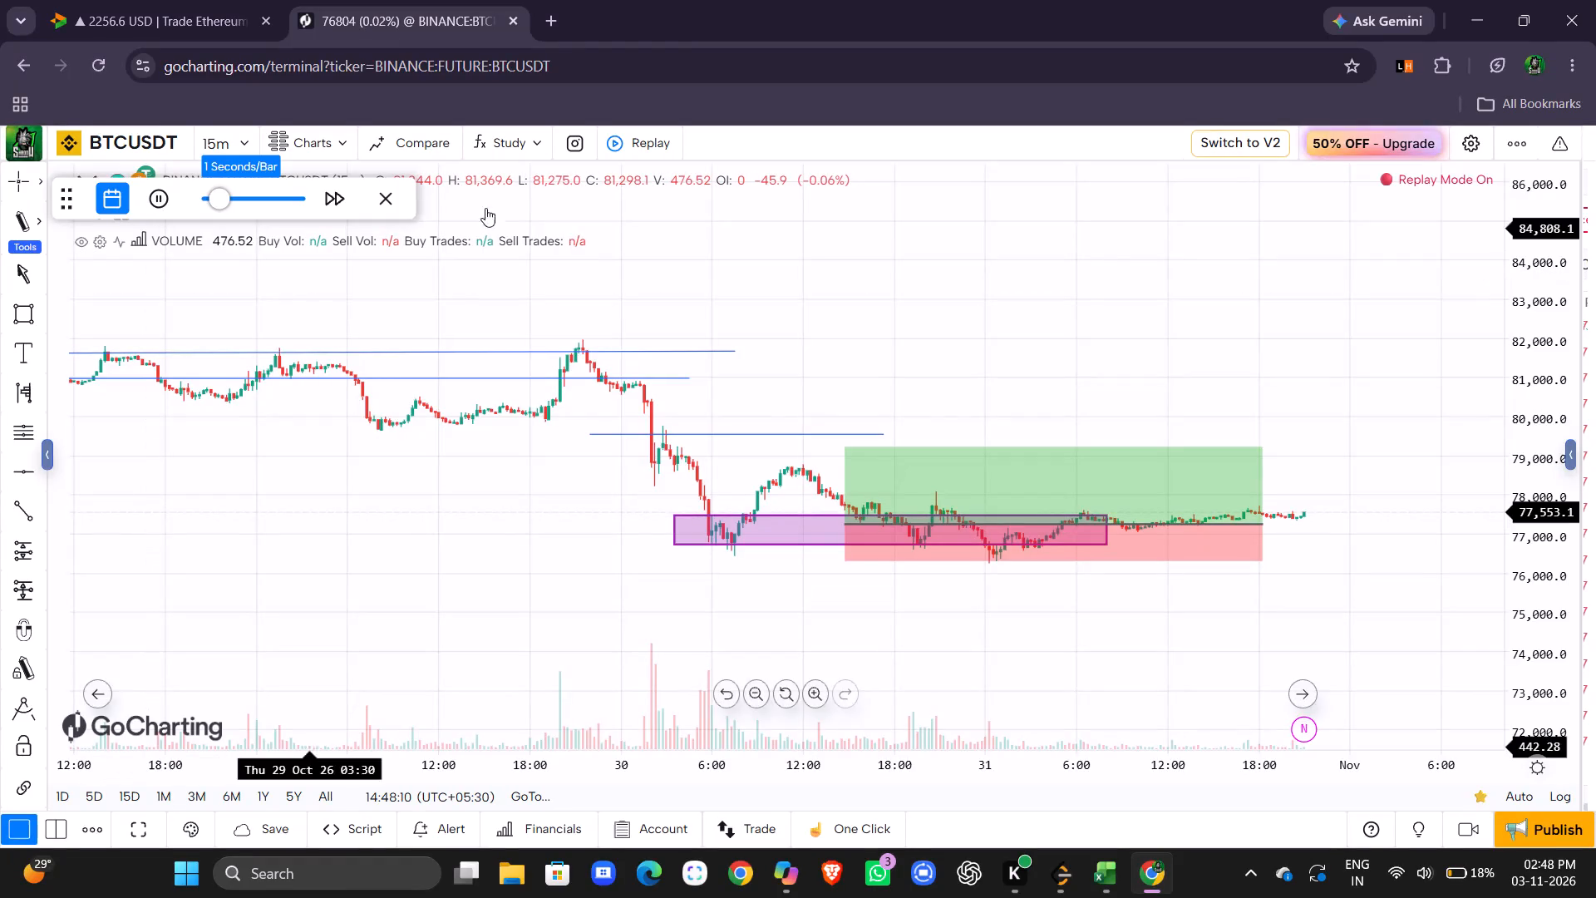
Follow the 15-minute bar replay, pause it at about 05:45 on 1 November, and resume it.
scroll(1074, 409, "left", 3)
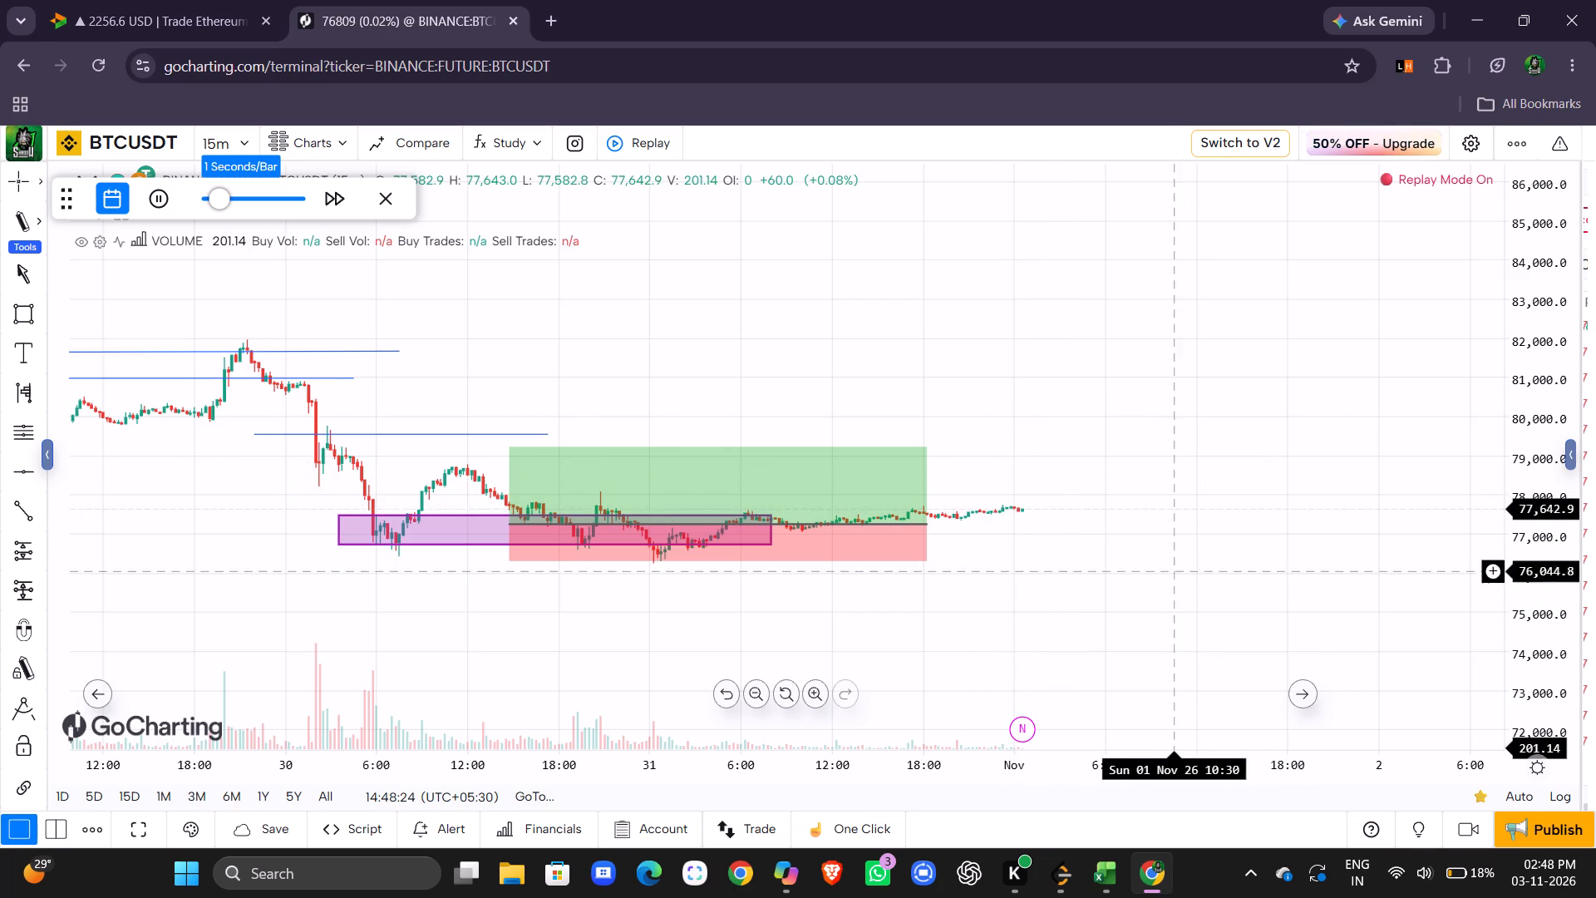
scroll(1159, 447, "left", 2)
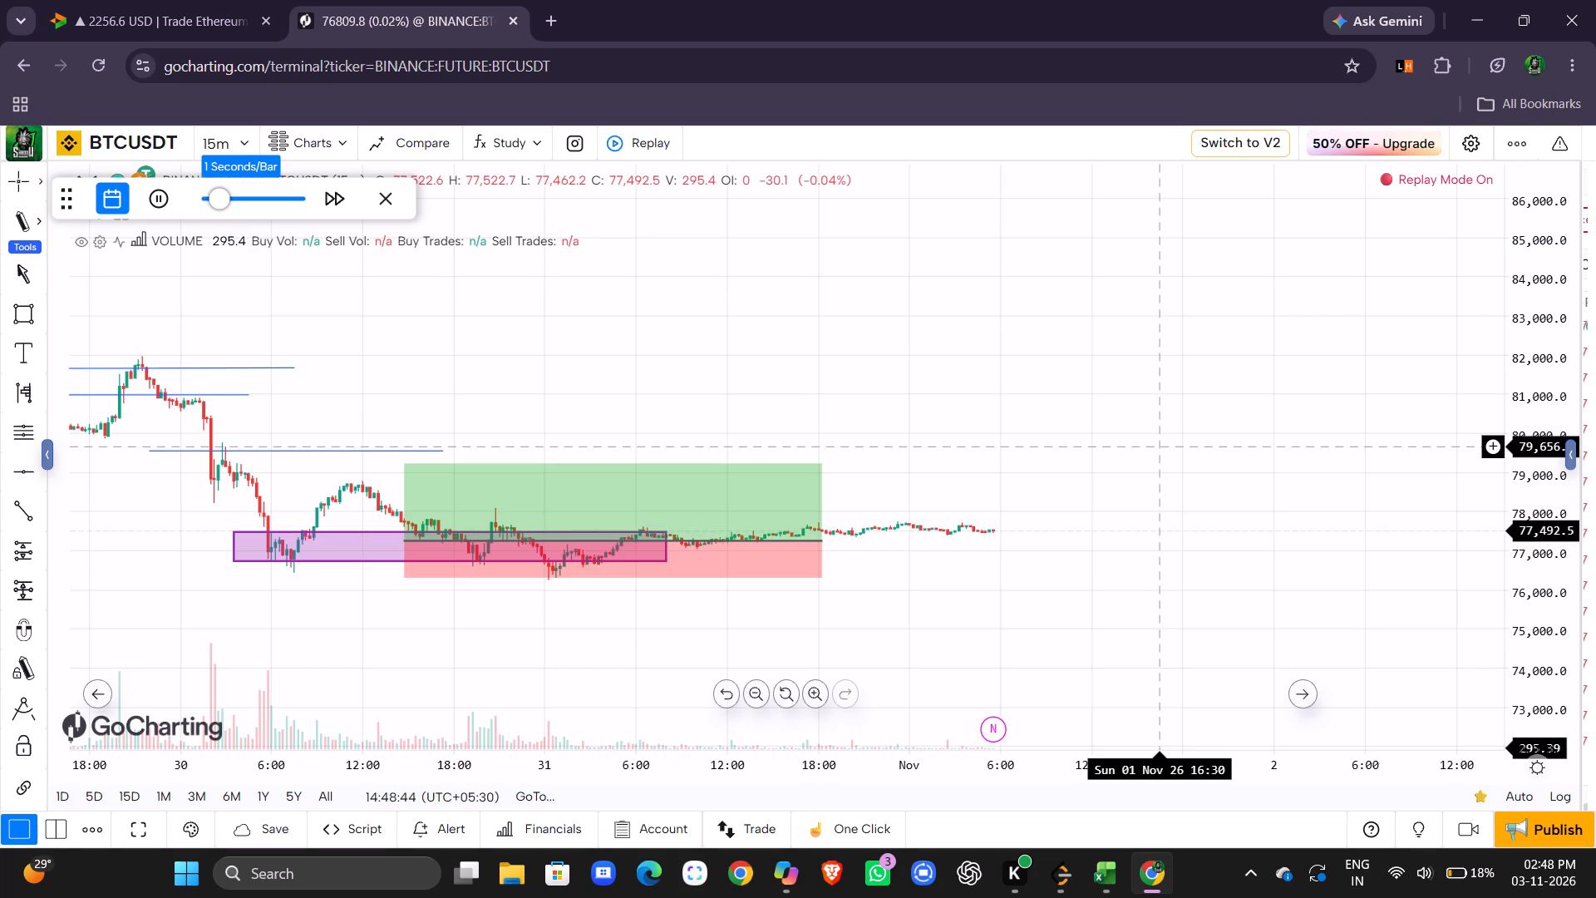
key("space")
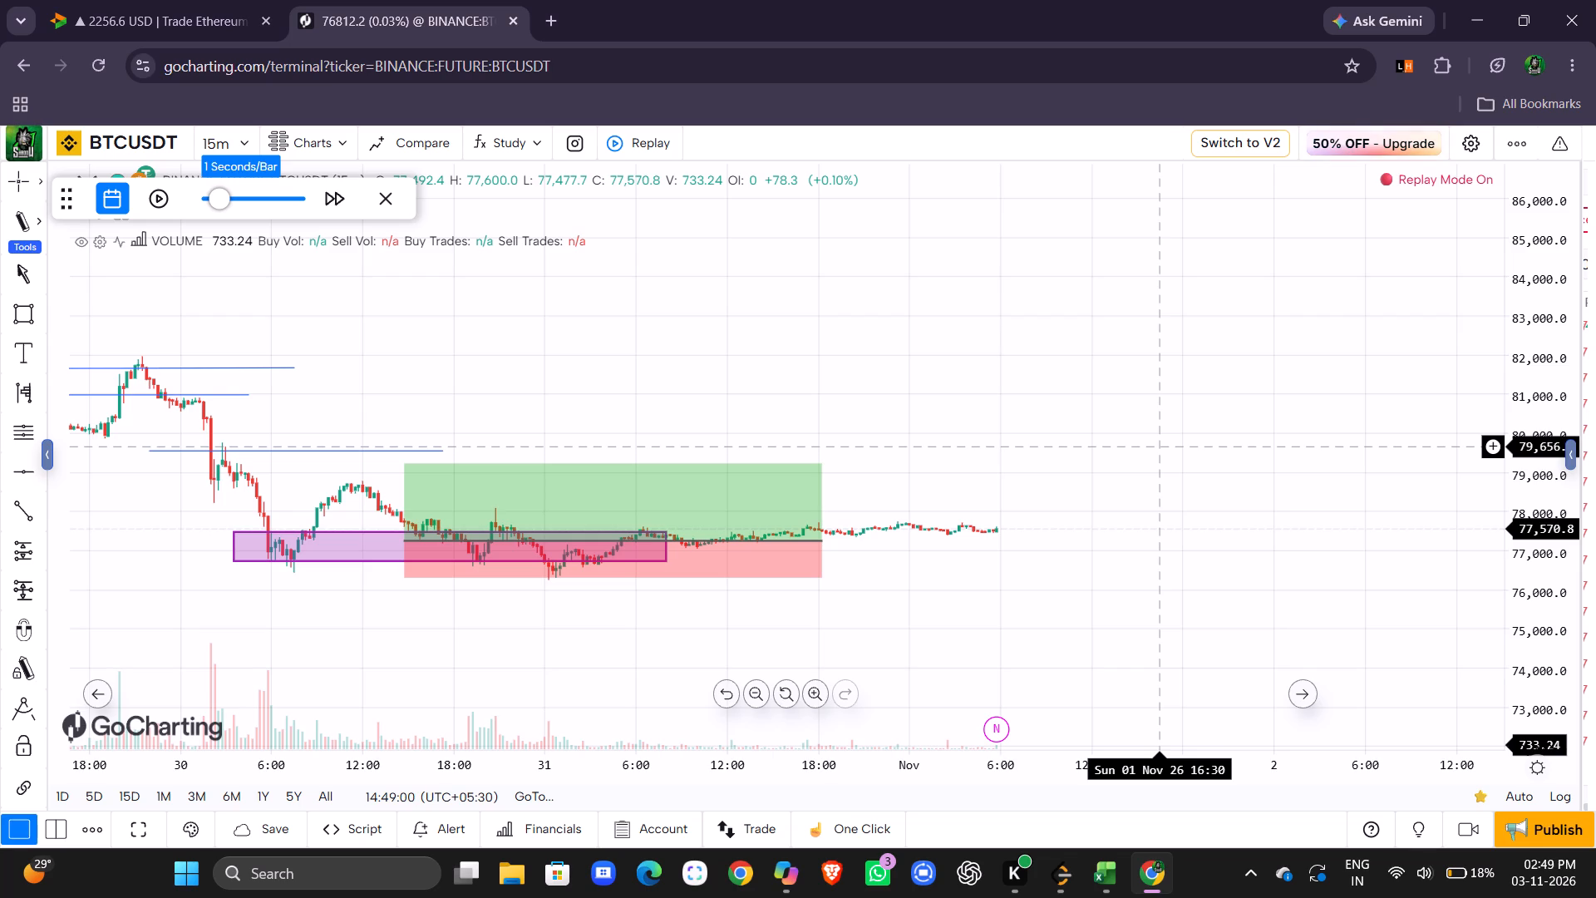
key("space")
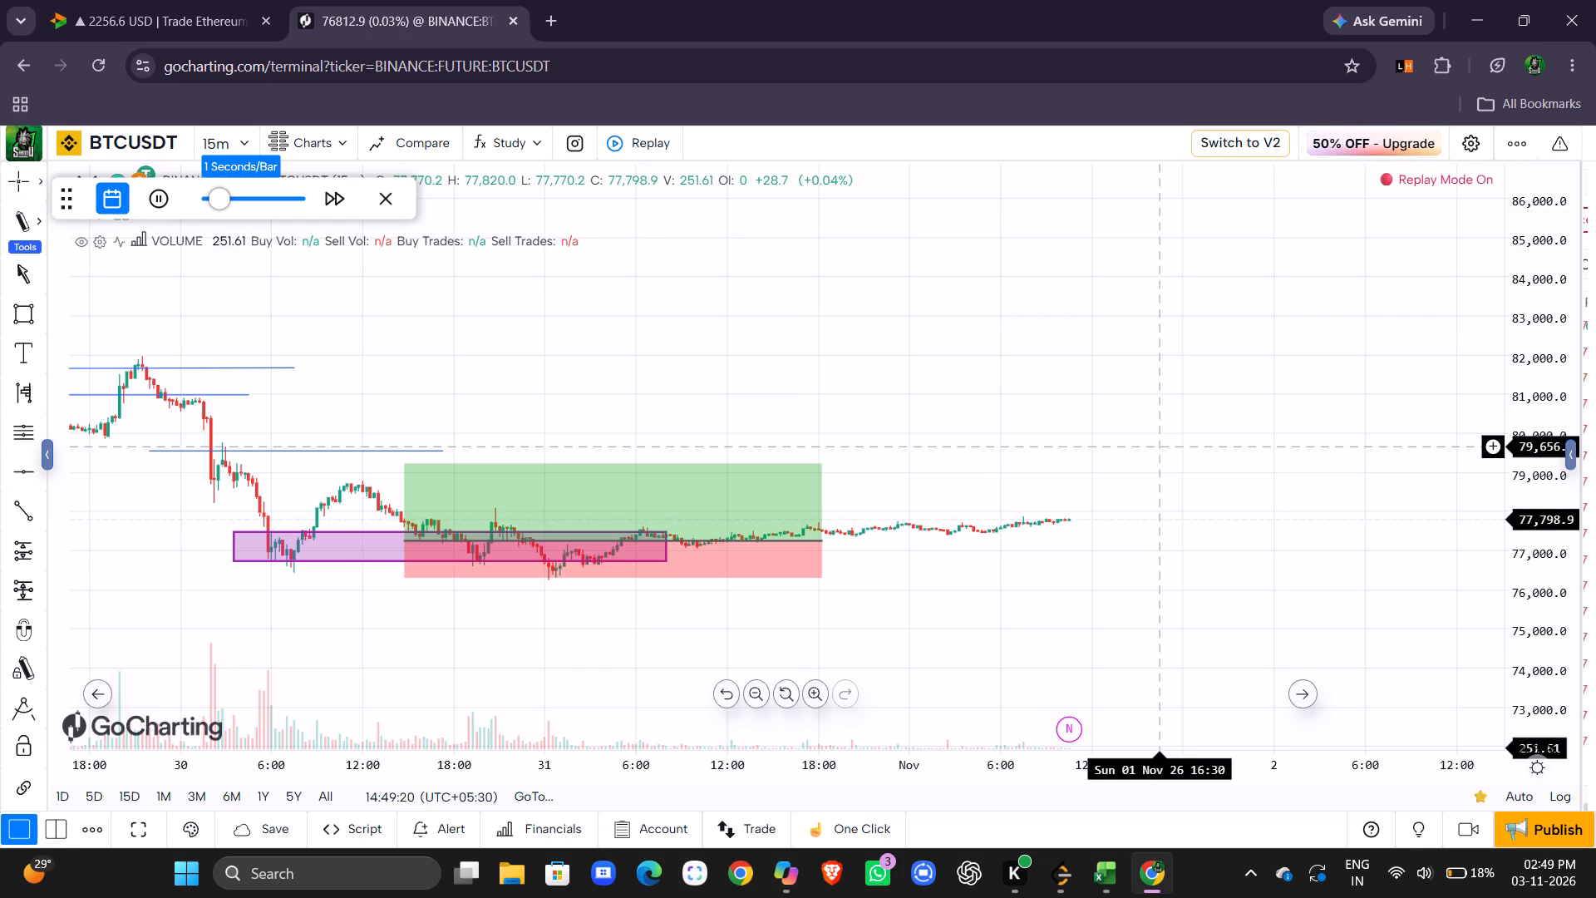
scroll(1159, 447, "left", 1)
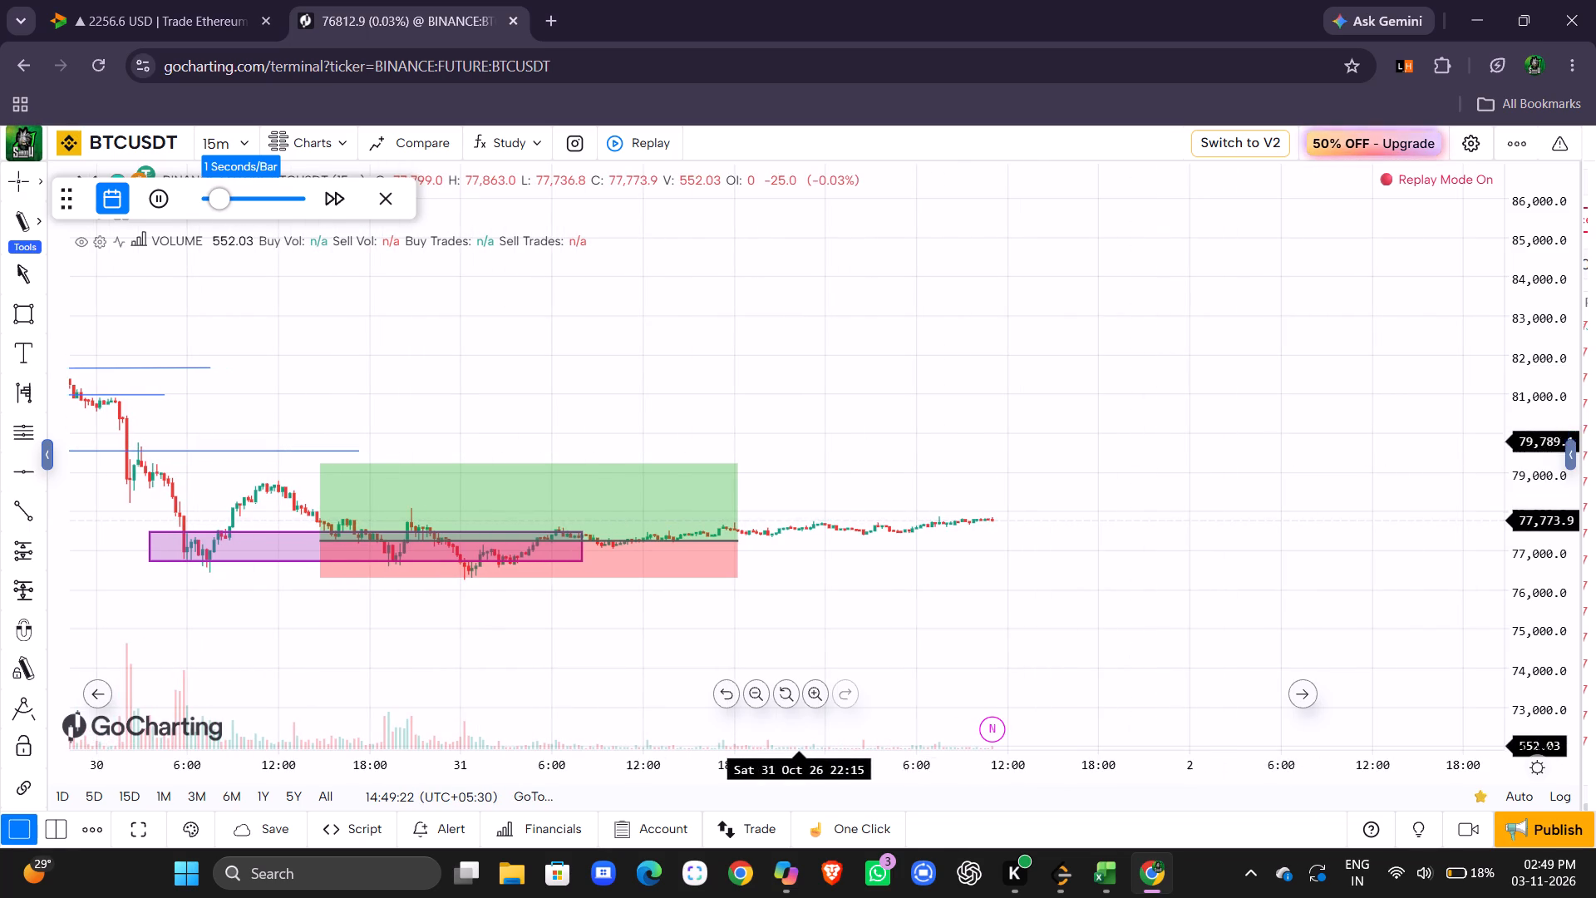
Switch the BTCUSDT chart to the 1-hour timeframe and resume the bar replay.
left_click(235, 141)
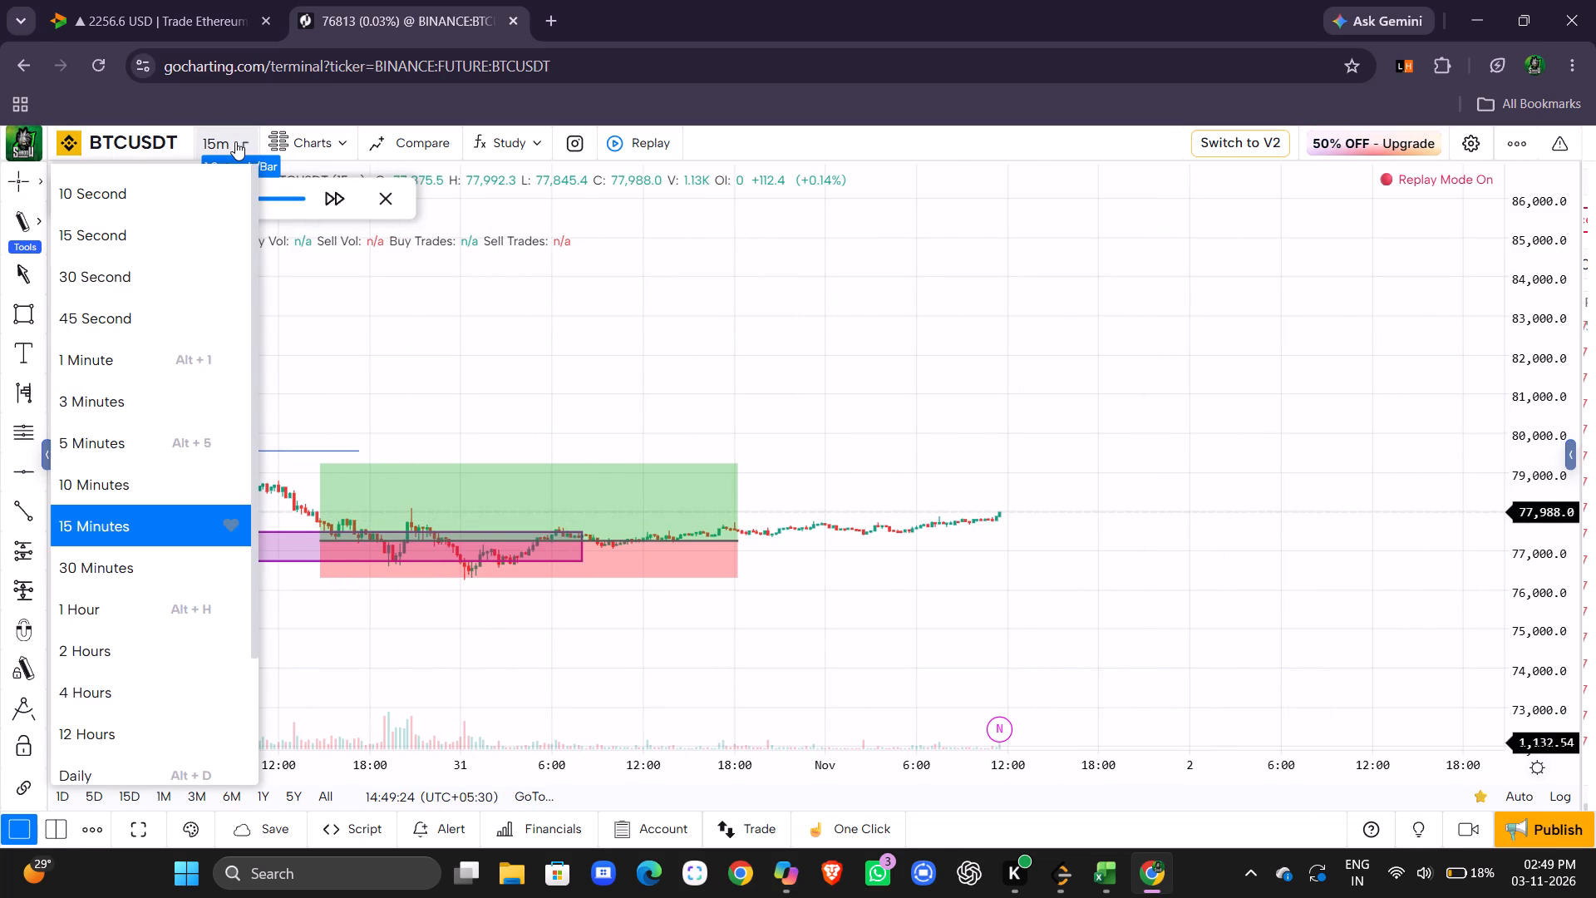
left_click(100, 611)
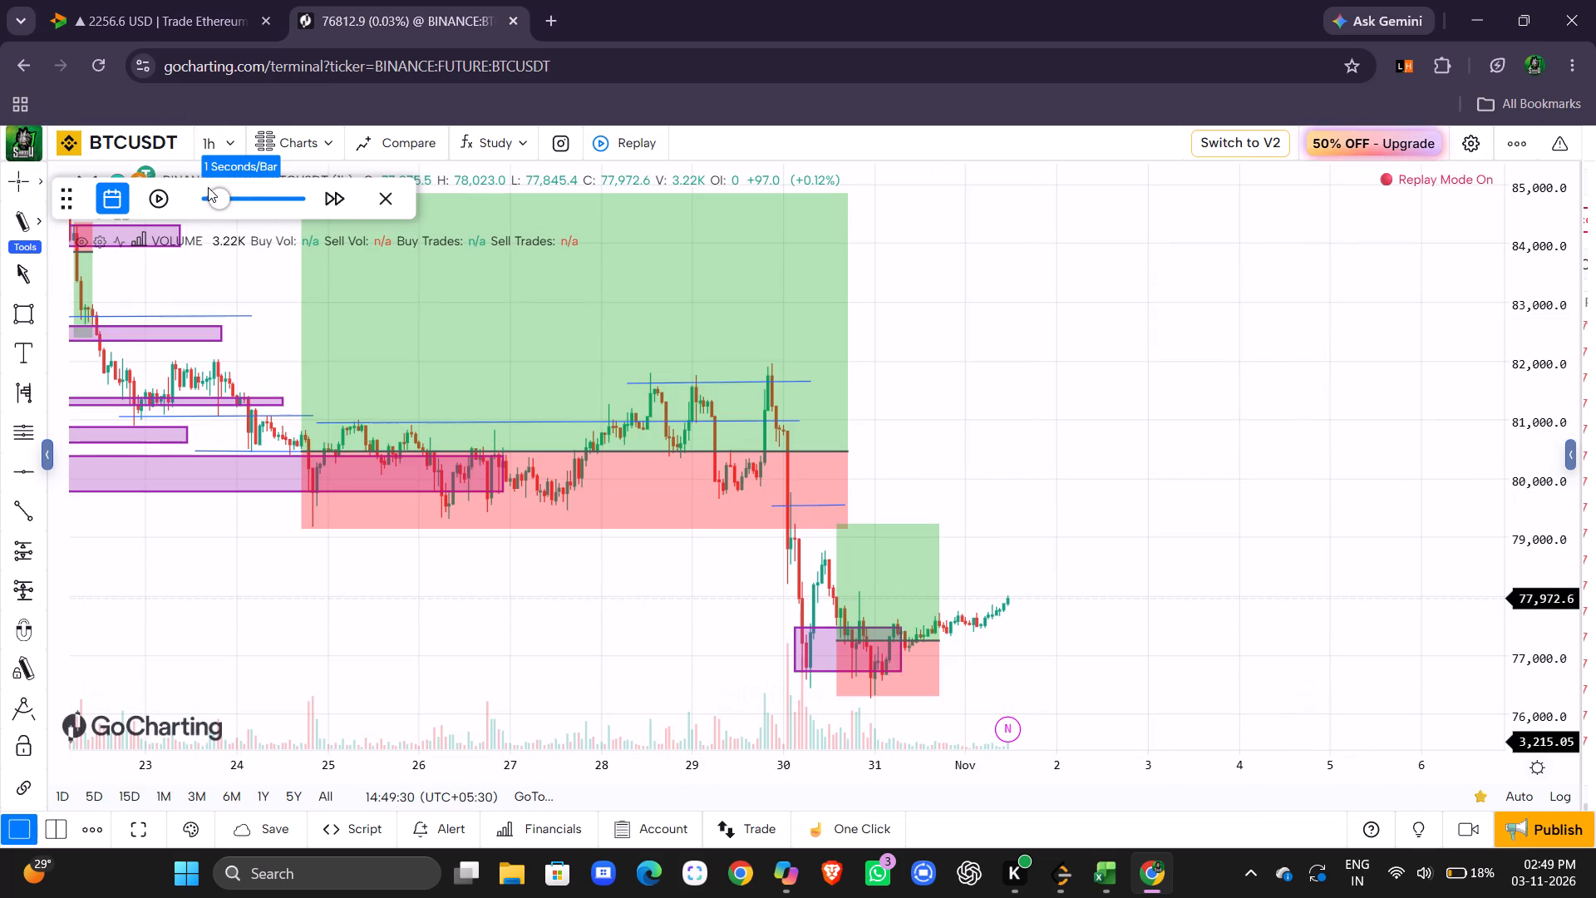
left_click(158, 195)
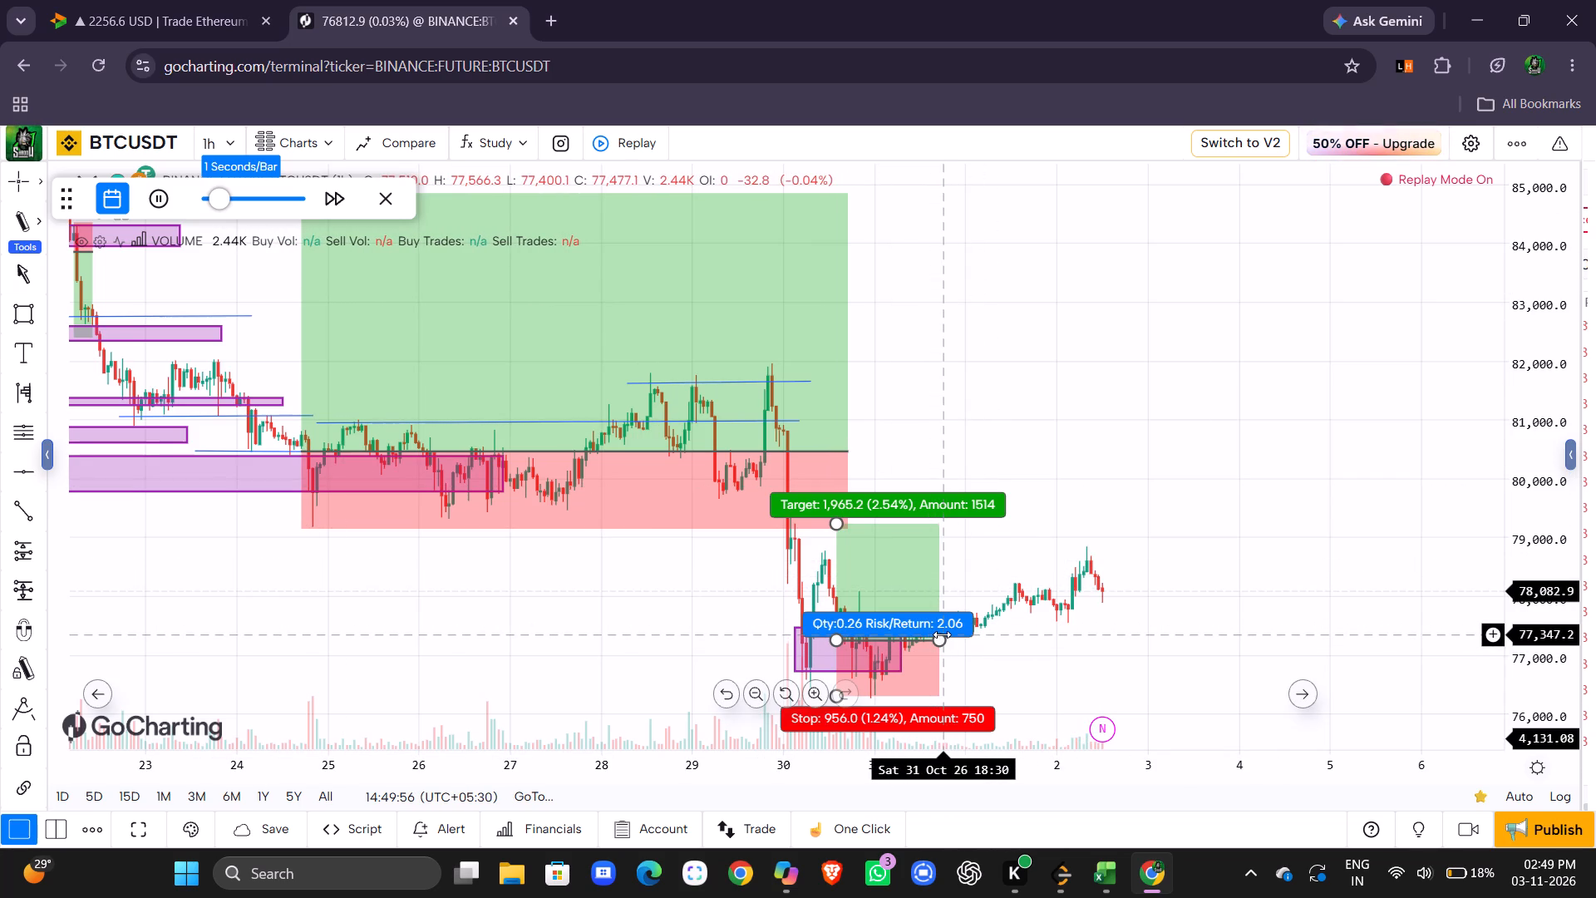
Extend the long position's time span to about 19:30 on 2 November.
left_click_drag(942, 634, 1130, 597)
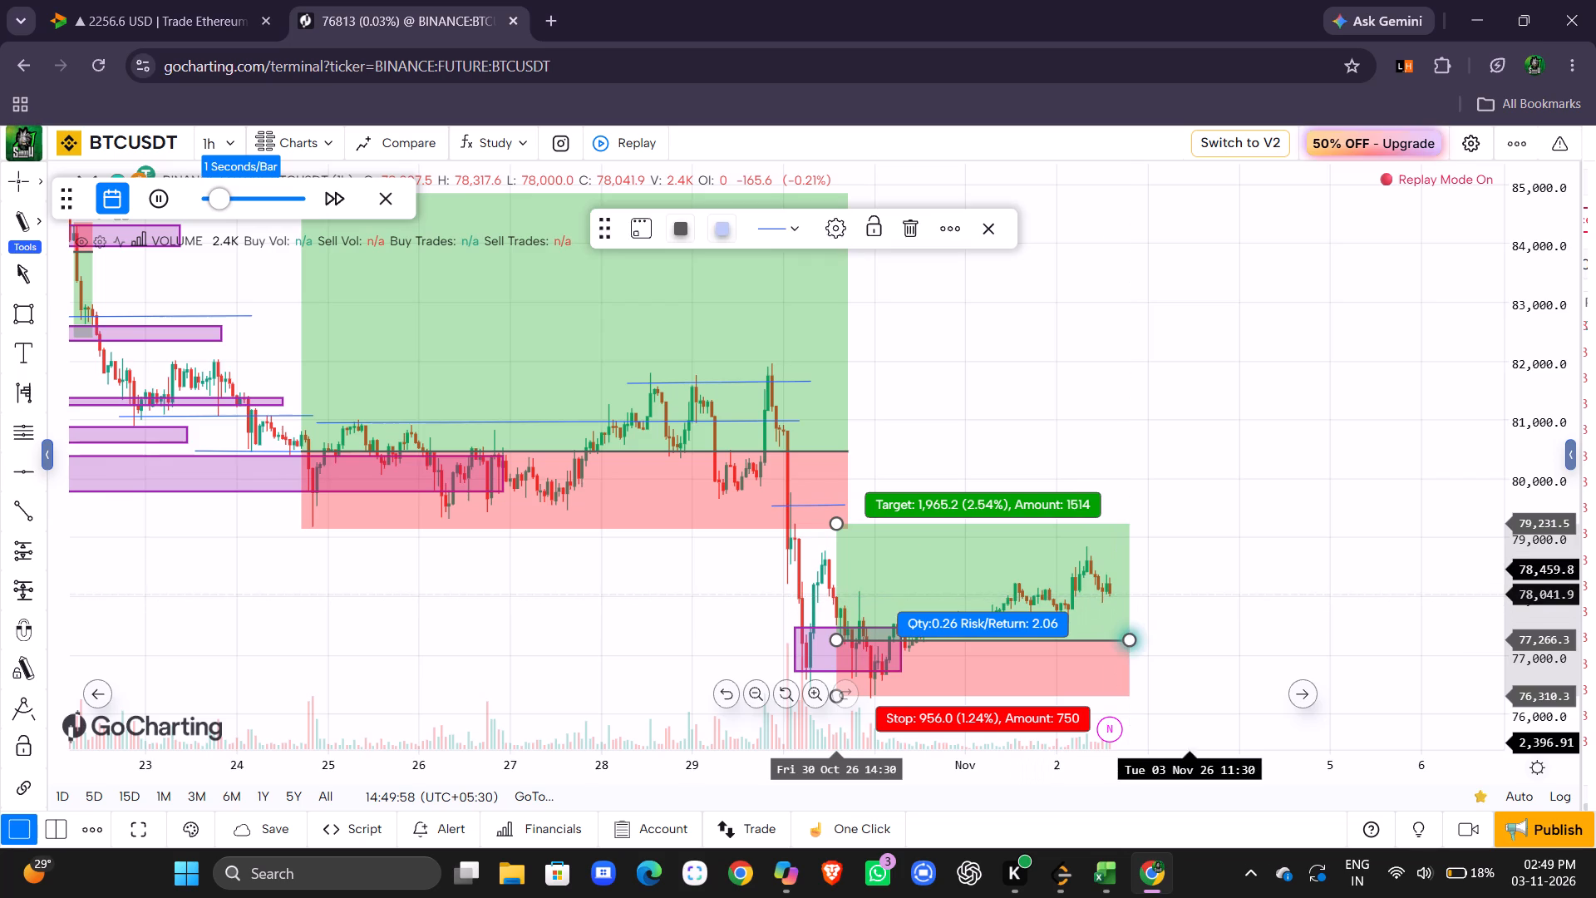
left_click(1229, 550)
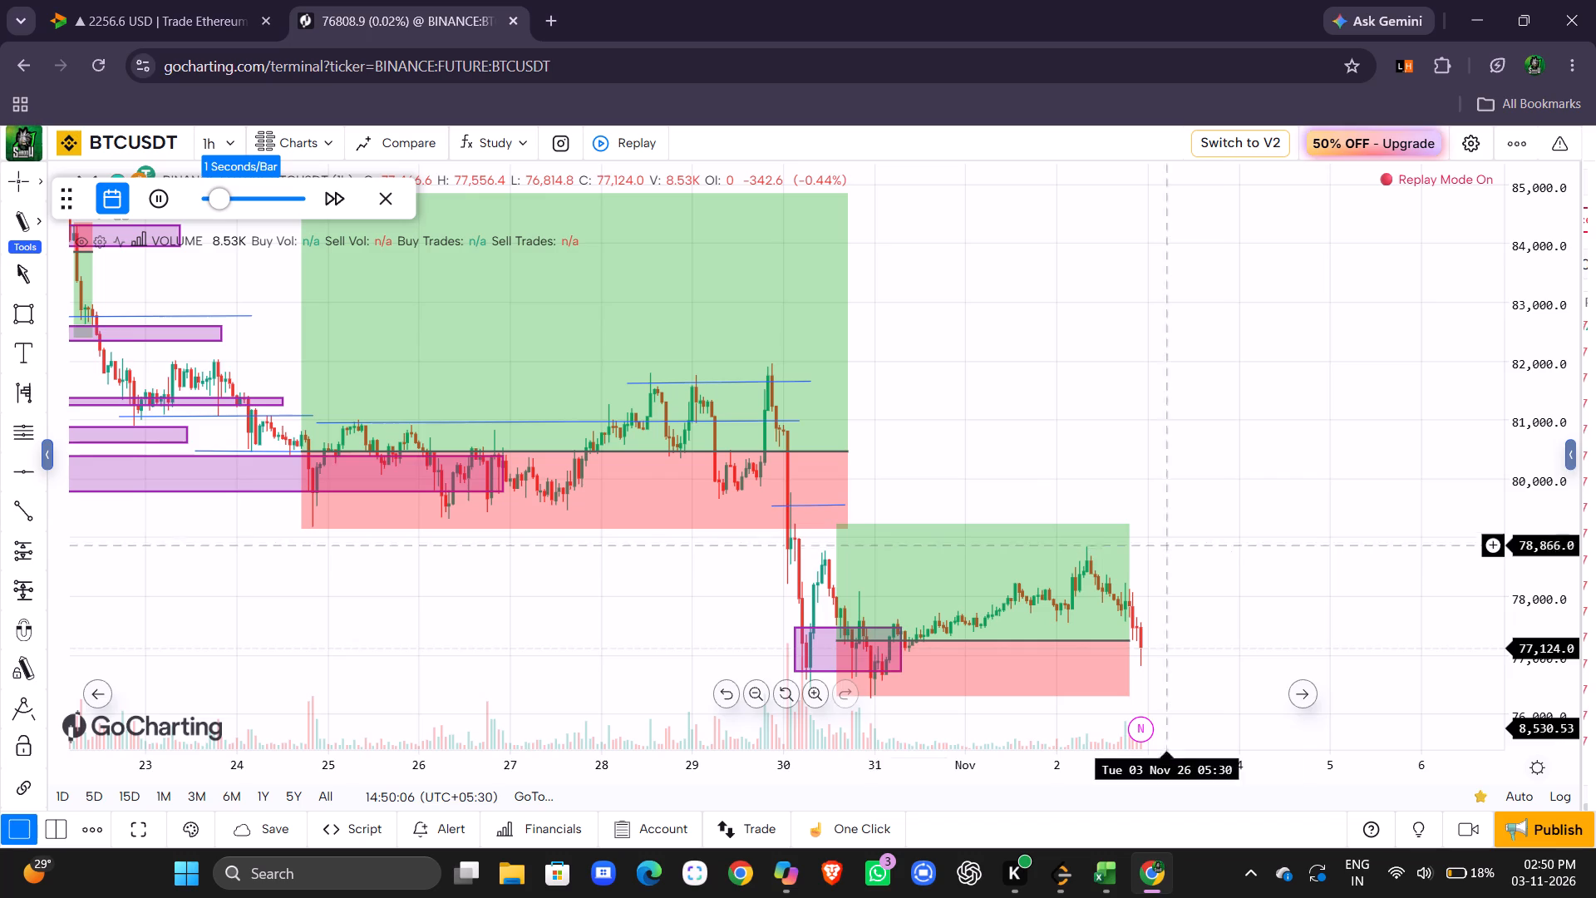
Pause the bar replay at about 00:30 on 3 November and lower the long position's target to about 78,760.
left_click(151, 204)
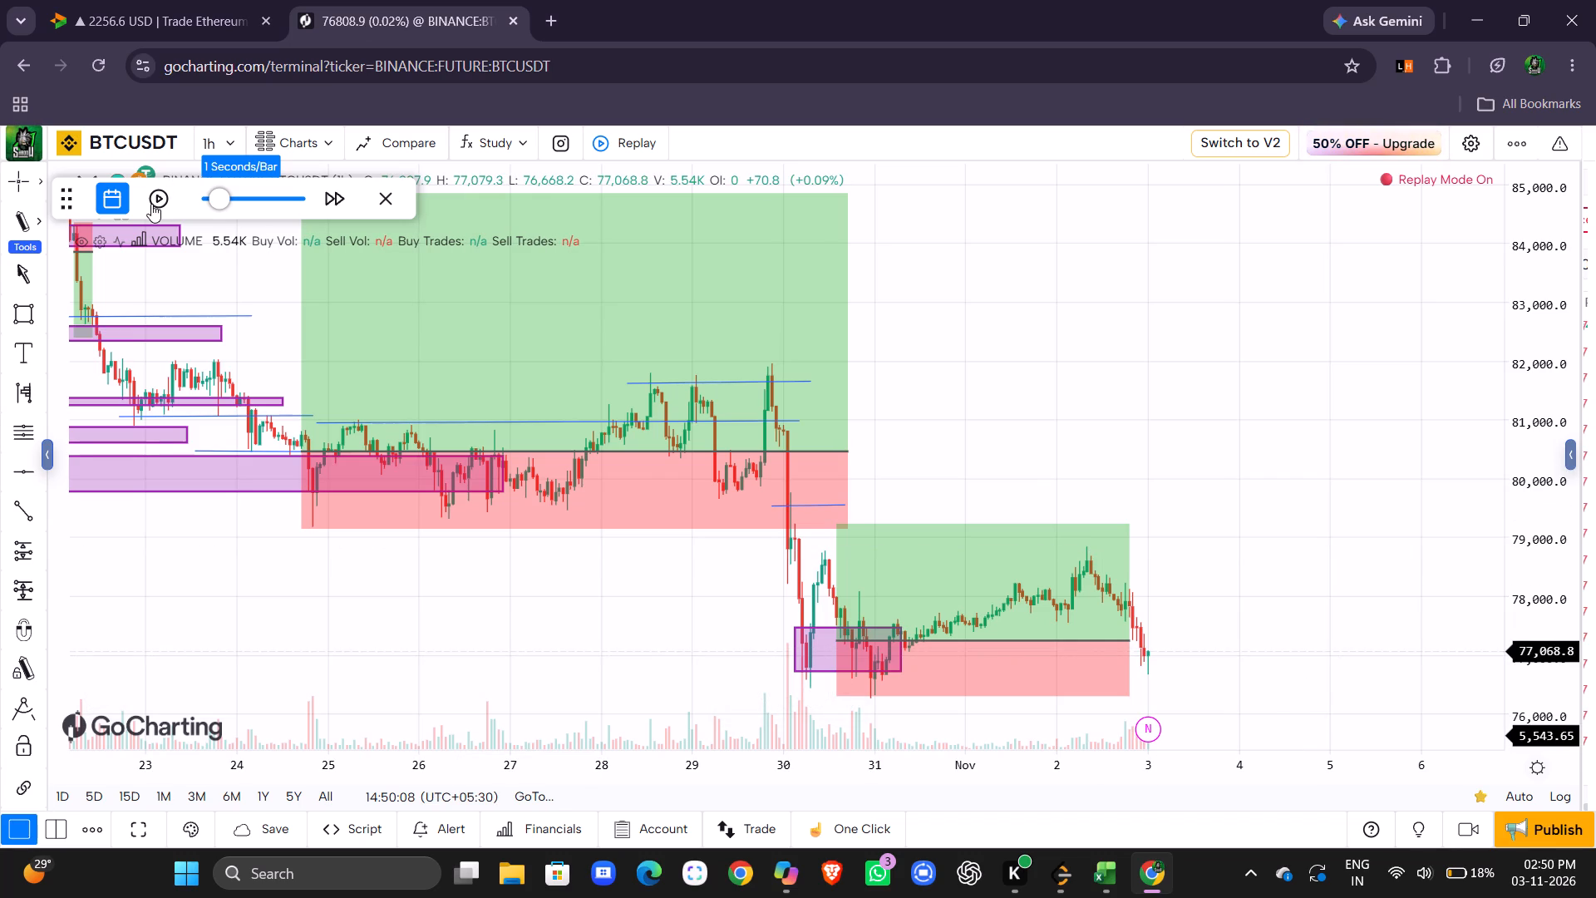
left_click_drag(840, 520, 826, 546)
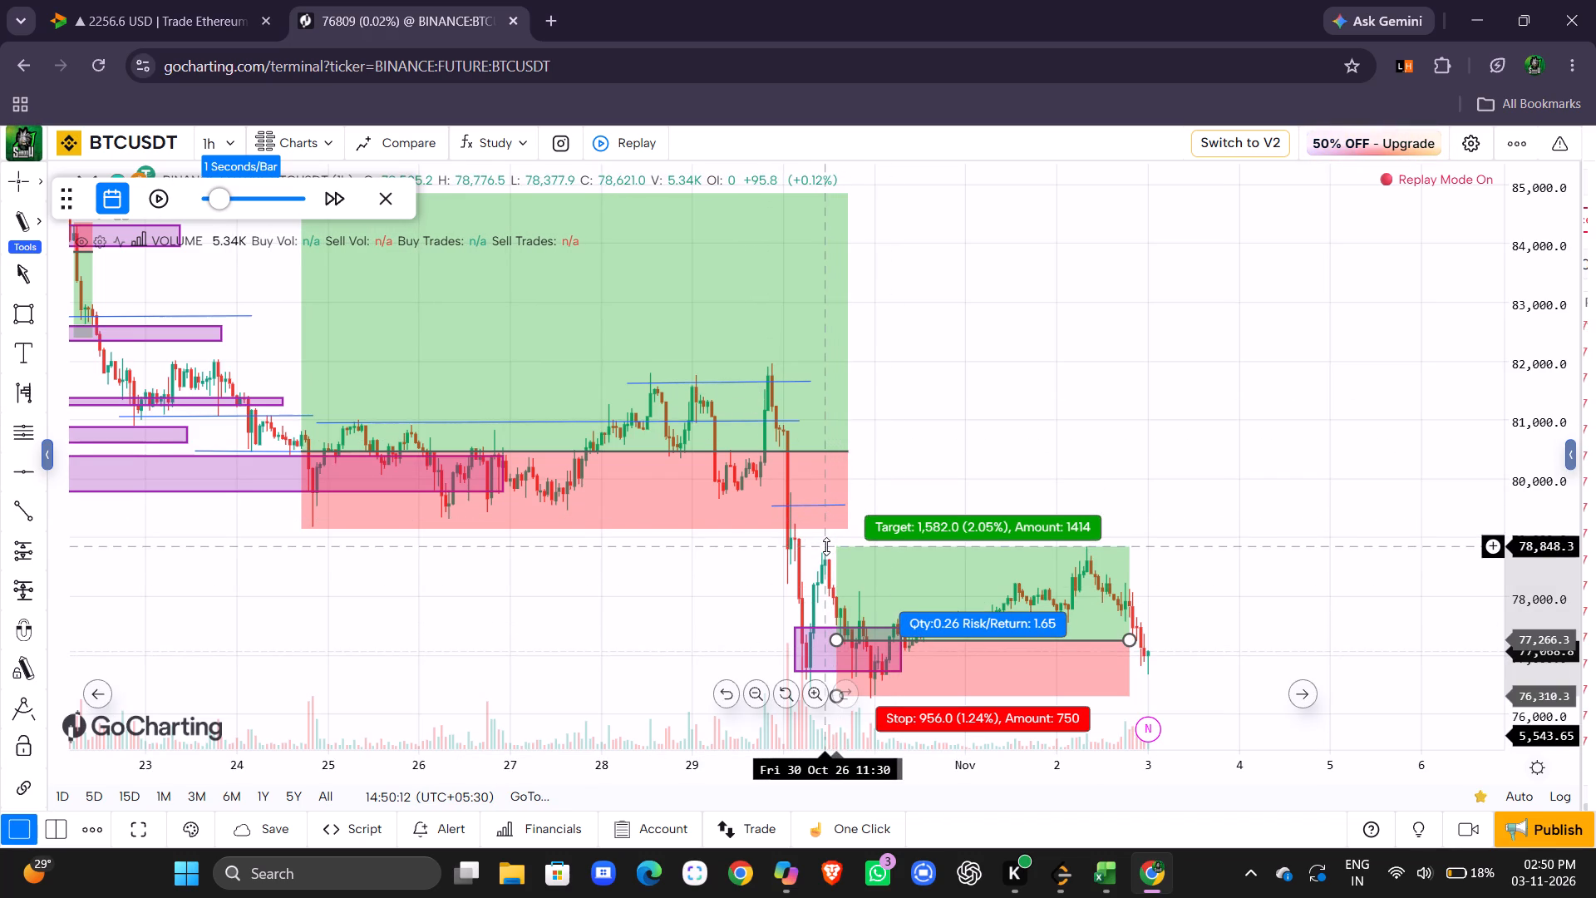
left_click_drag(826, 546, 833, 560)
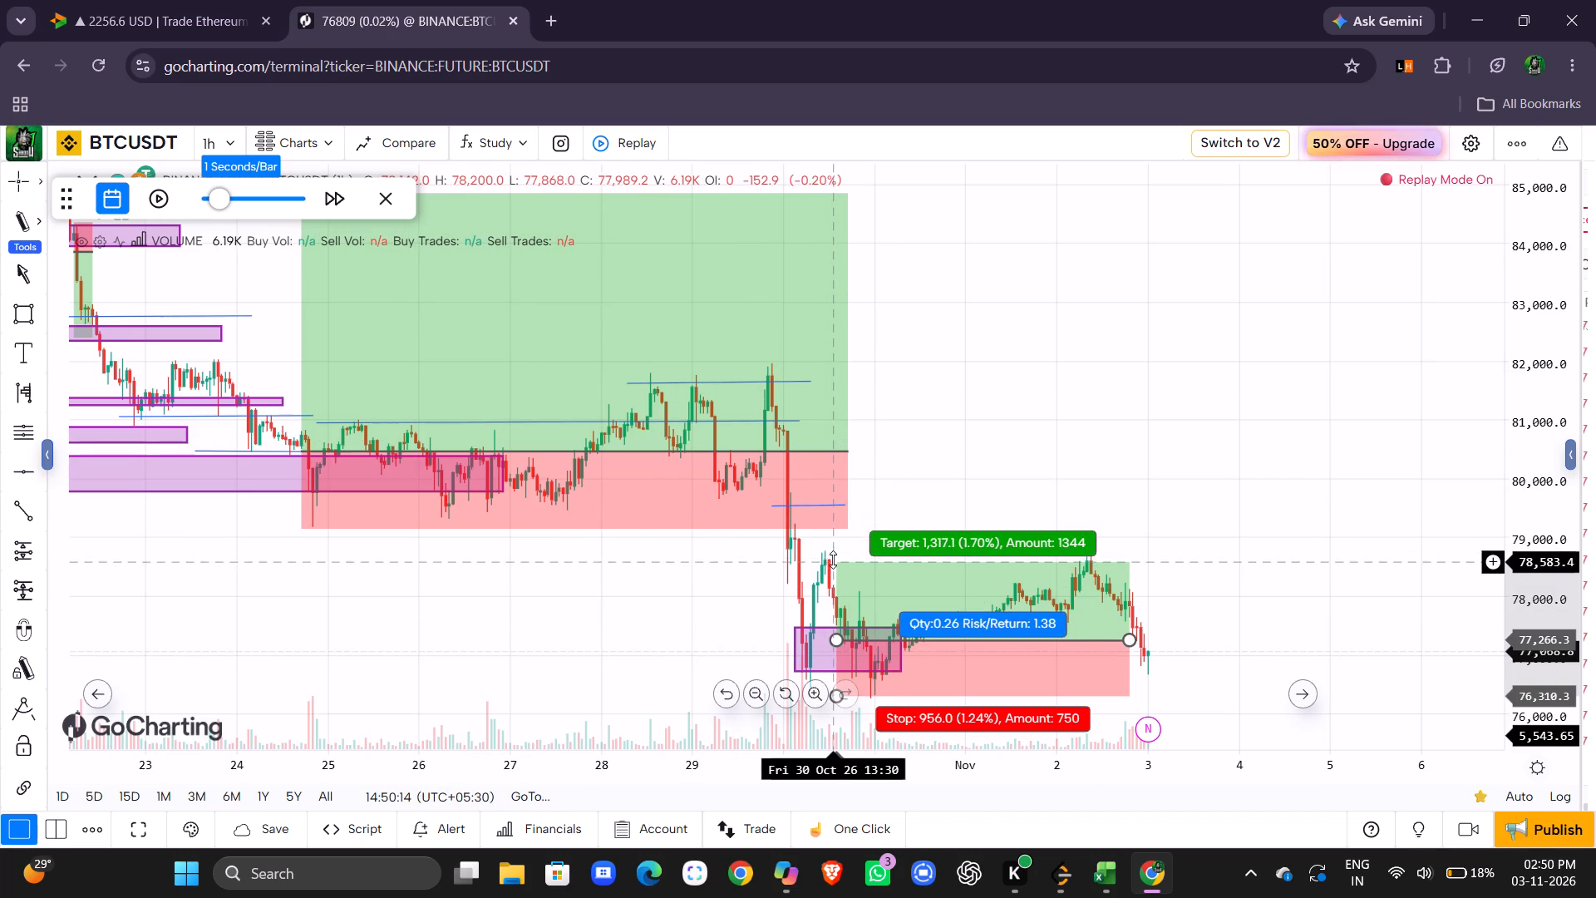
left_click_drag(833, 560, 833, 551)
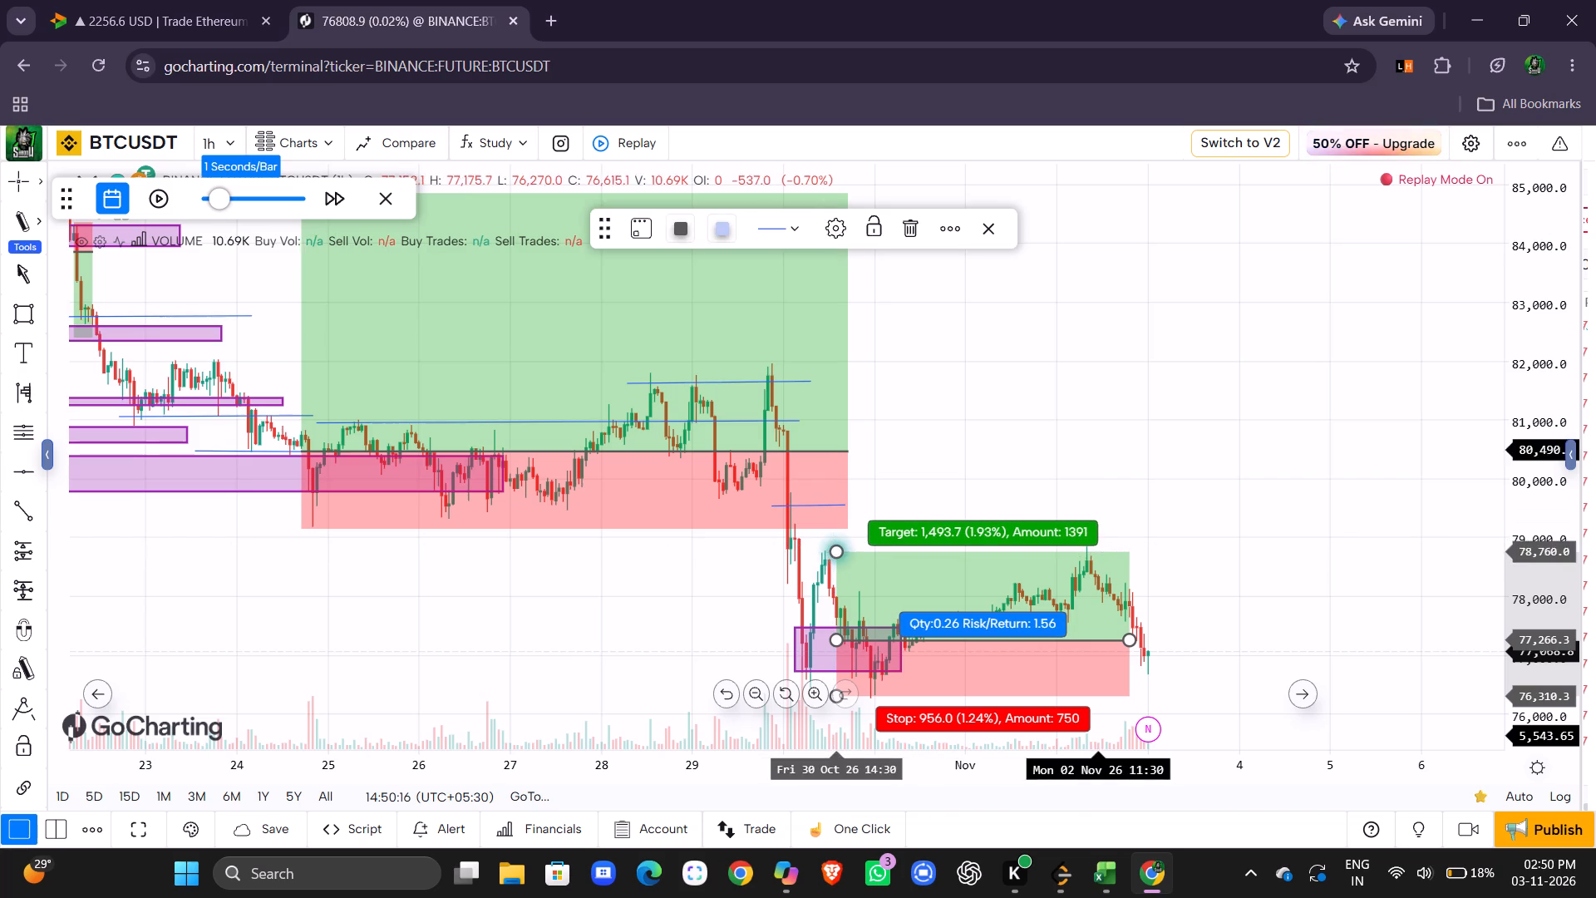
left_click(1106, 443)
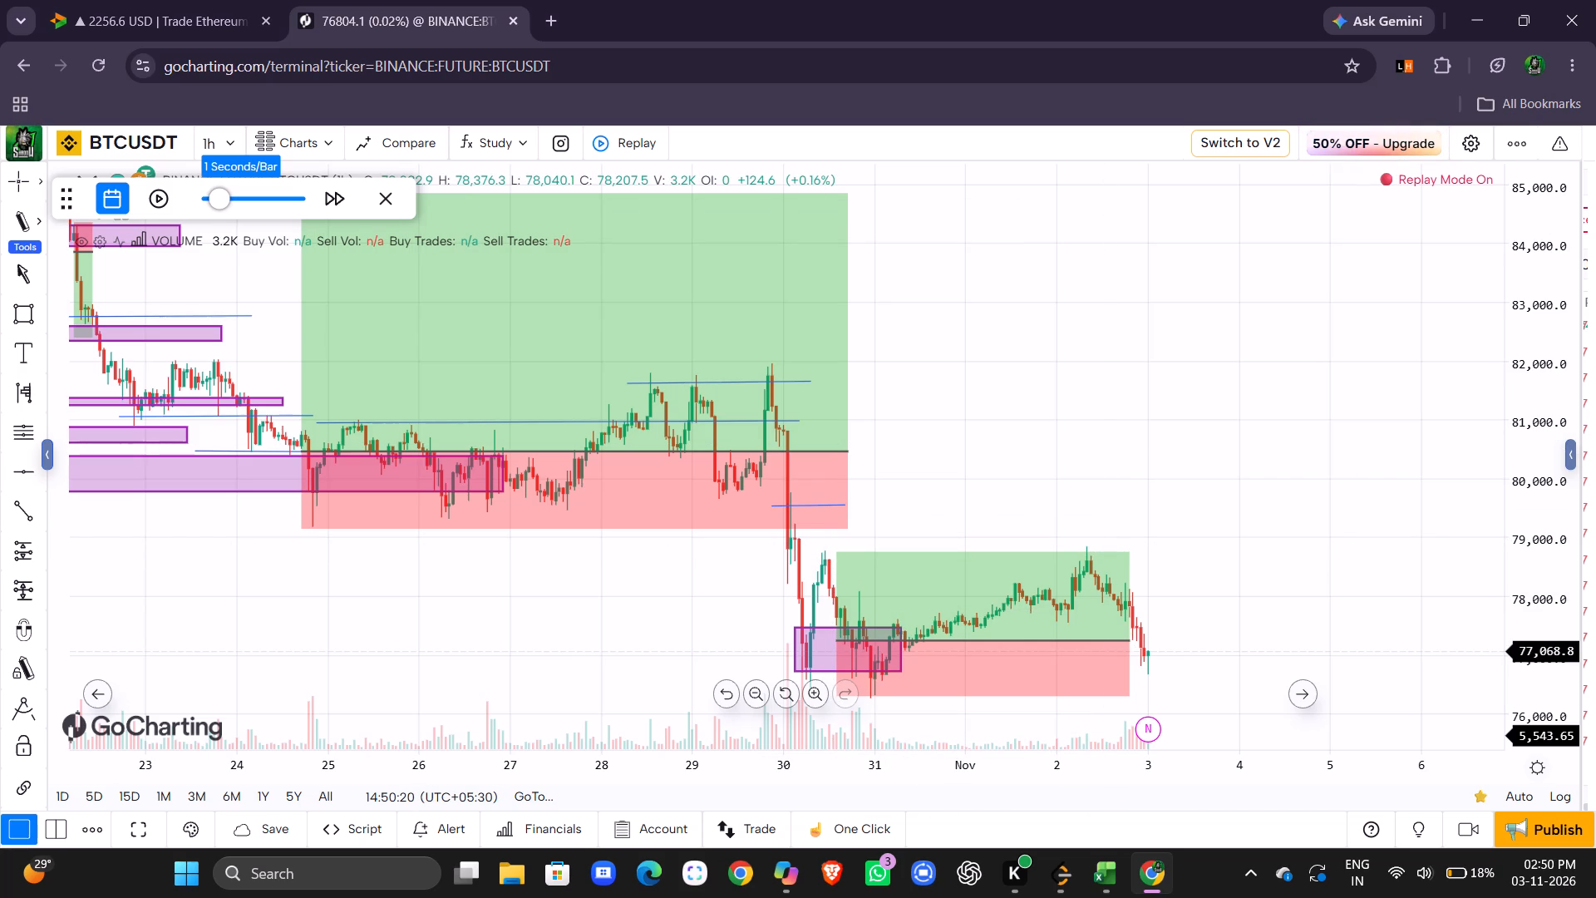
Set the long position's end time to about 08:30 on 2 November, at the swing high.
scroll(1106, 443, "left", 3)
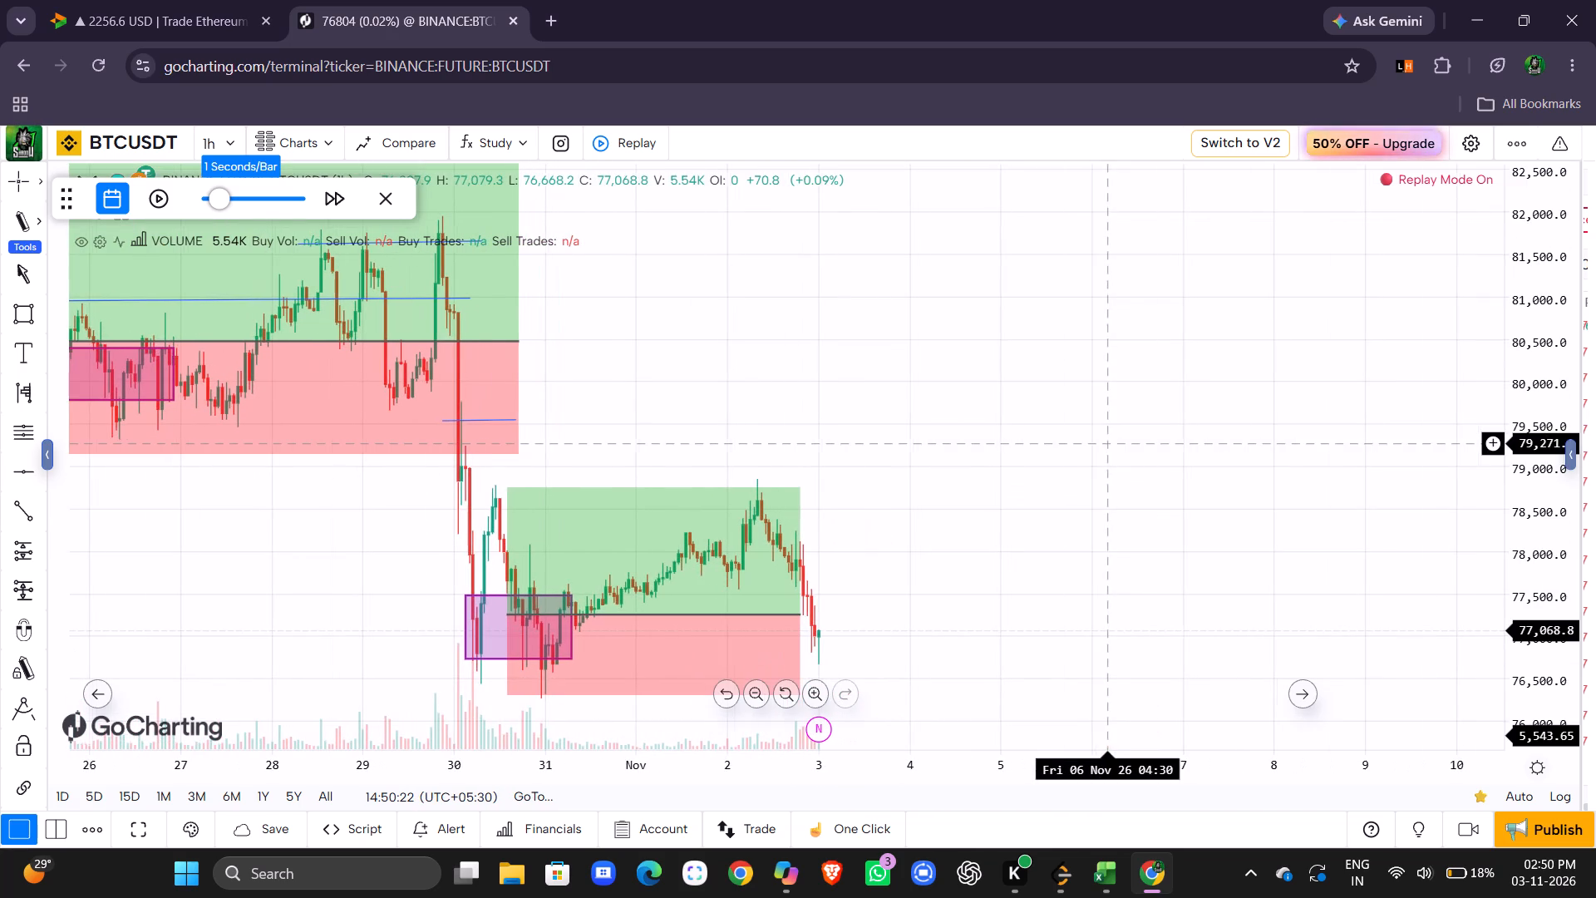
left_click_drag(802, 618, 1162, 603)
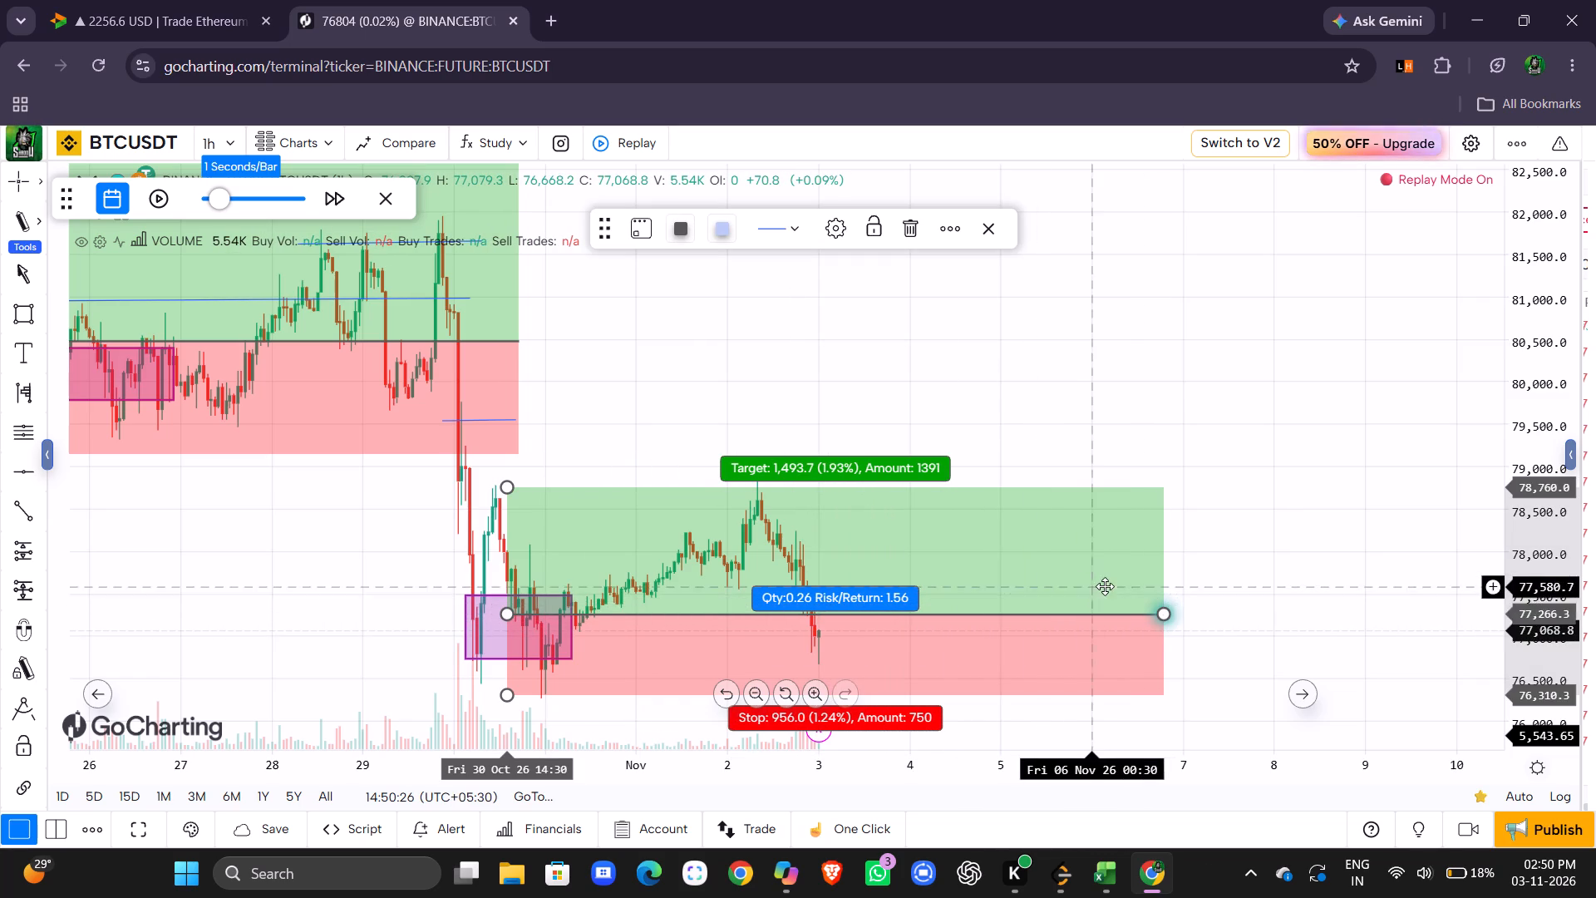
left_click_drag(1168, 619, 1039, 630)
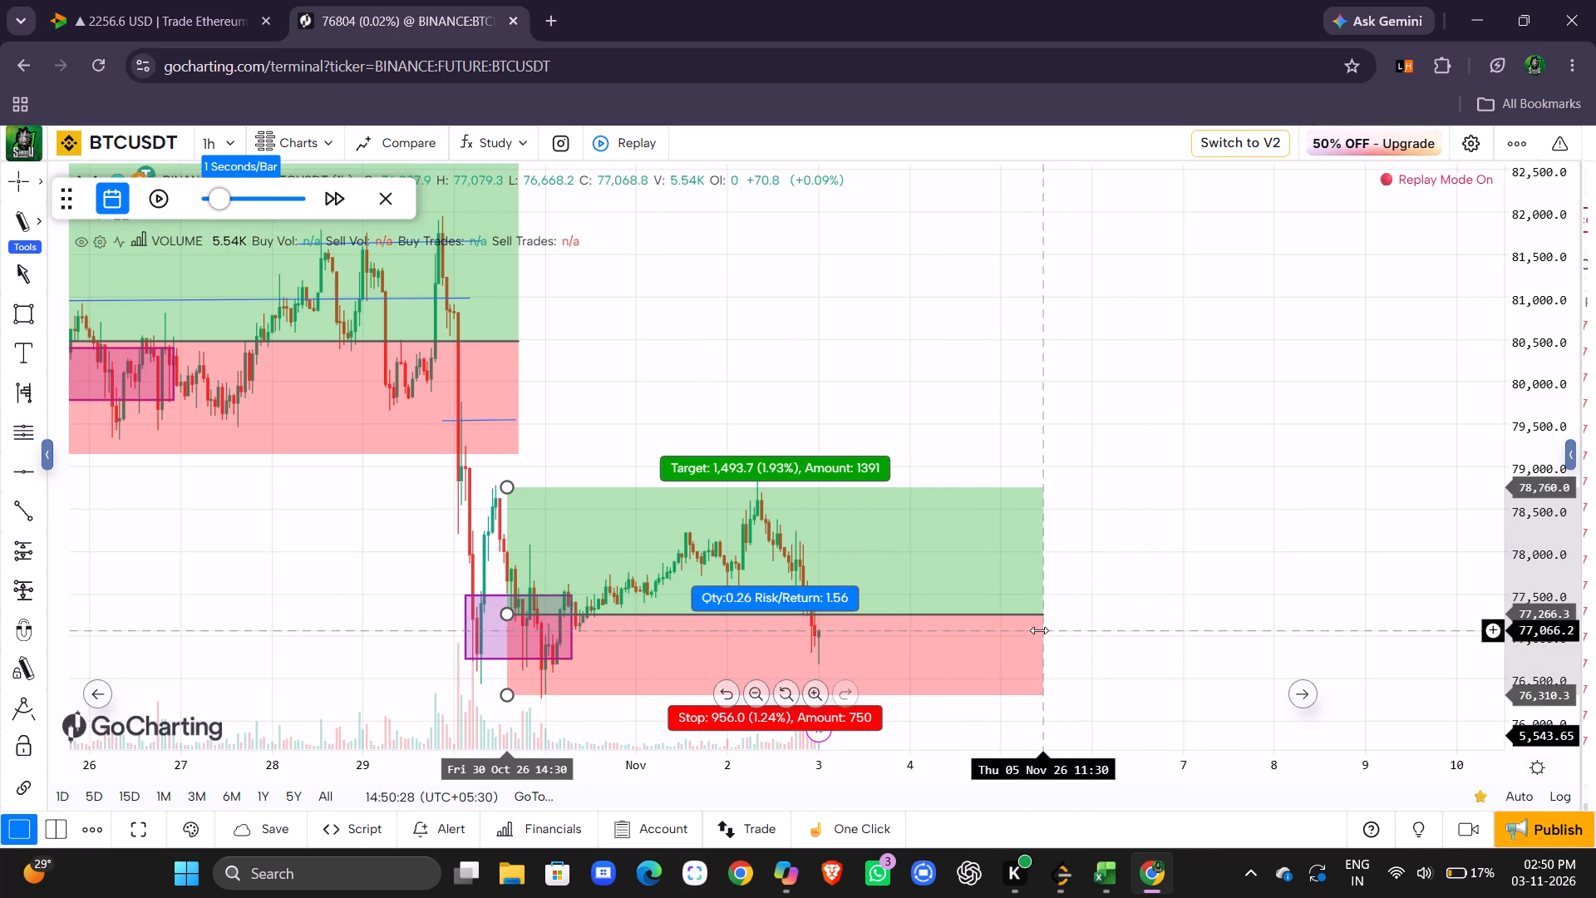
left_click_drag(1039, 630, 1037, 630)
left_click_drag(1036, 617, 767, 638)
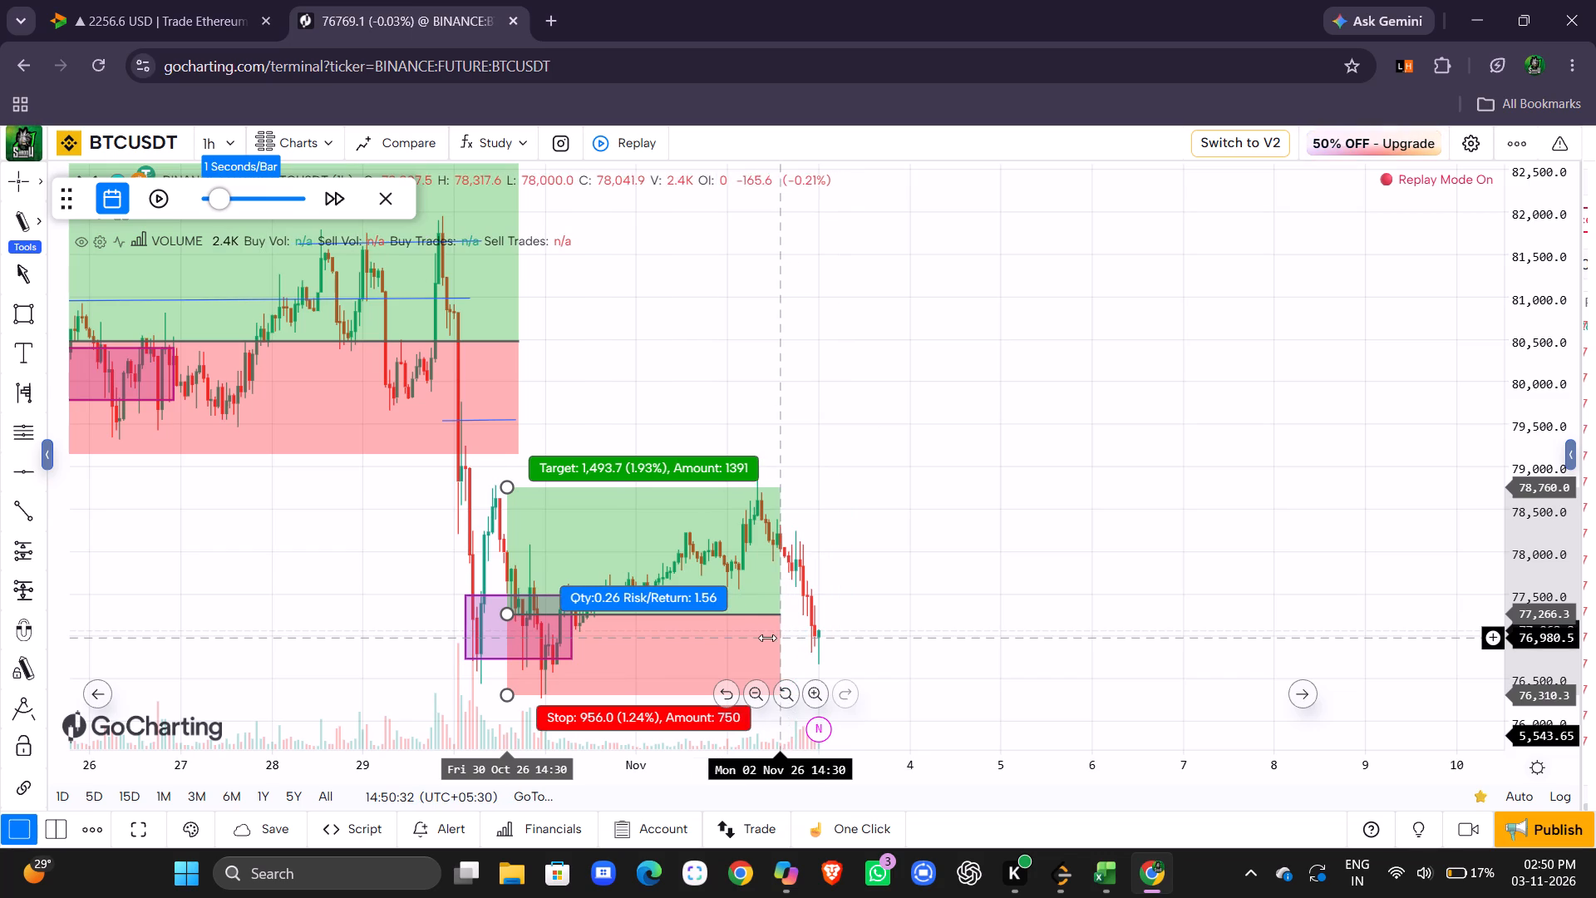
left_click_drag(767, 638, 757, 637)
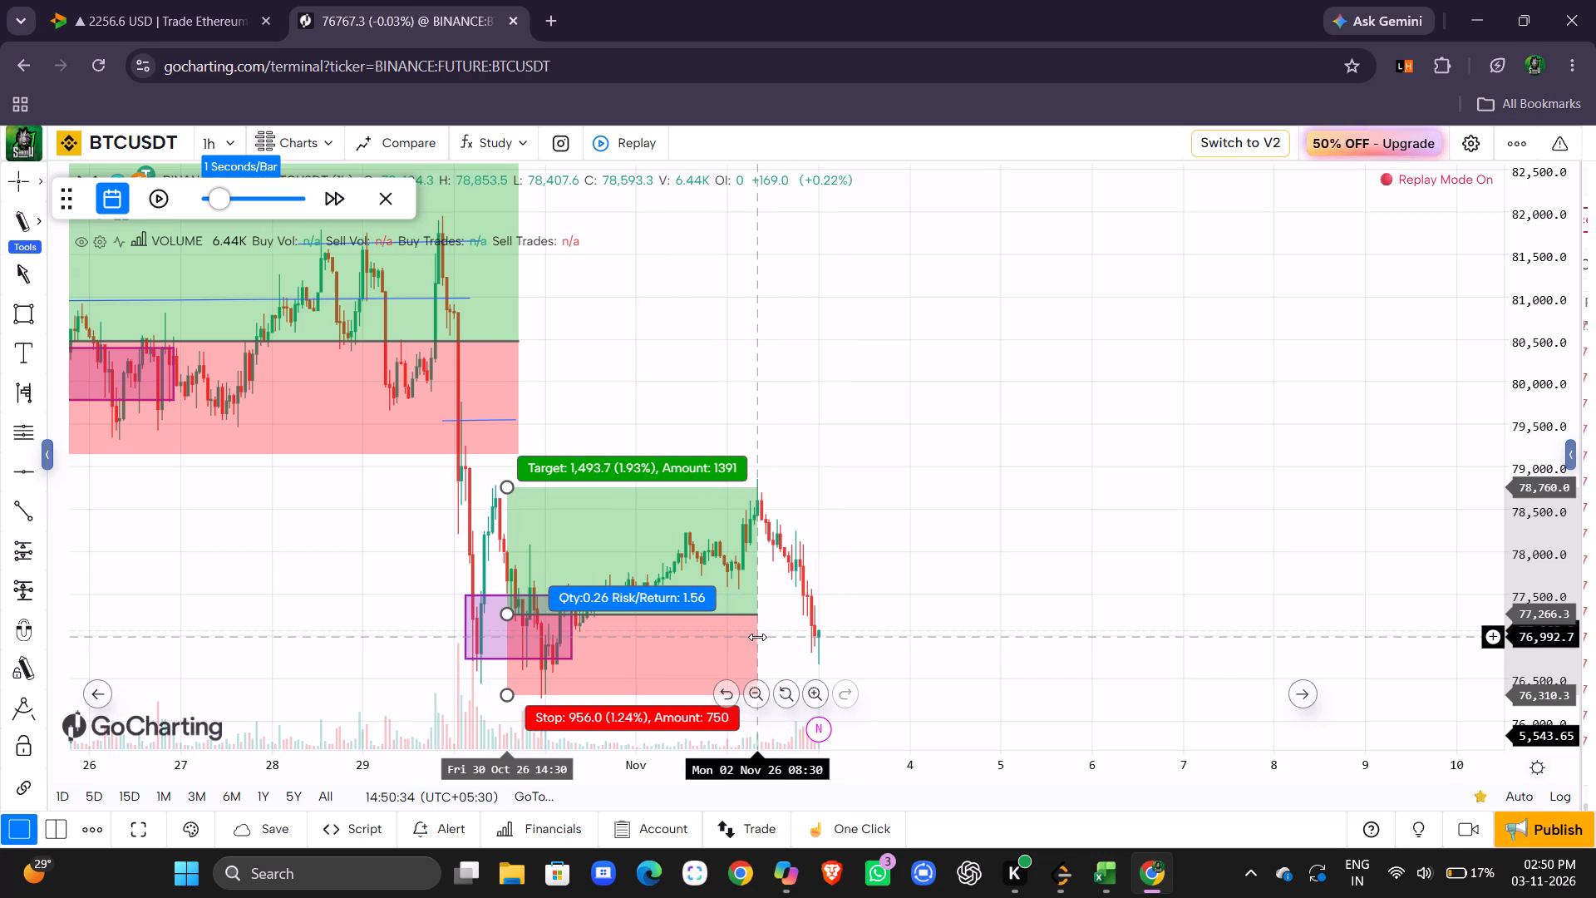
left_click_drag(757, 637, 759, 639)
left_click(917, 579)
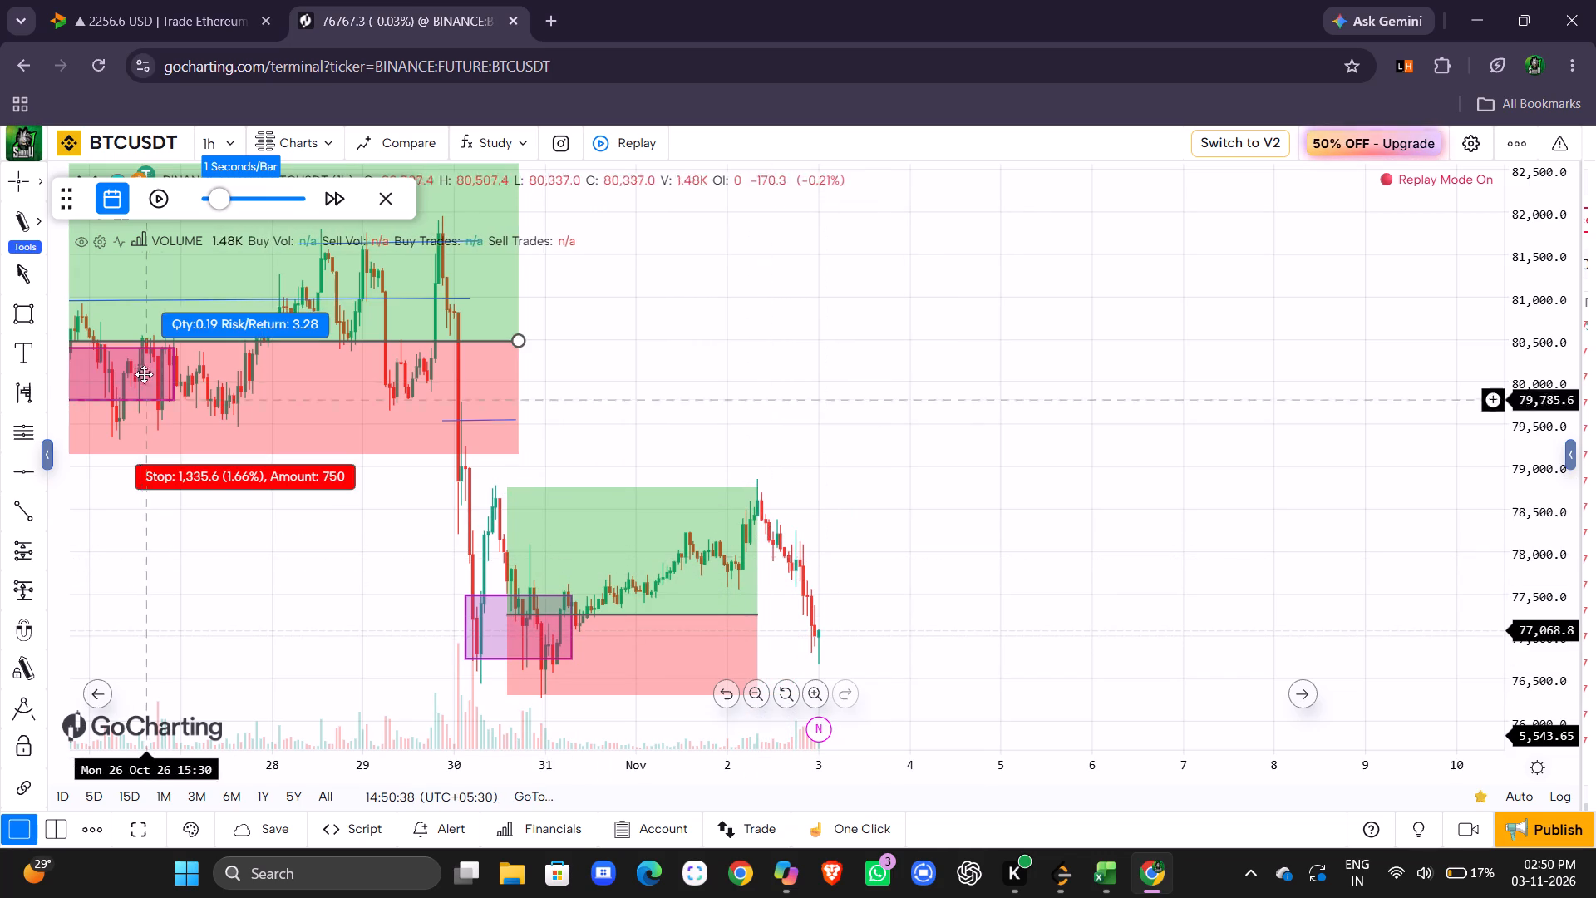
Advance the bar replay in short bursts and pause it at about 05:30 on 3 November.
left_click(163, 205)
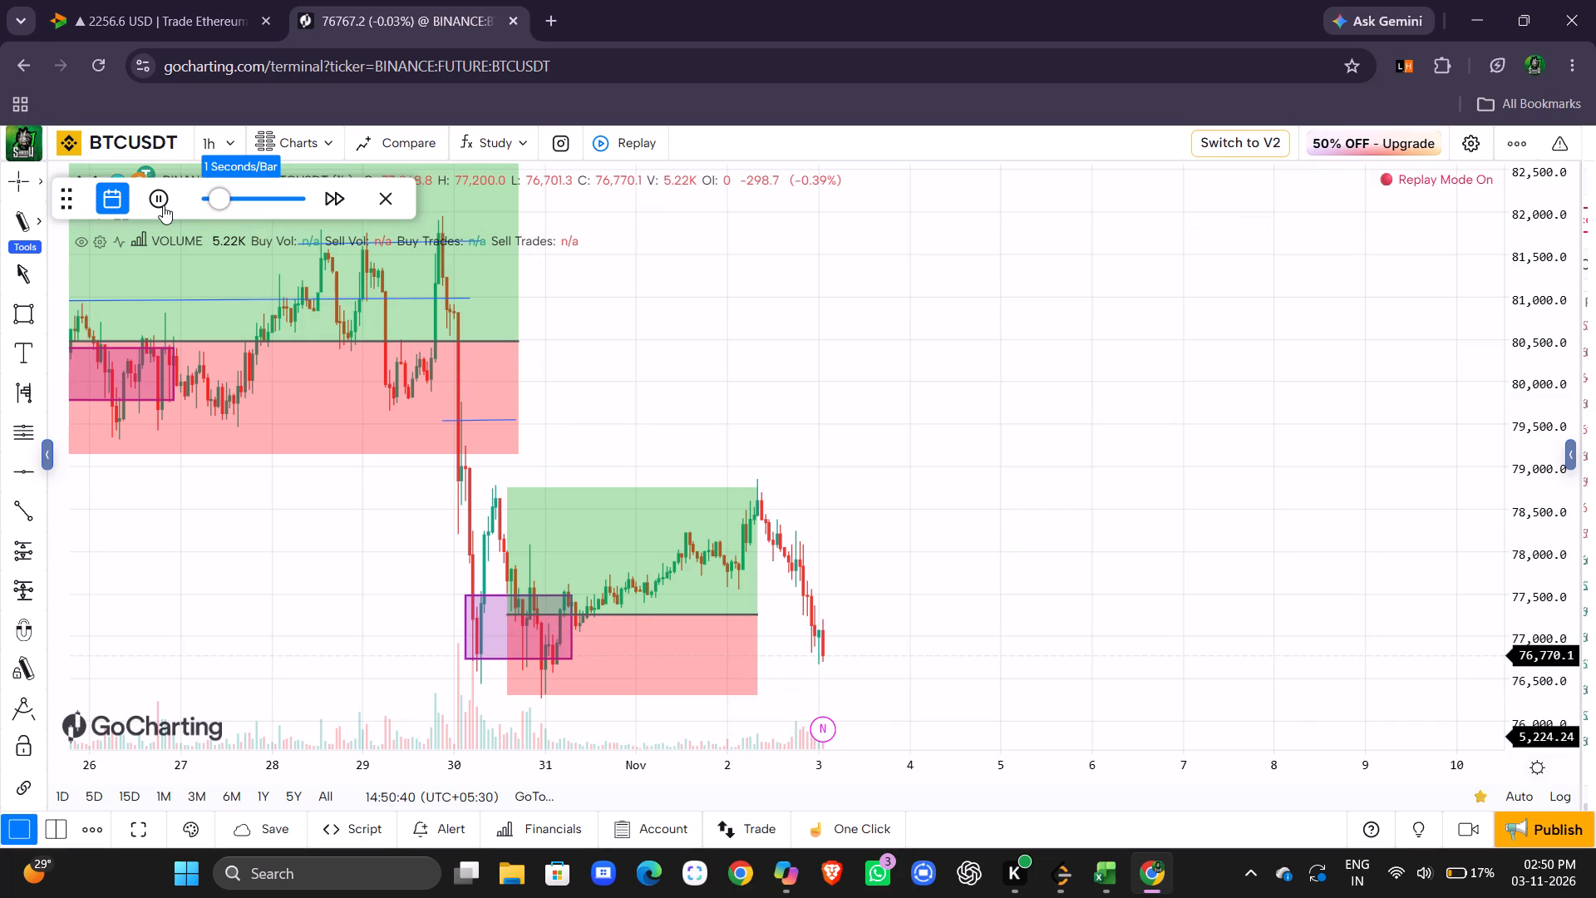
left_click(163, 205)
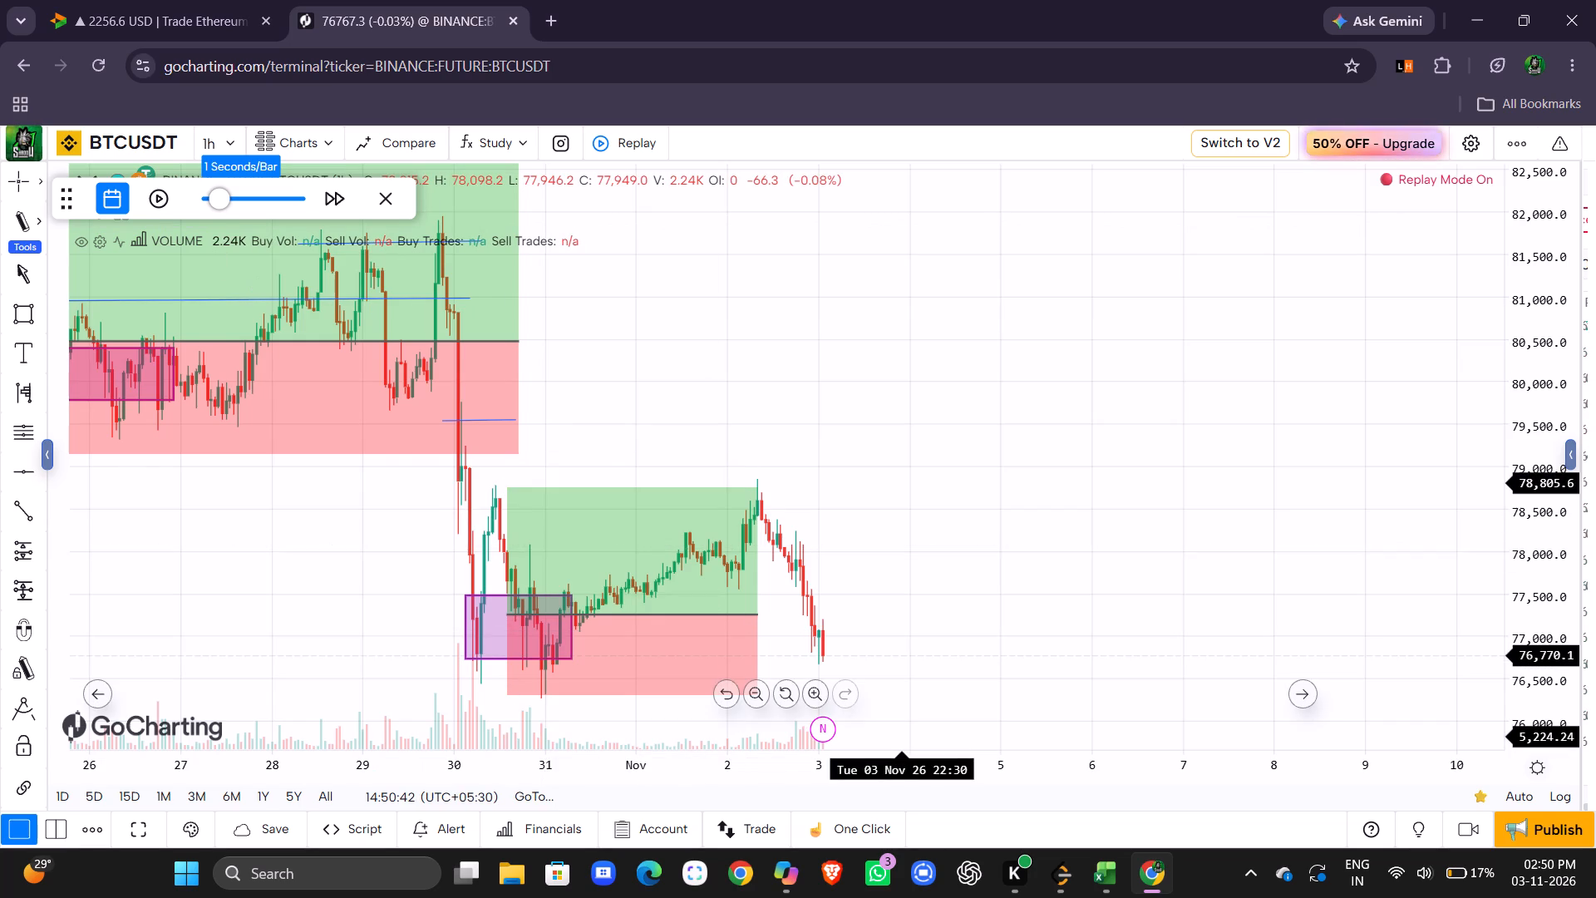
scroll(902, 483, "left", 1)
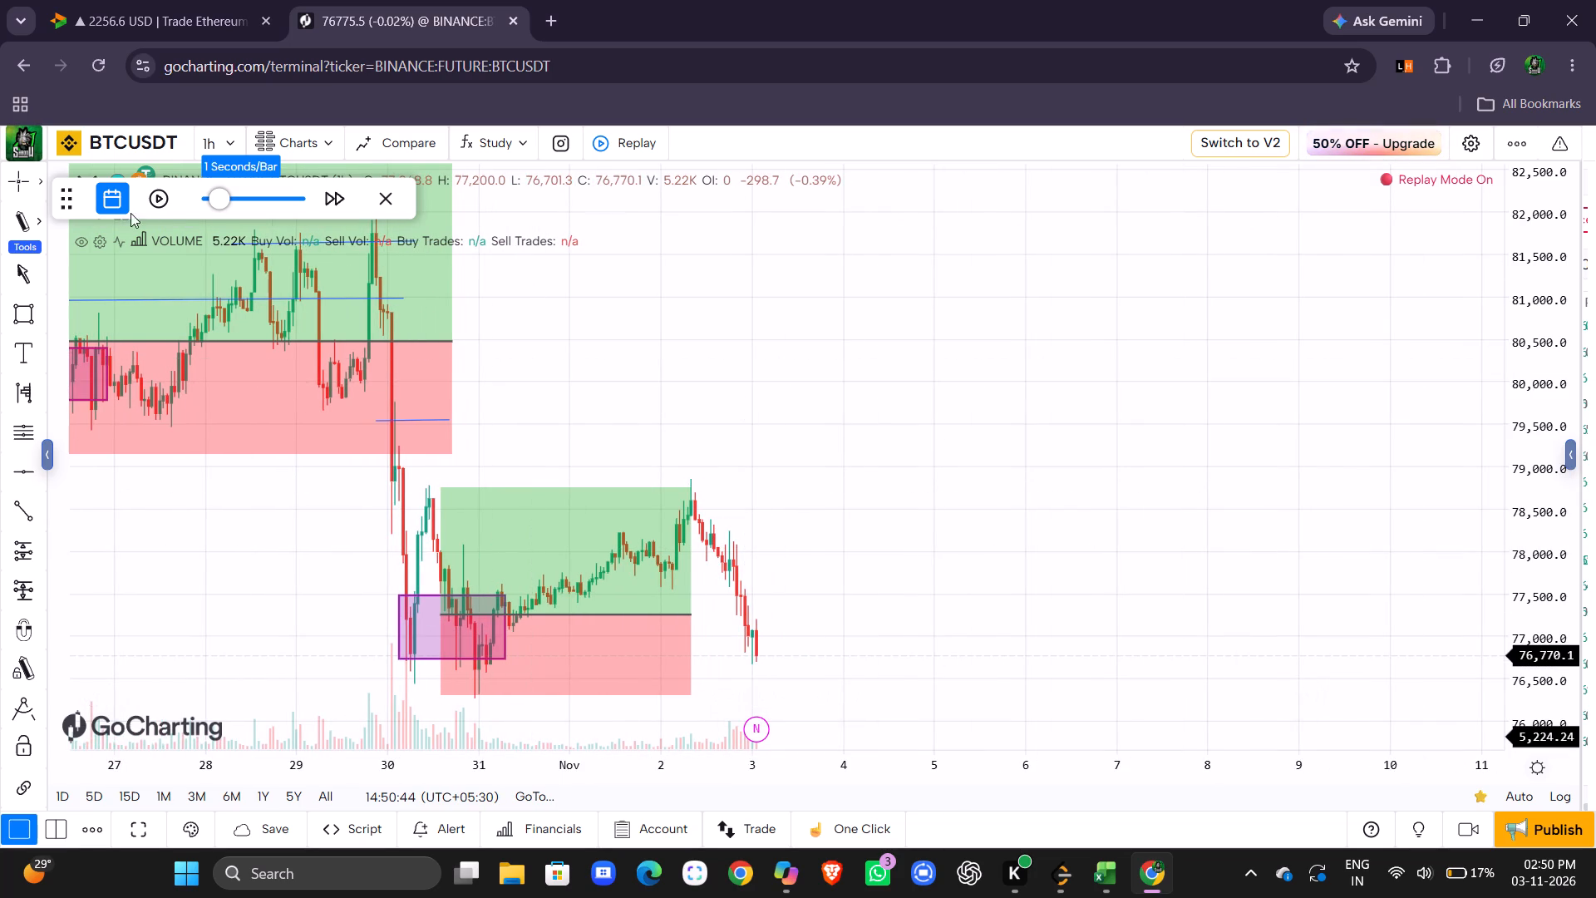
left_click(160, 187)
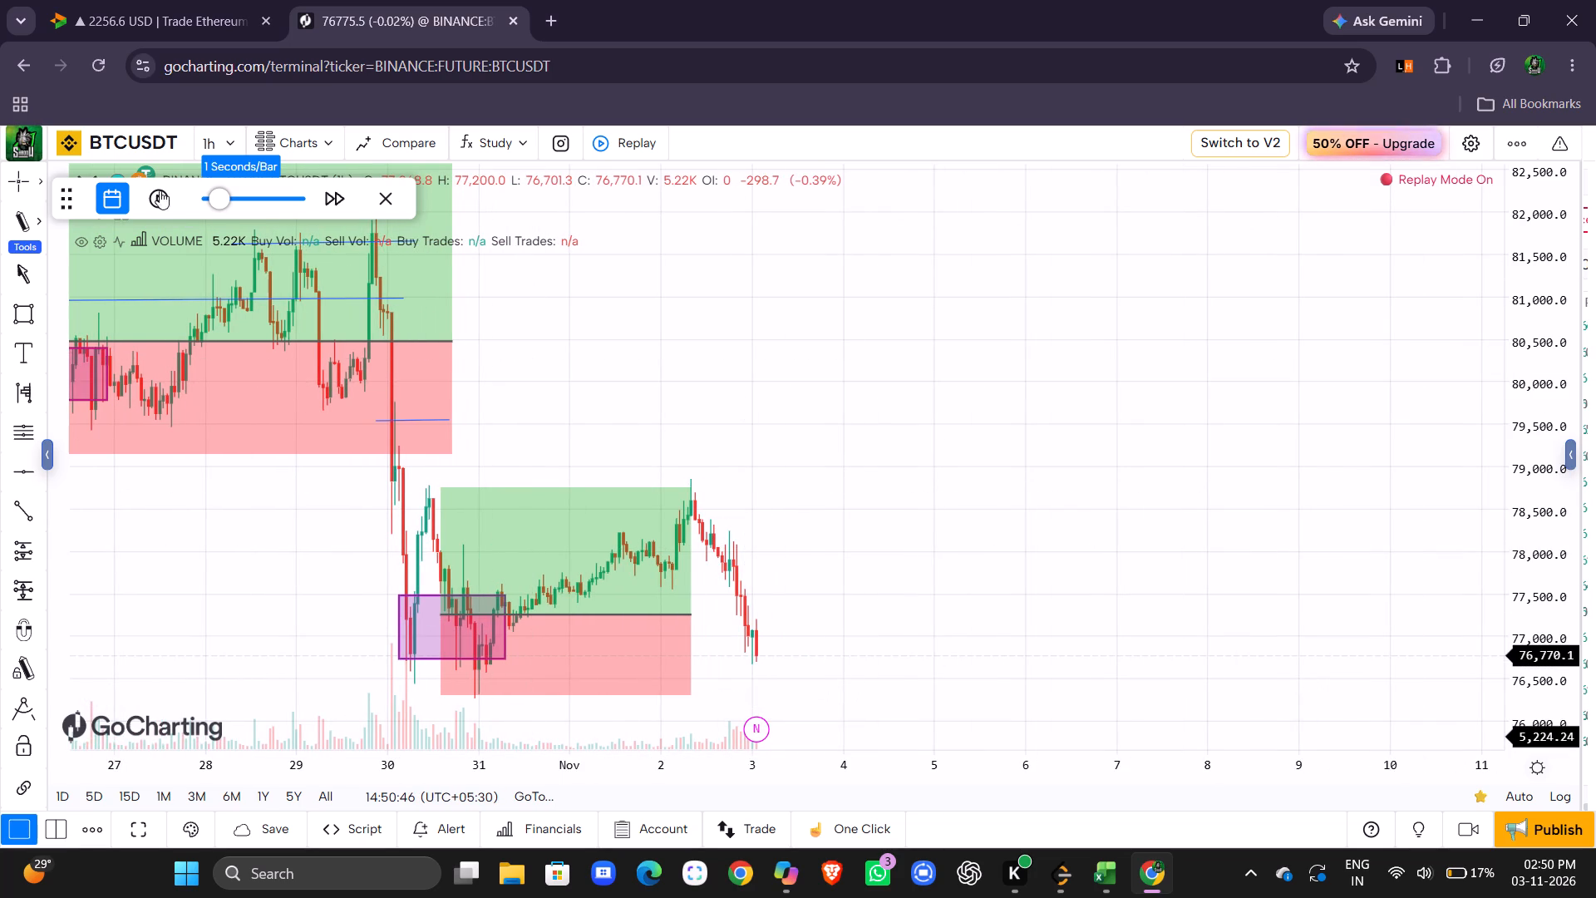
left_click(159, 199)
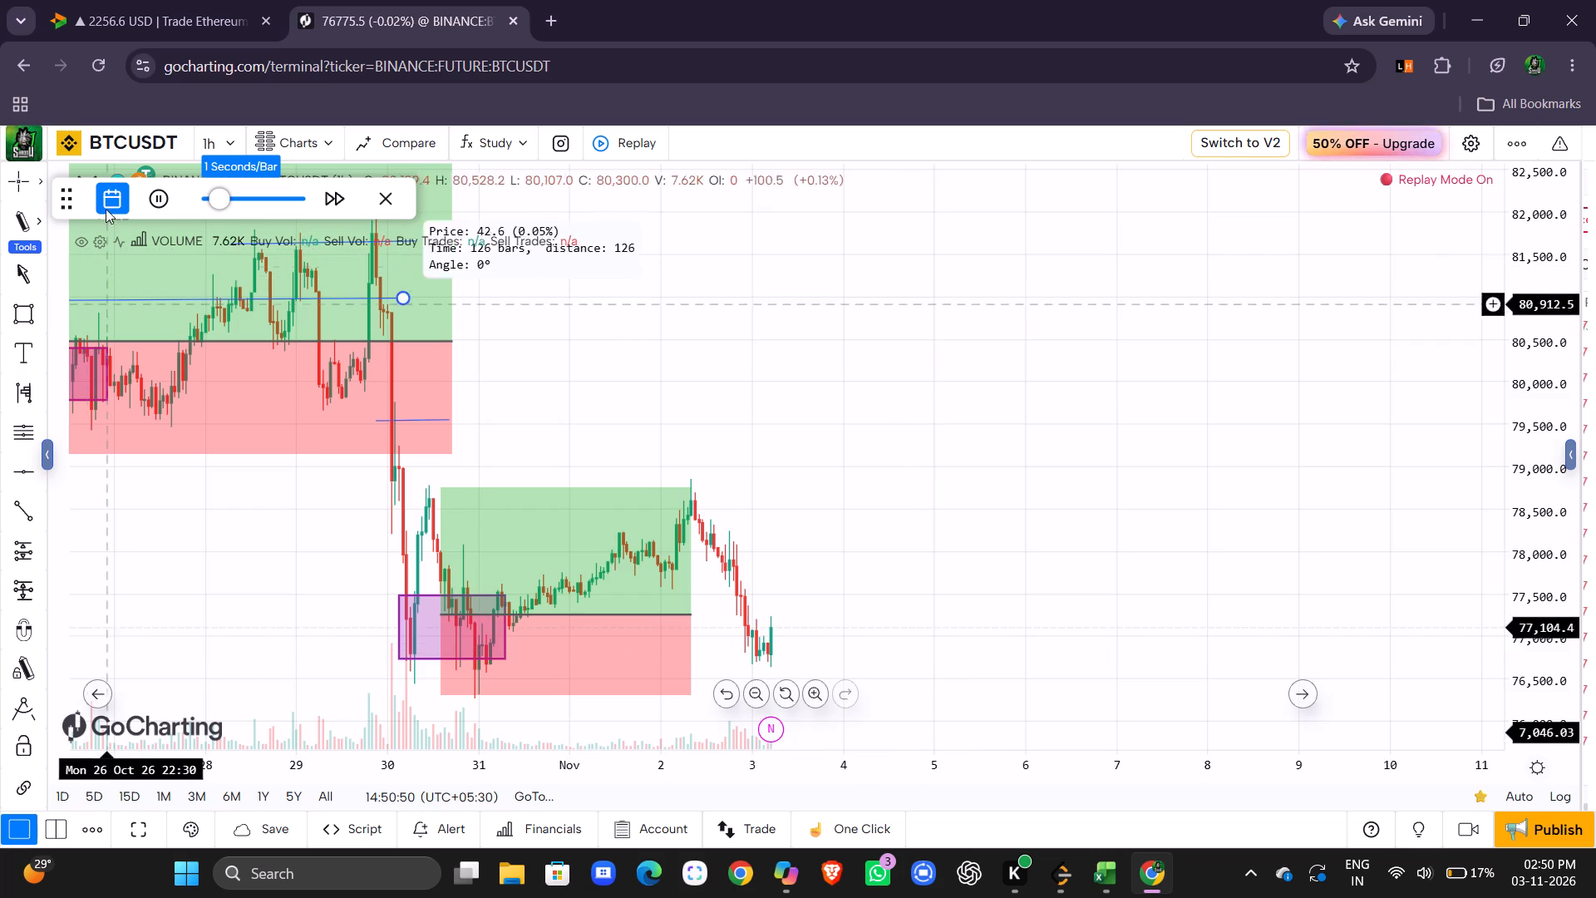
left_click(158, 196)
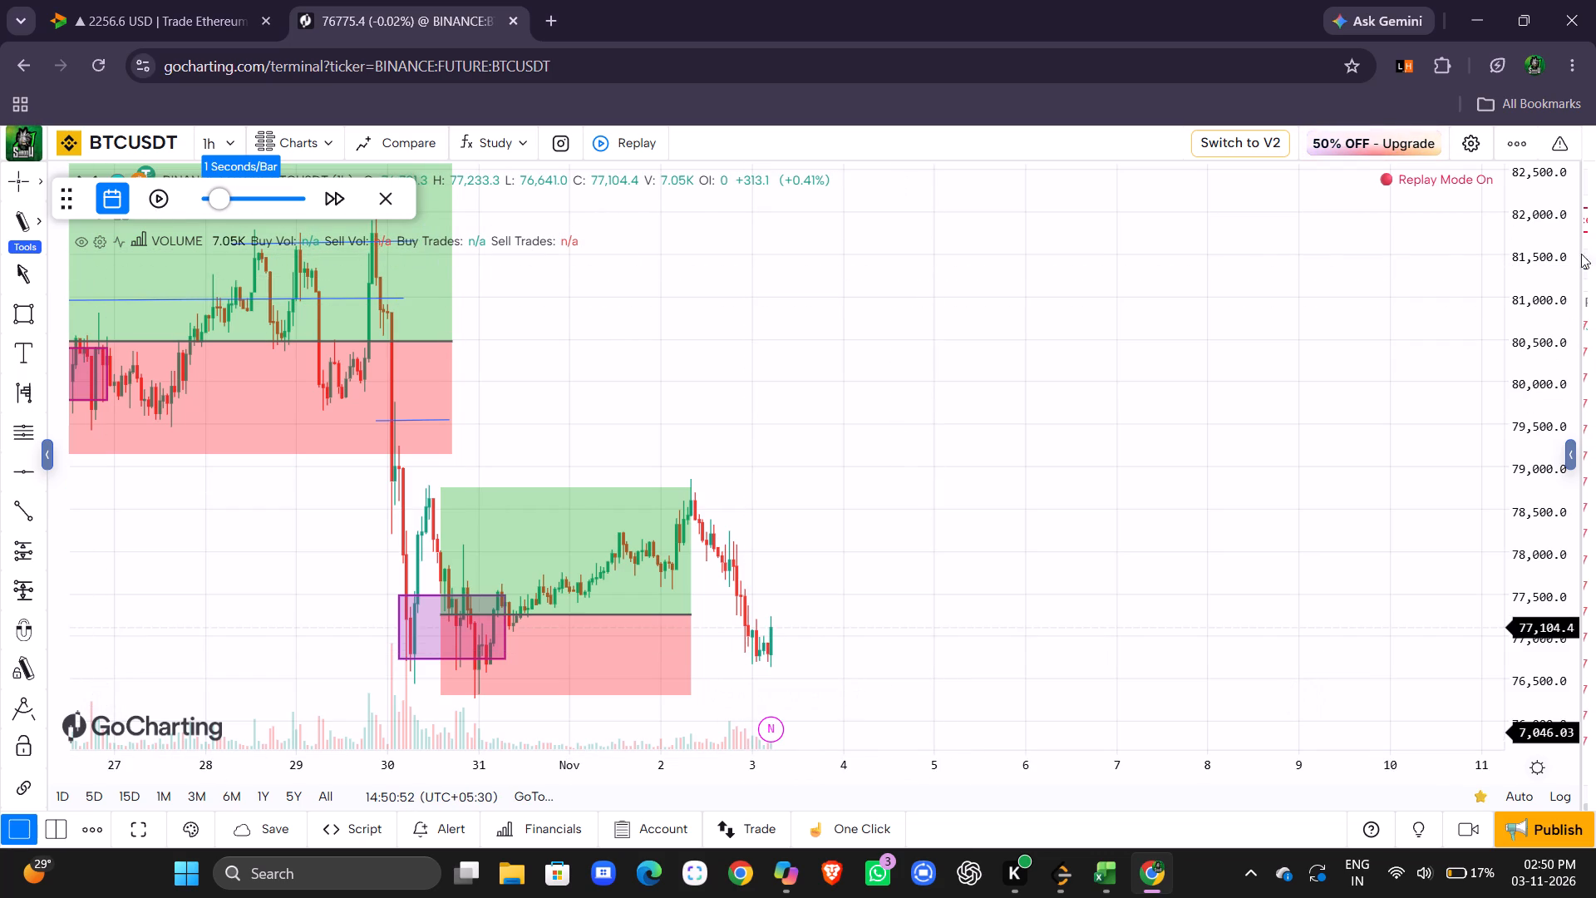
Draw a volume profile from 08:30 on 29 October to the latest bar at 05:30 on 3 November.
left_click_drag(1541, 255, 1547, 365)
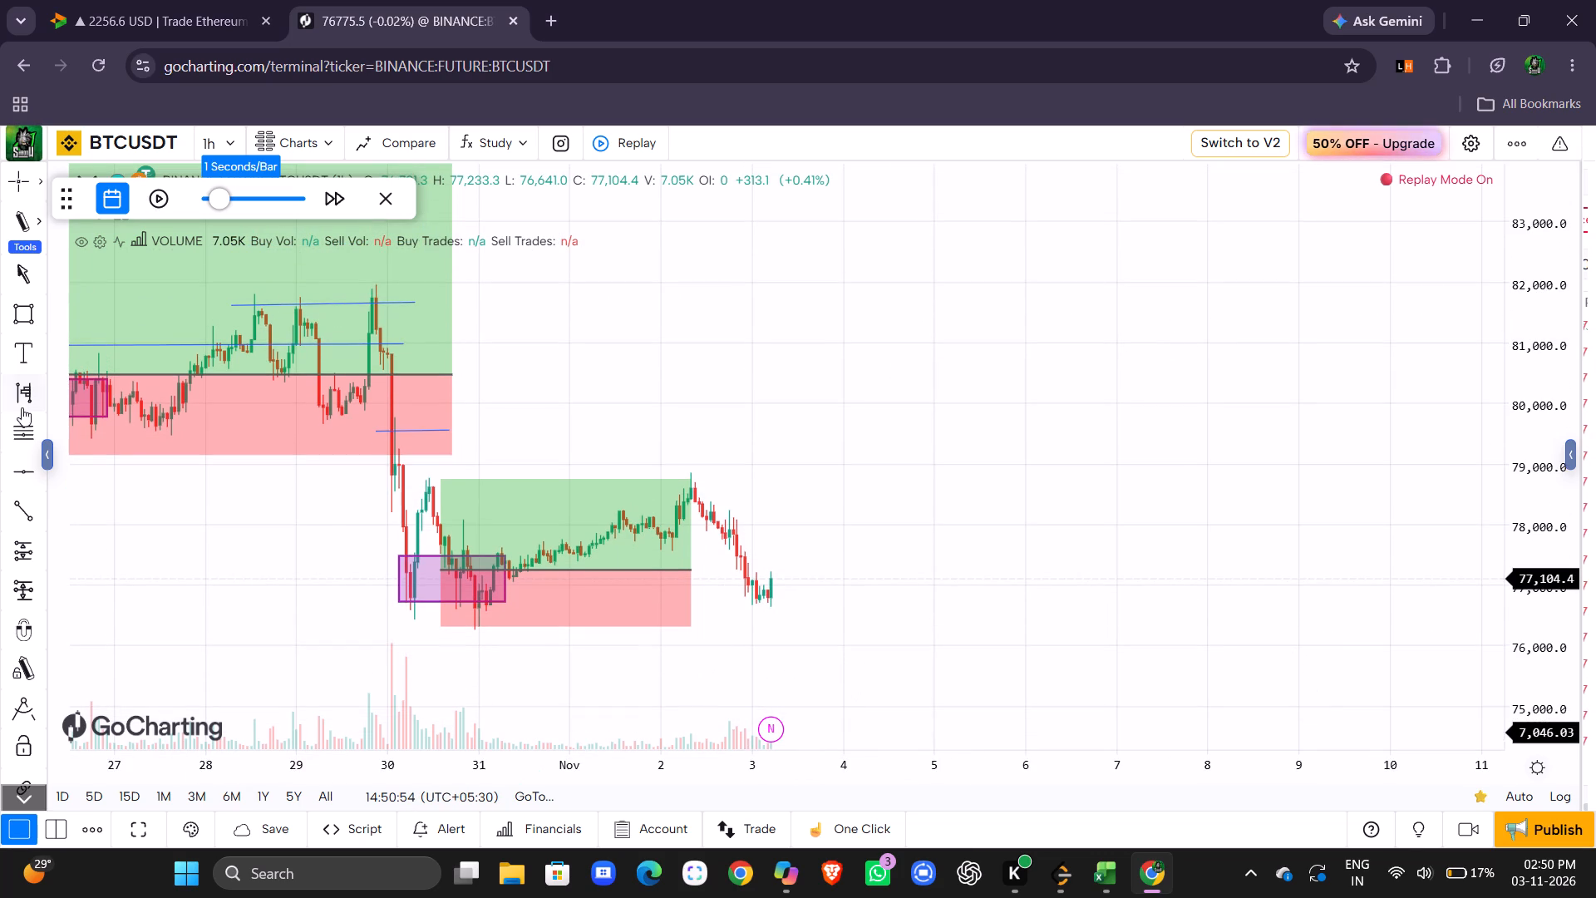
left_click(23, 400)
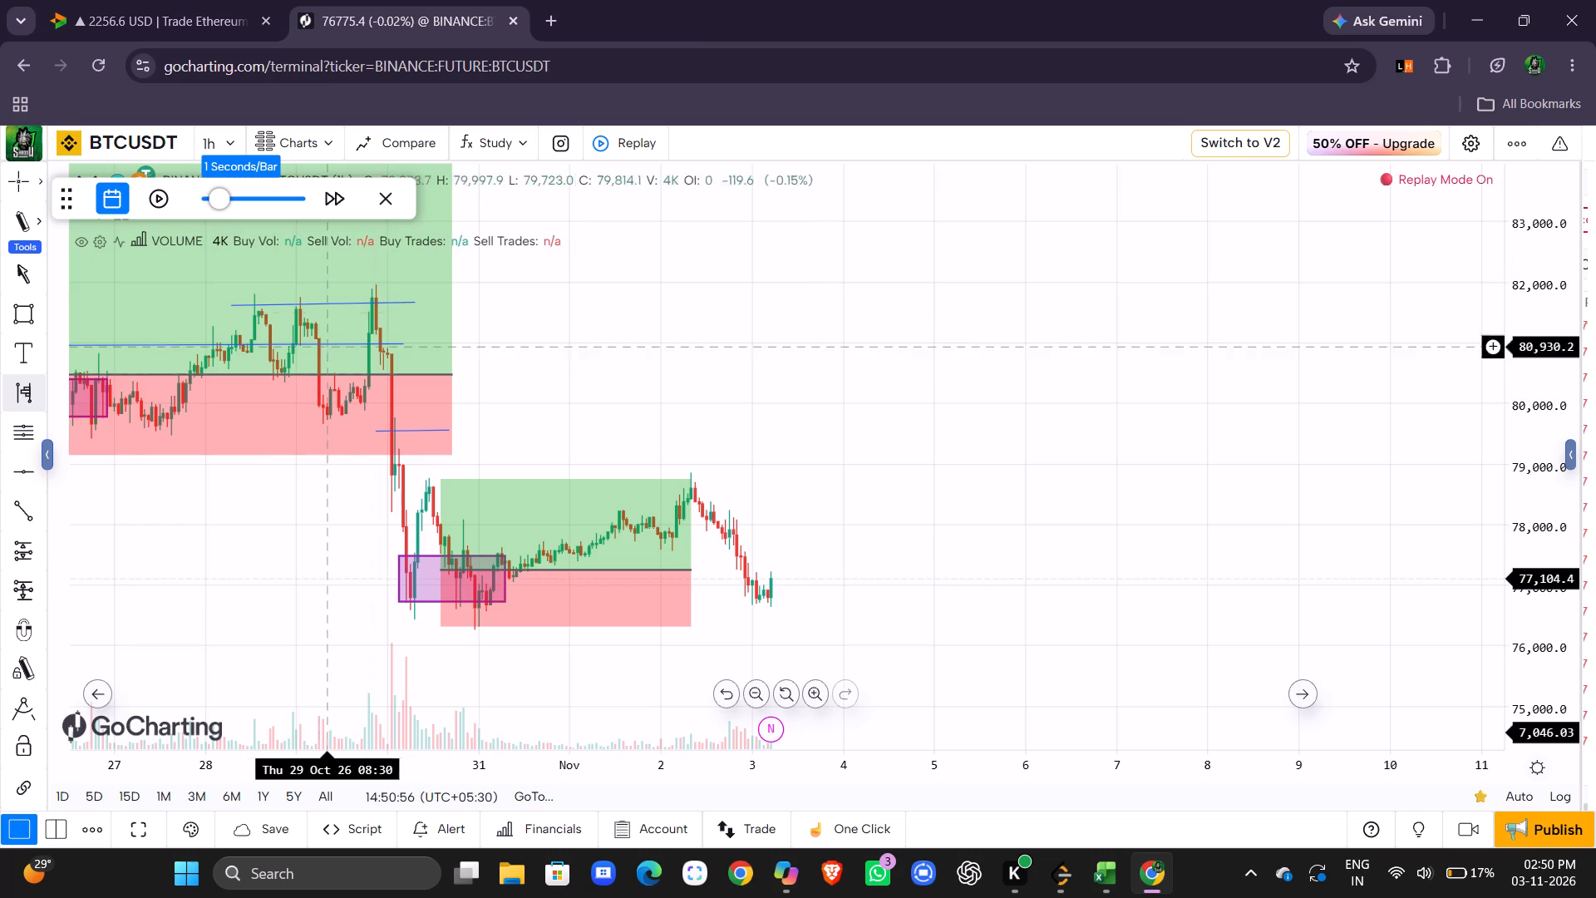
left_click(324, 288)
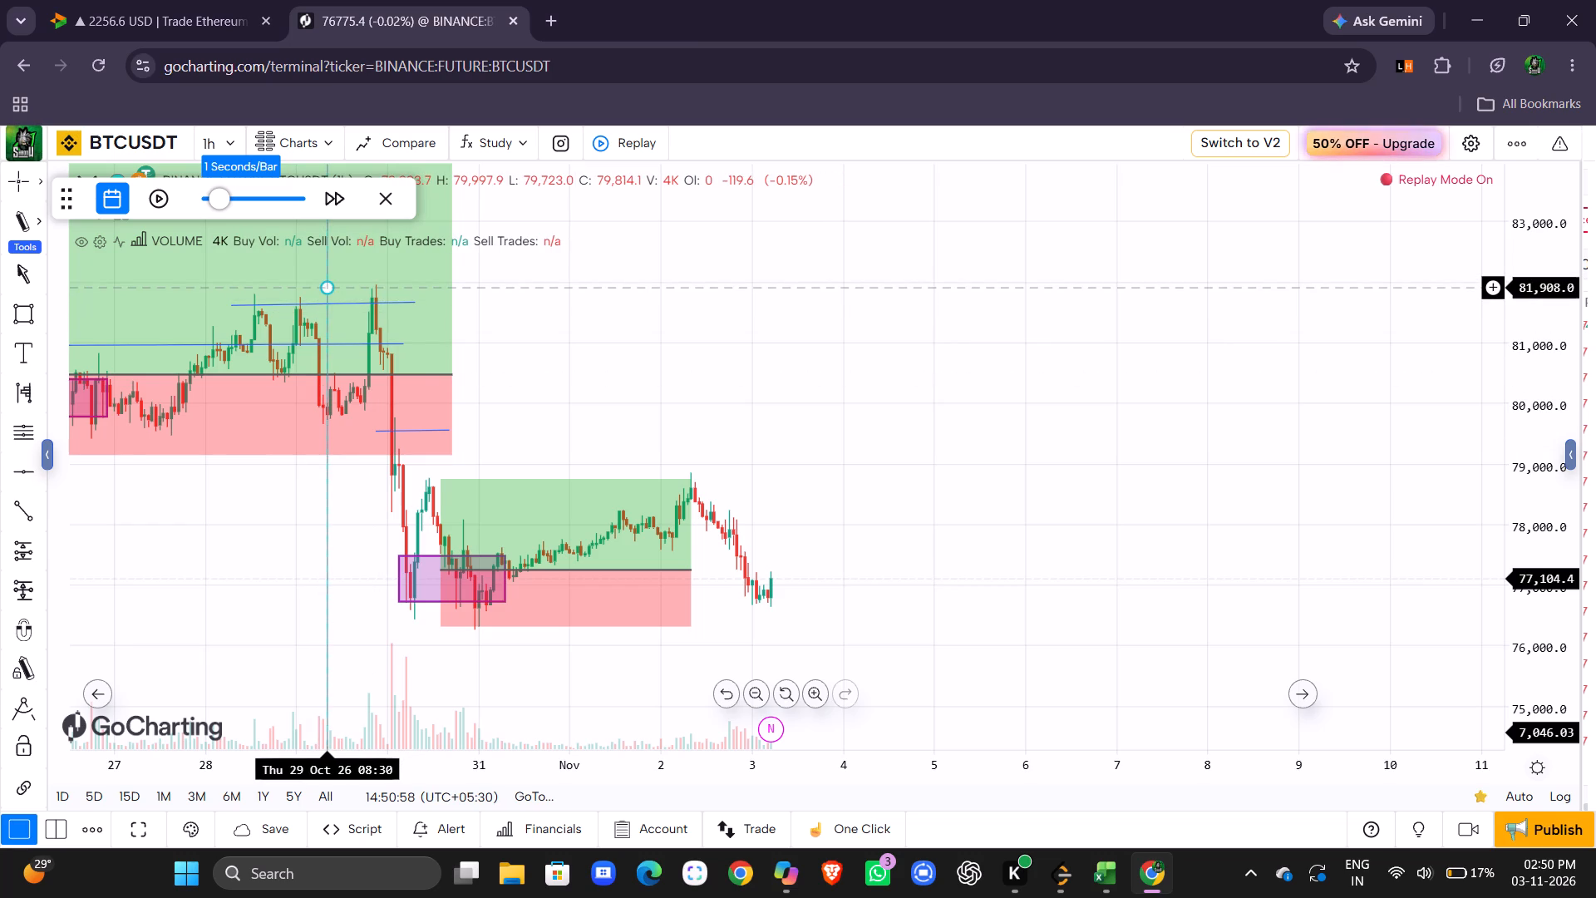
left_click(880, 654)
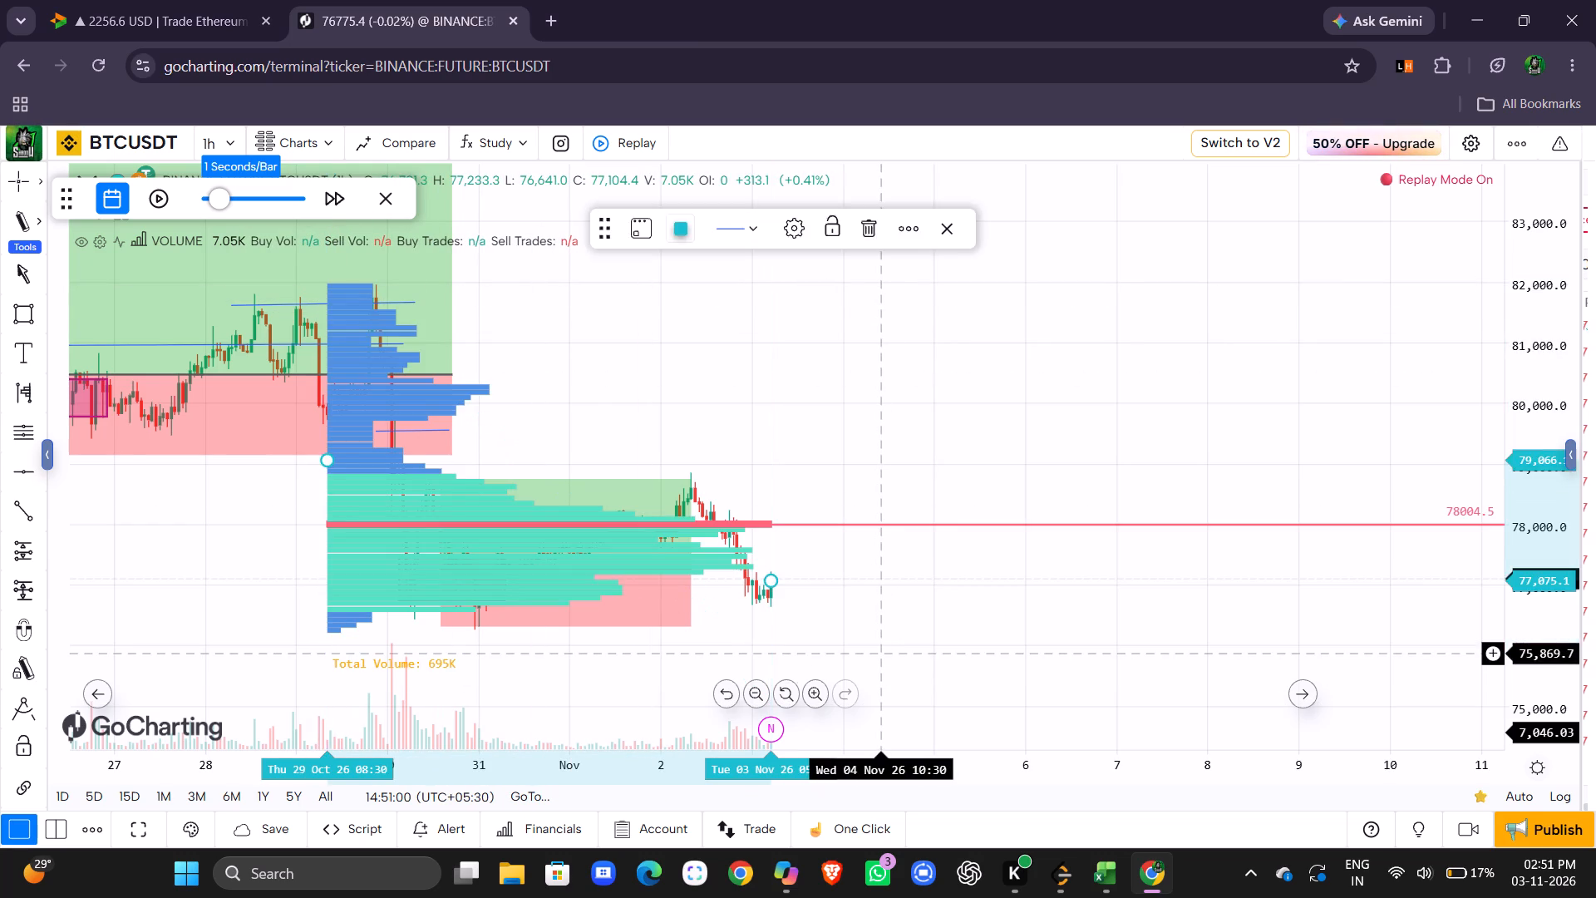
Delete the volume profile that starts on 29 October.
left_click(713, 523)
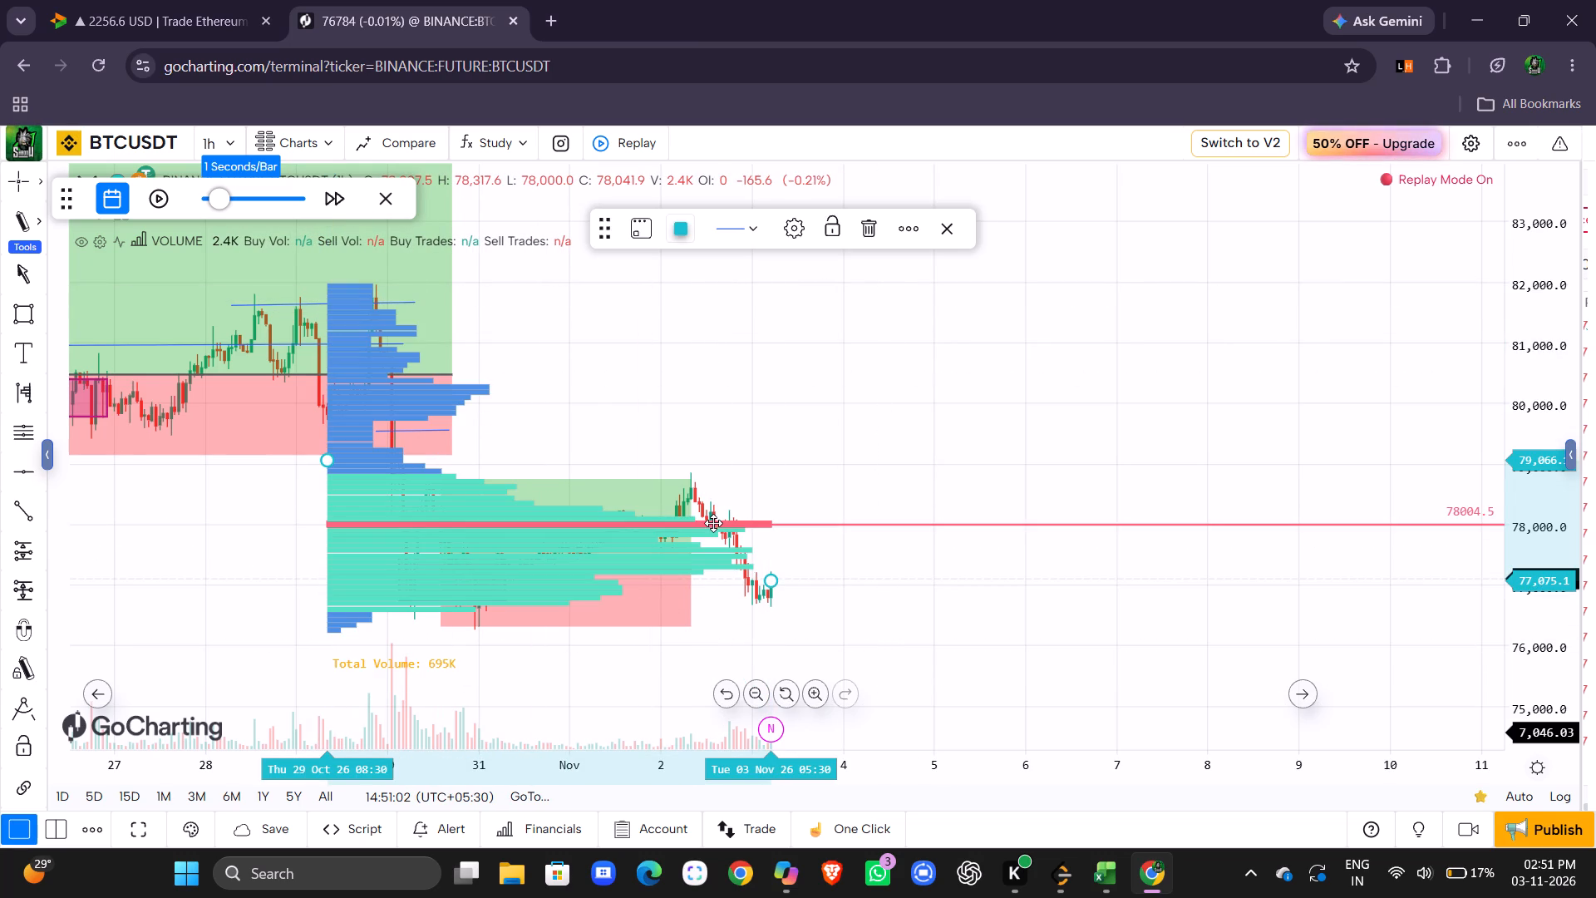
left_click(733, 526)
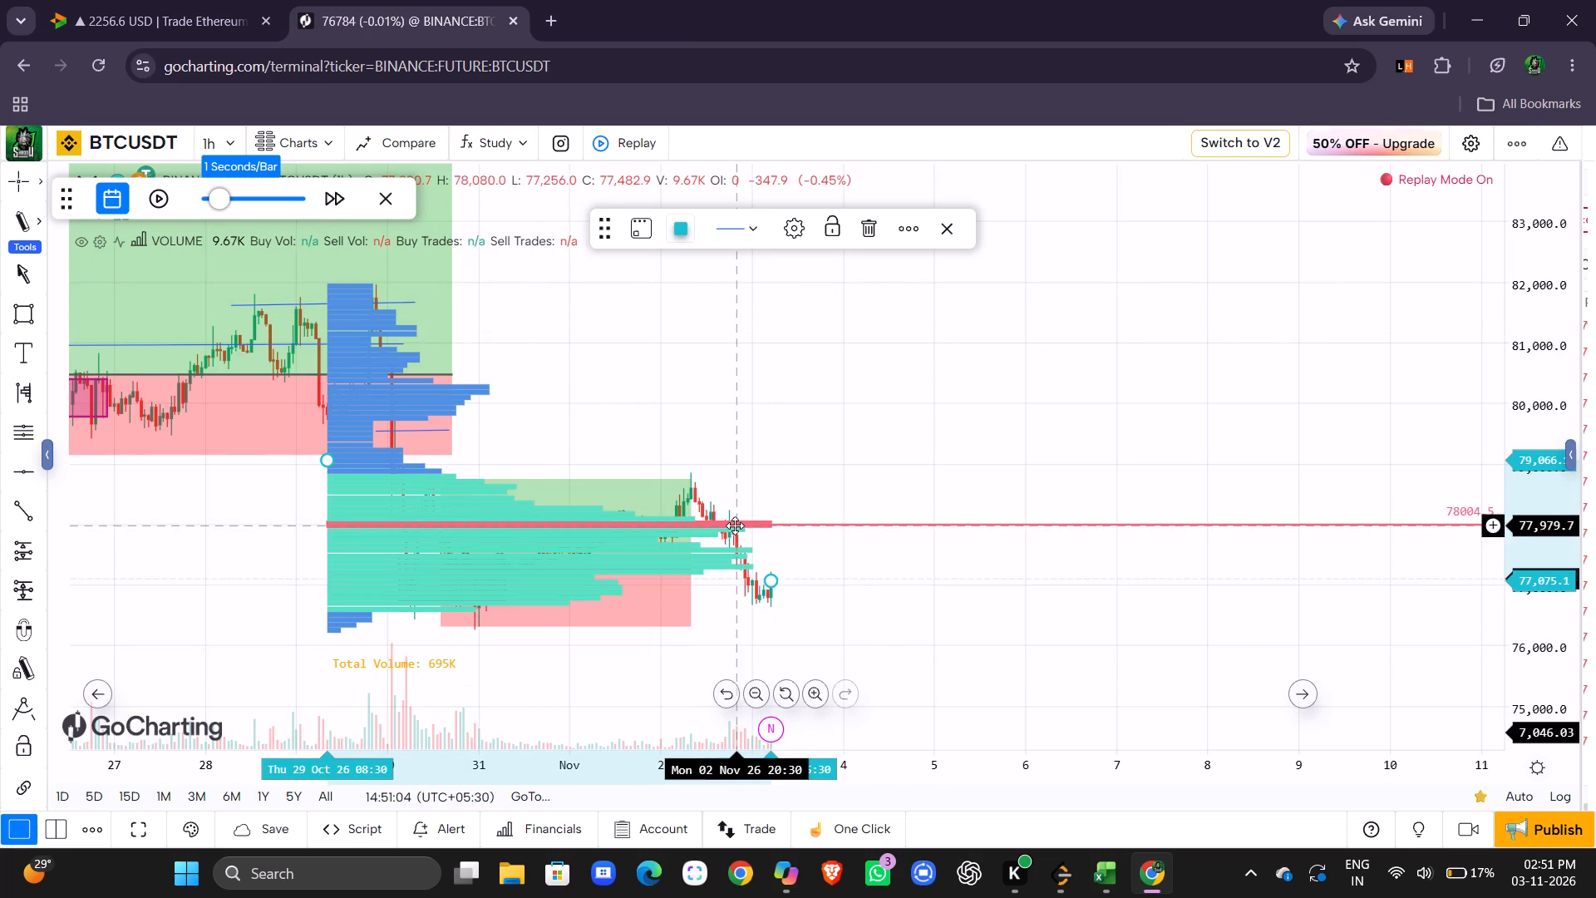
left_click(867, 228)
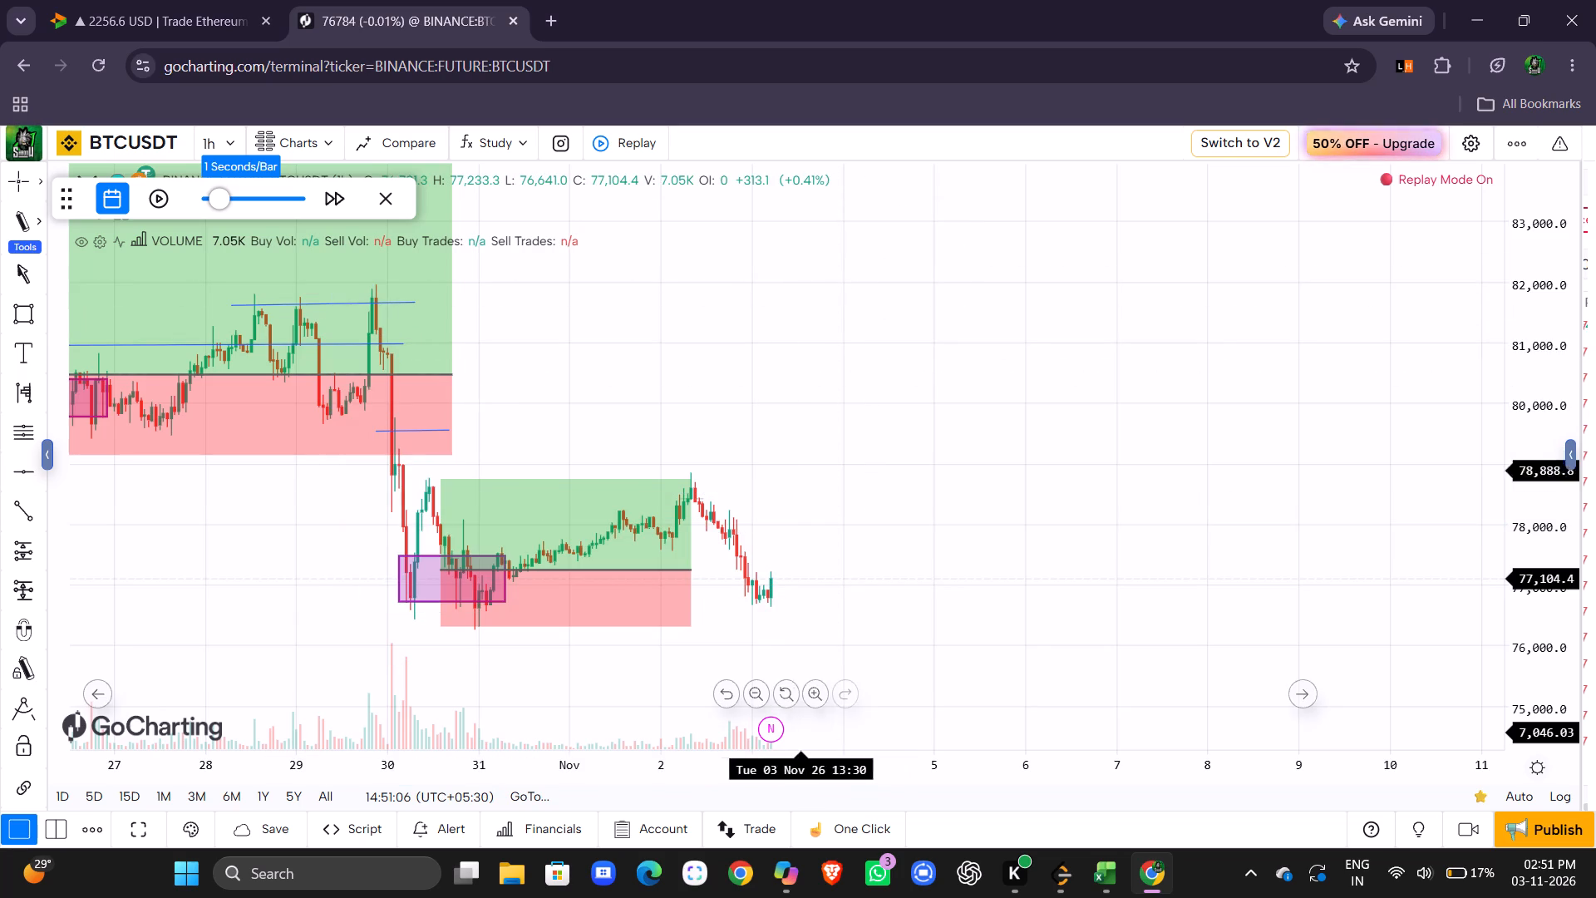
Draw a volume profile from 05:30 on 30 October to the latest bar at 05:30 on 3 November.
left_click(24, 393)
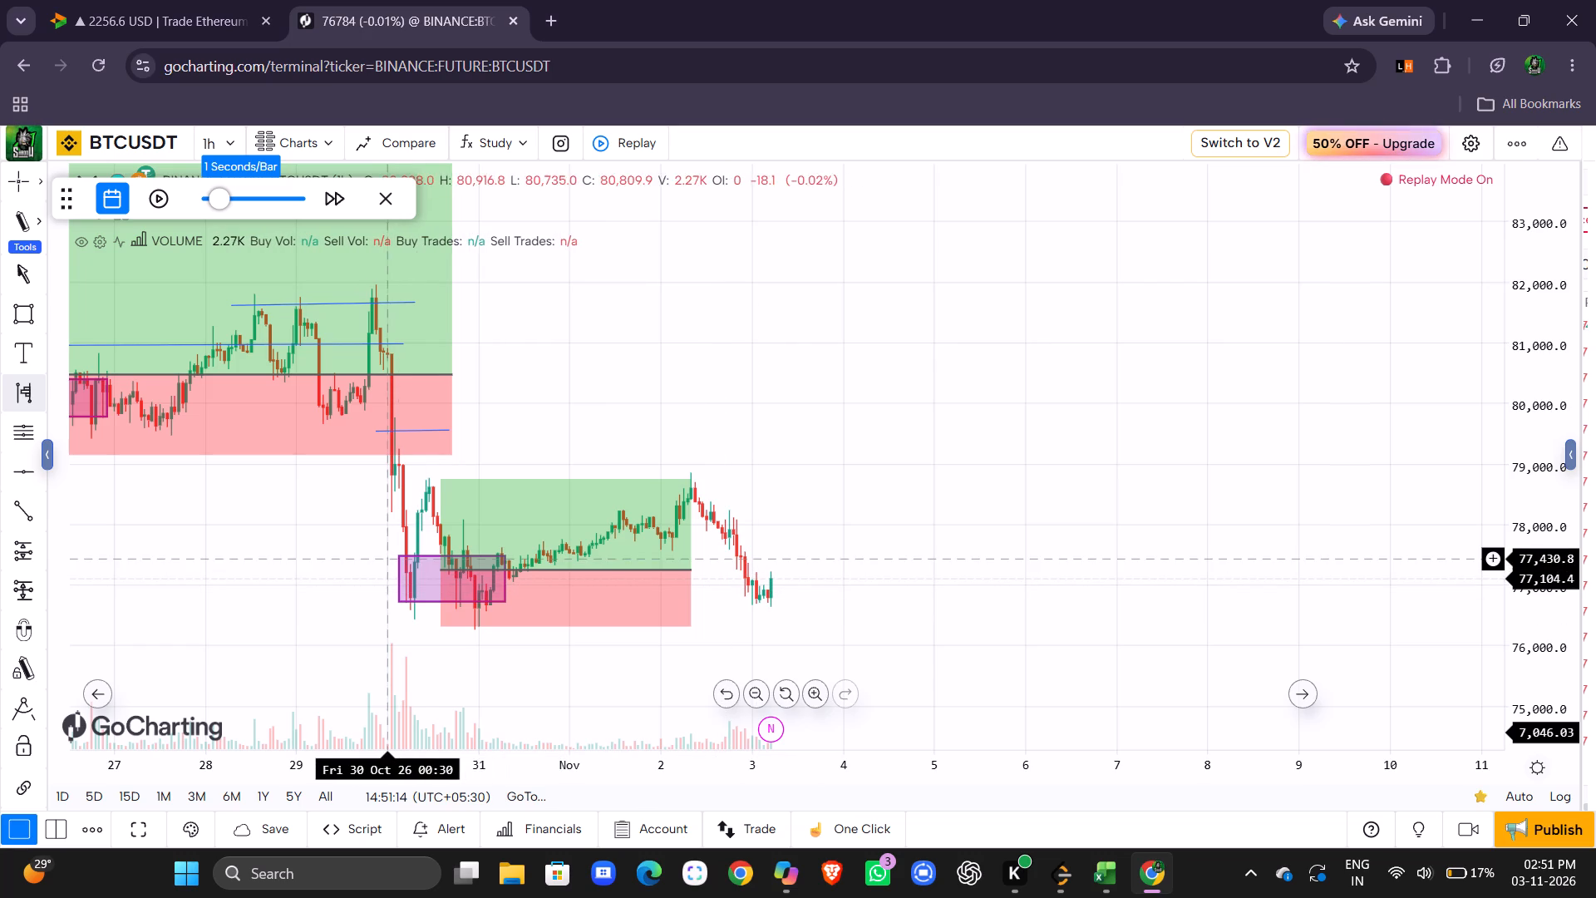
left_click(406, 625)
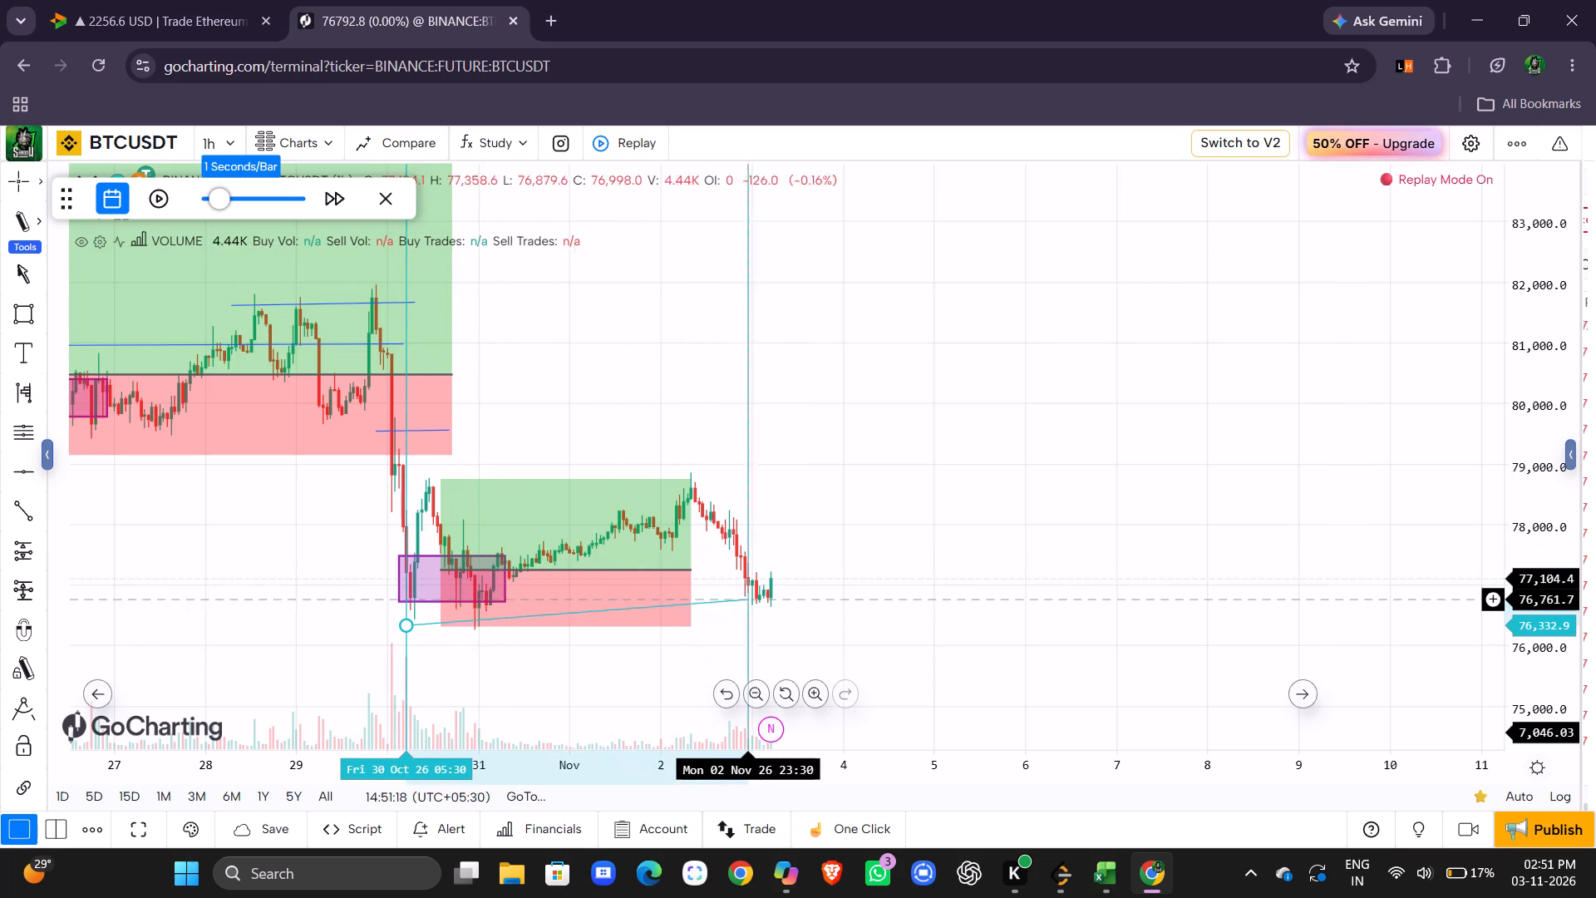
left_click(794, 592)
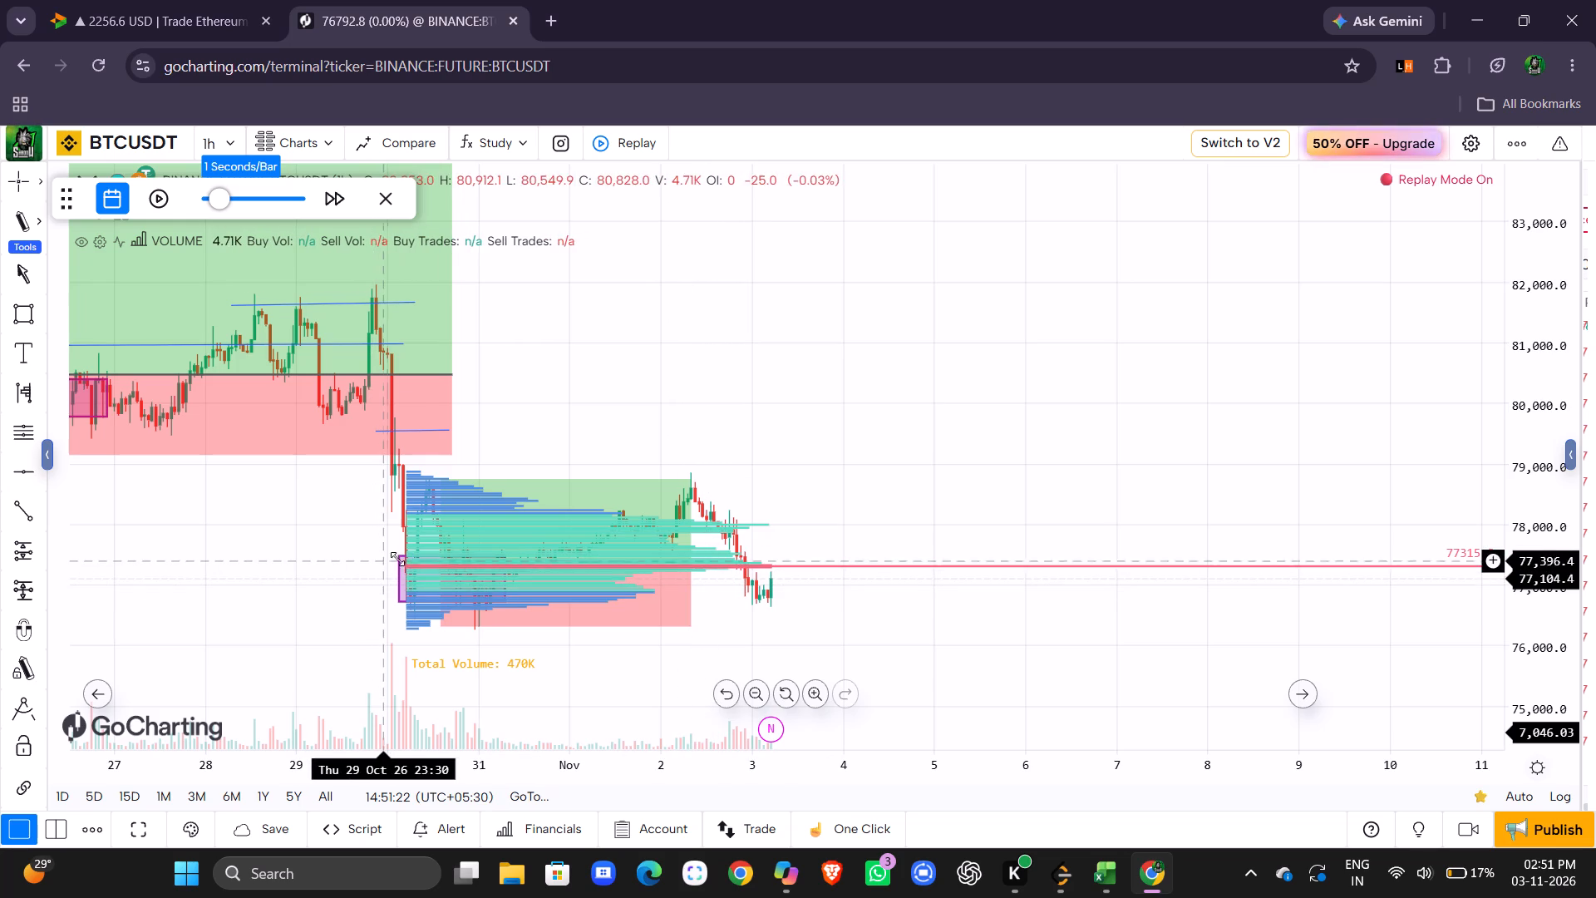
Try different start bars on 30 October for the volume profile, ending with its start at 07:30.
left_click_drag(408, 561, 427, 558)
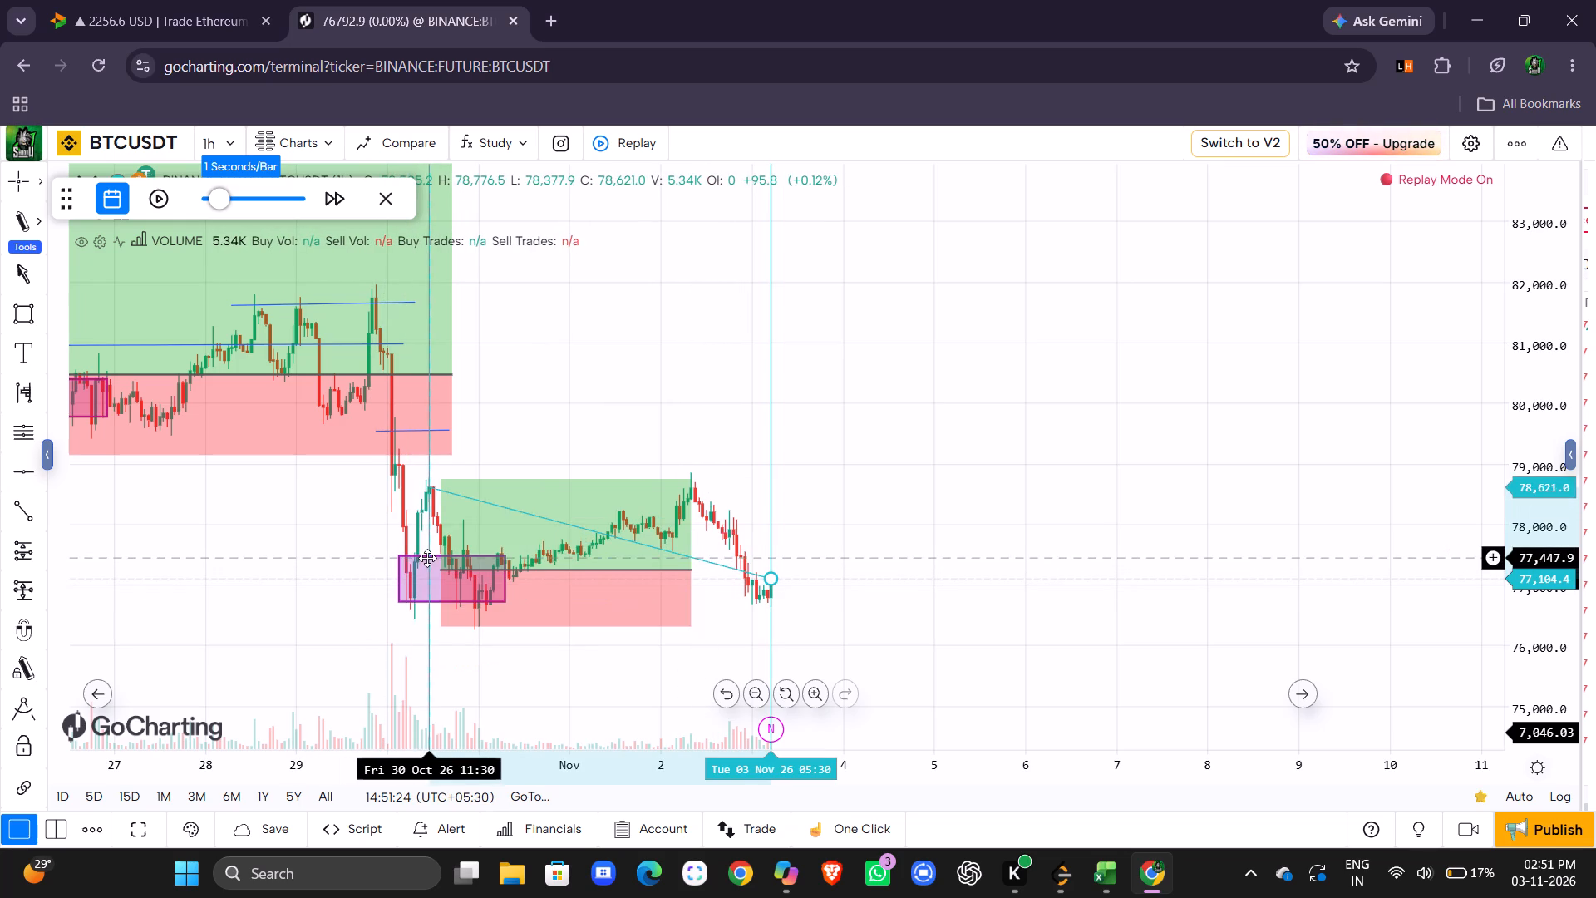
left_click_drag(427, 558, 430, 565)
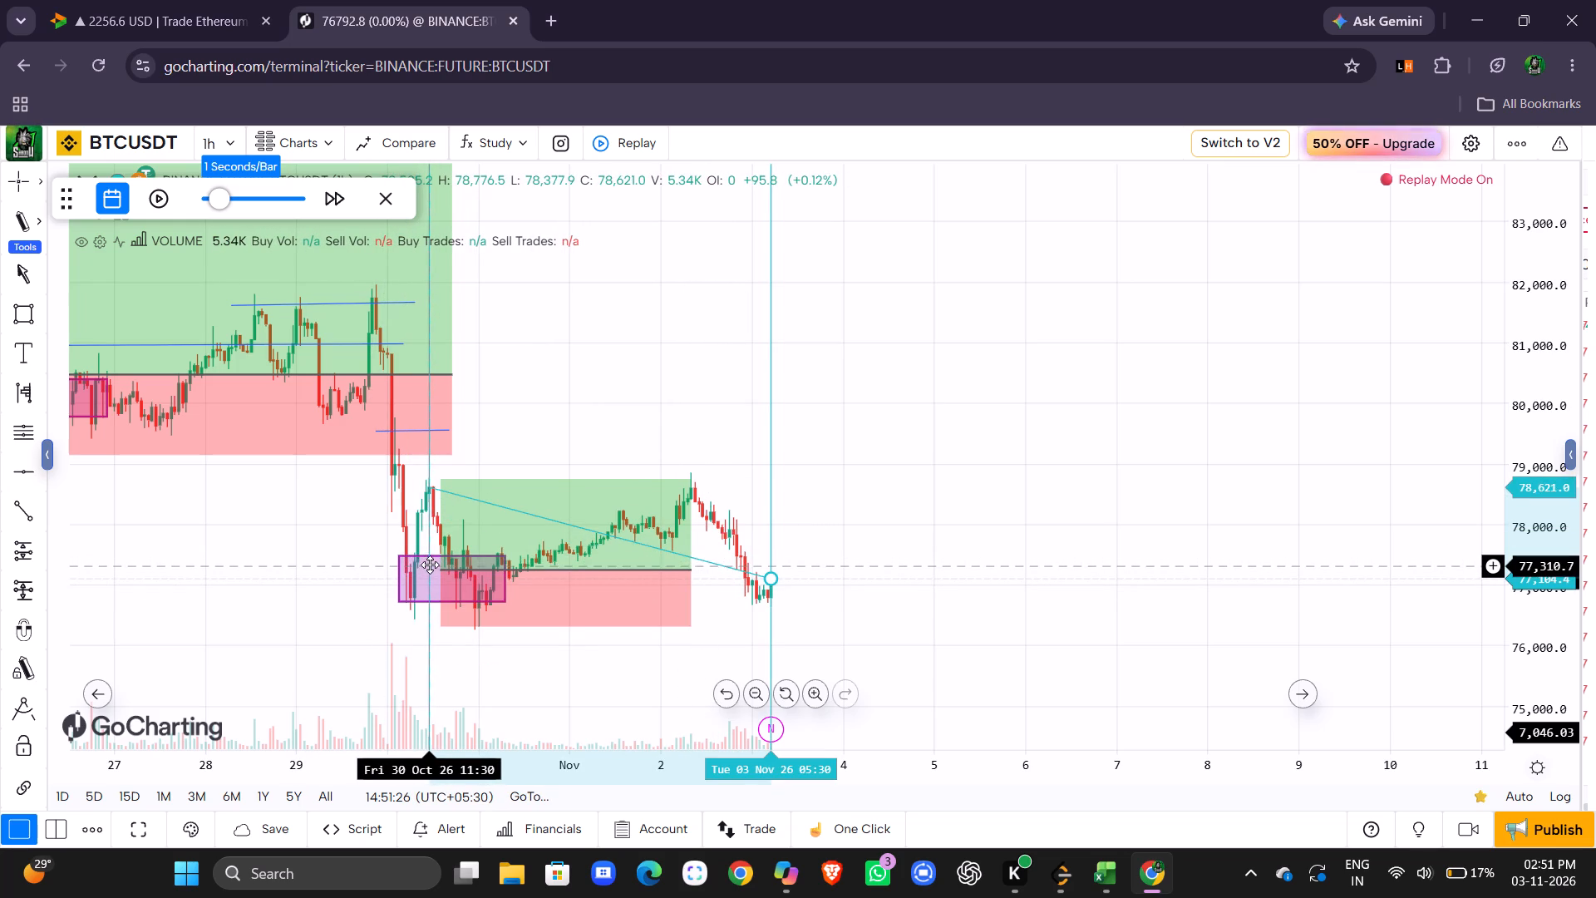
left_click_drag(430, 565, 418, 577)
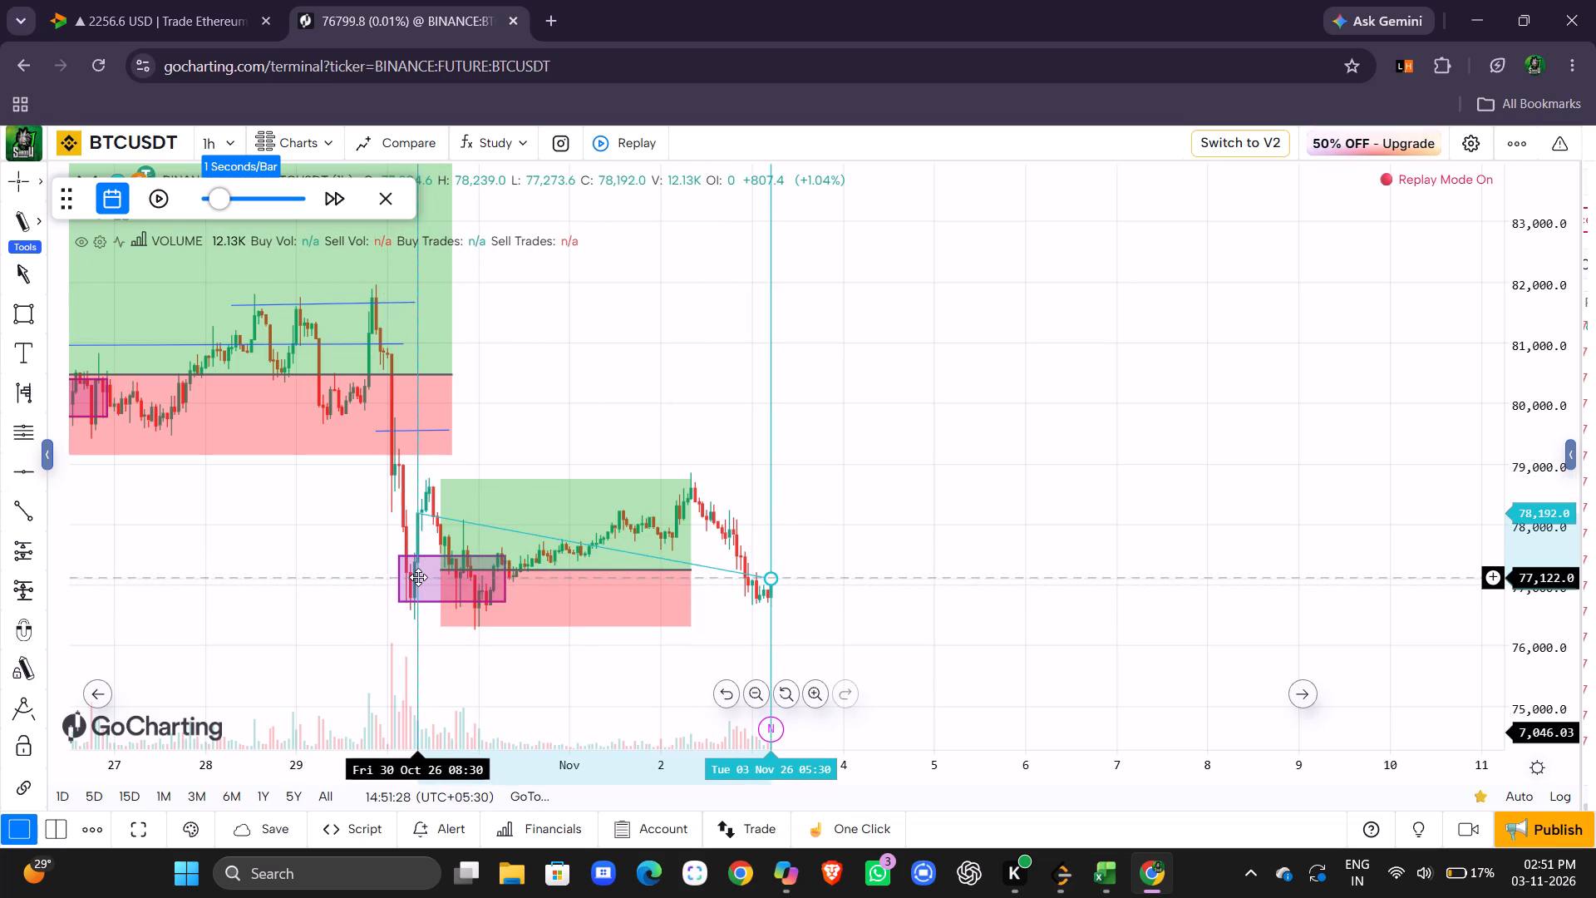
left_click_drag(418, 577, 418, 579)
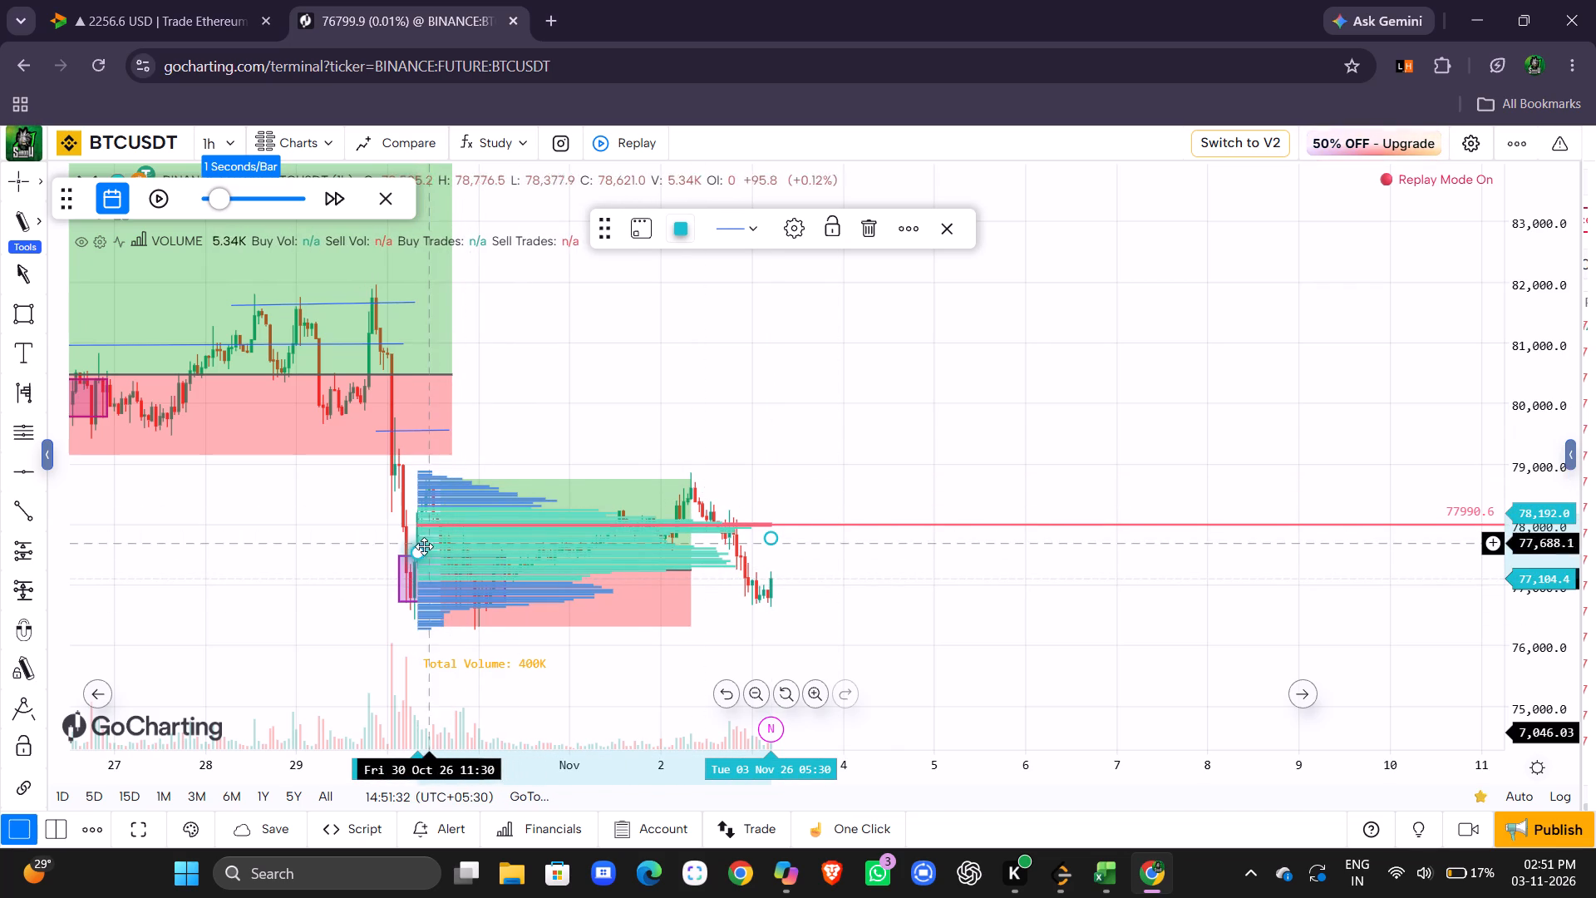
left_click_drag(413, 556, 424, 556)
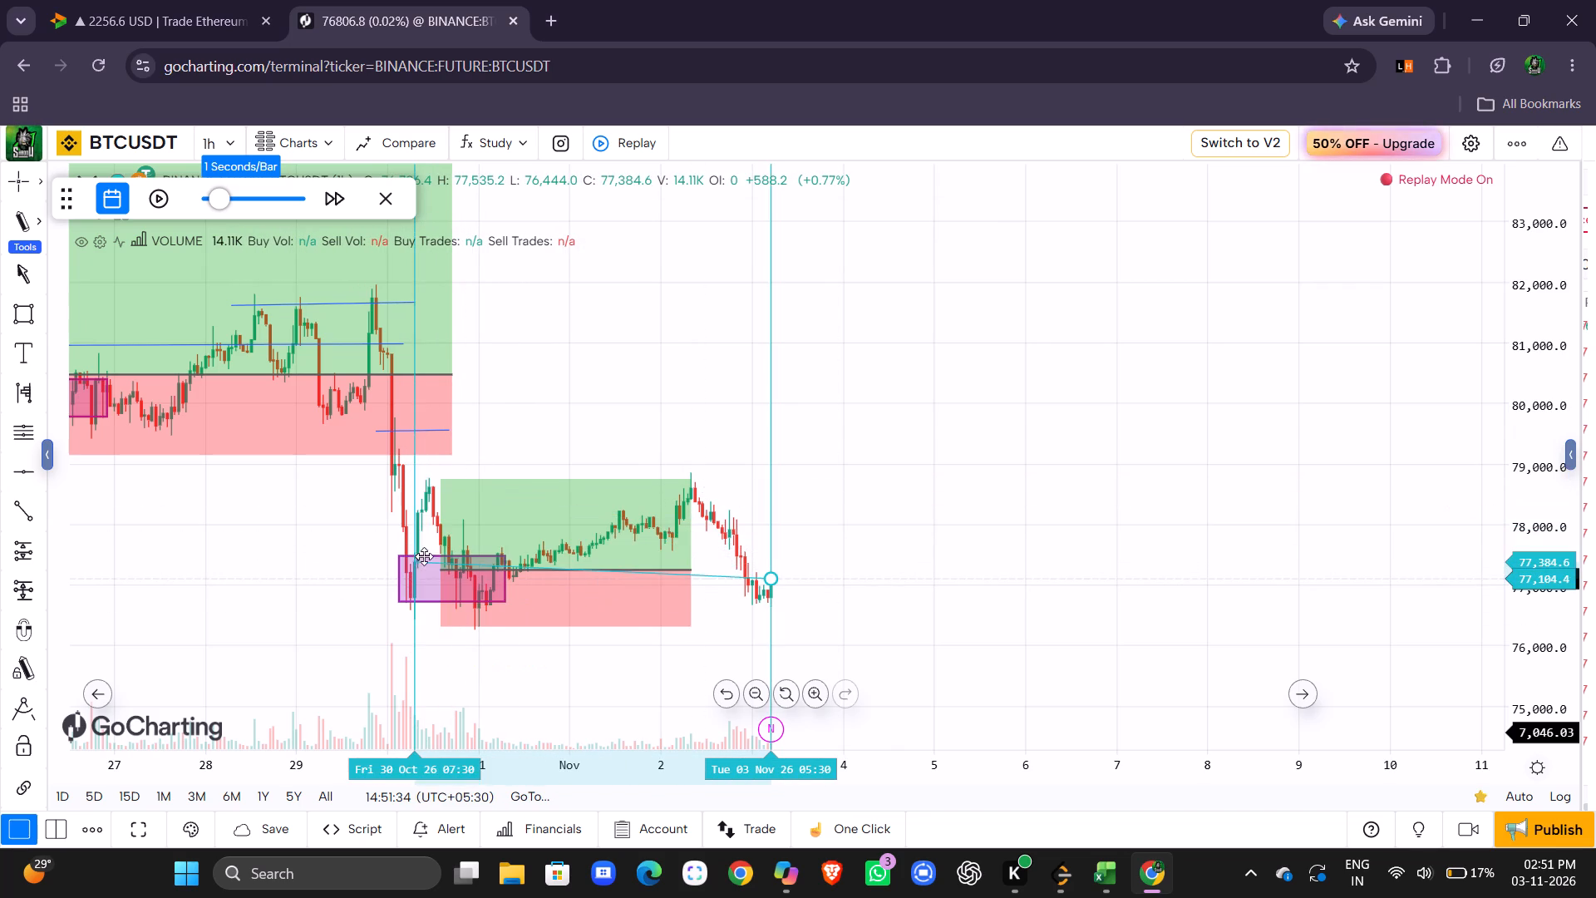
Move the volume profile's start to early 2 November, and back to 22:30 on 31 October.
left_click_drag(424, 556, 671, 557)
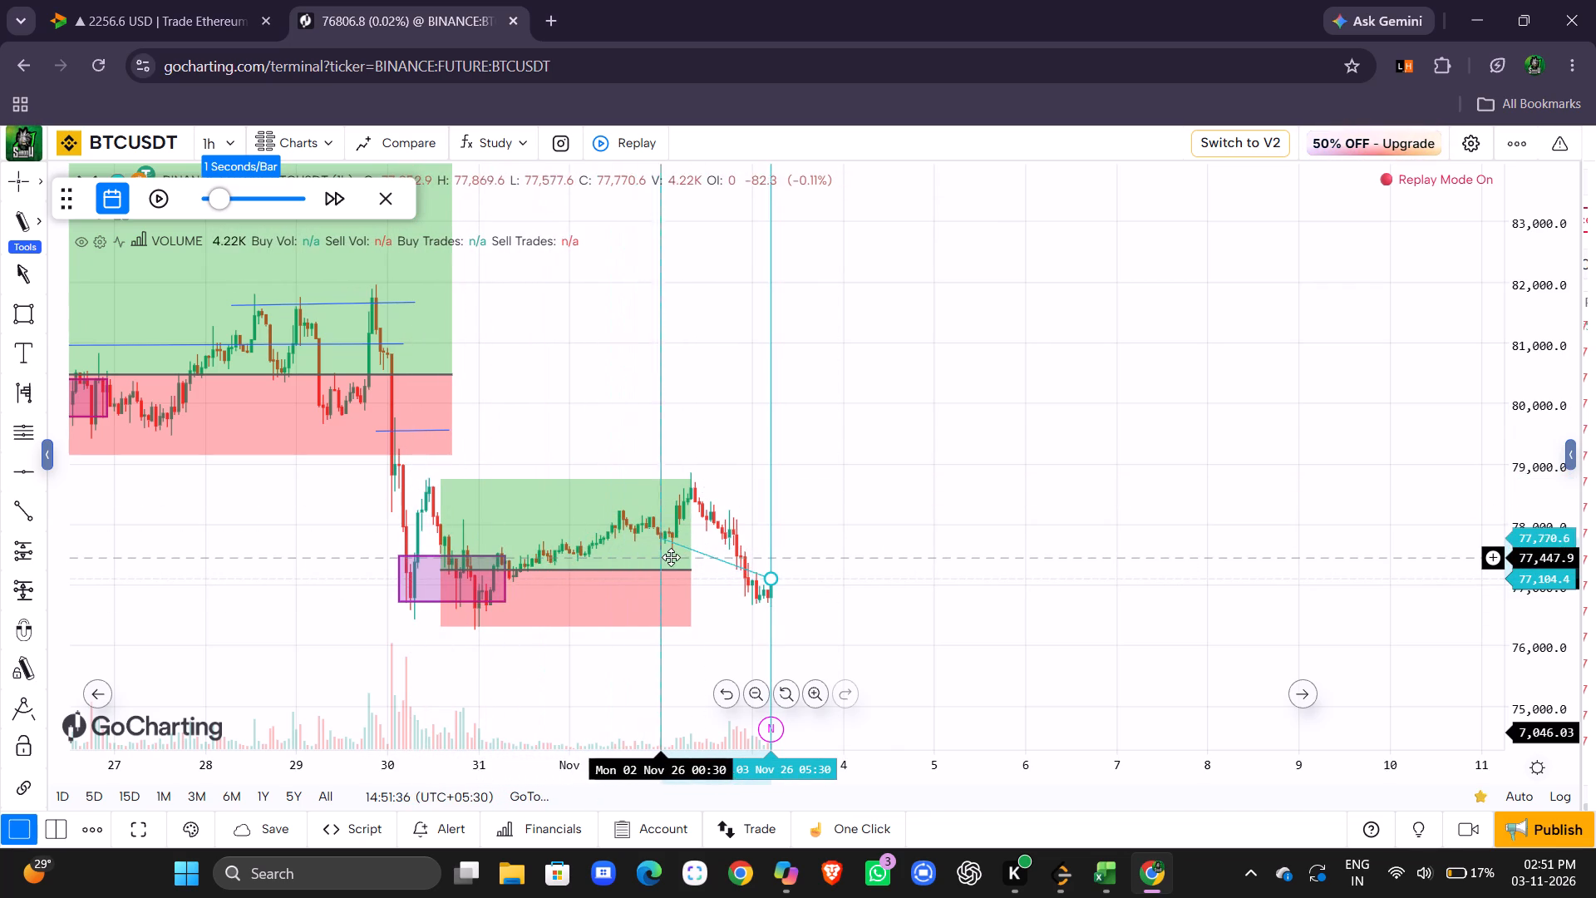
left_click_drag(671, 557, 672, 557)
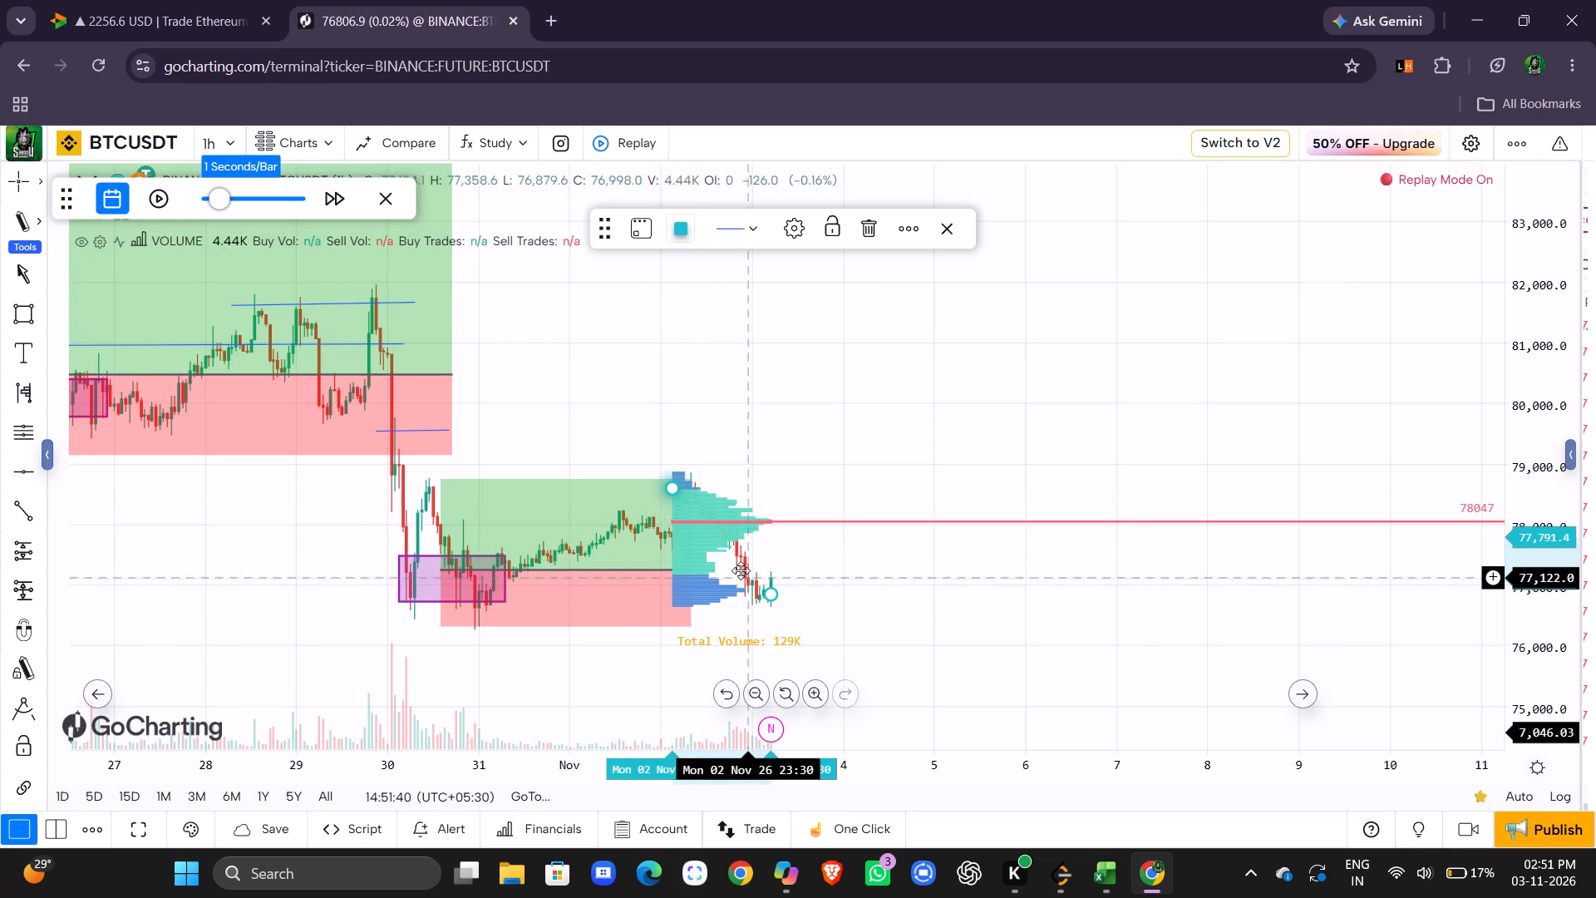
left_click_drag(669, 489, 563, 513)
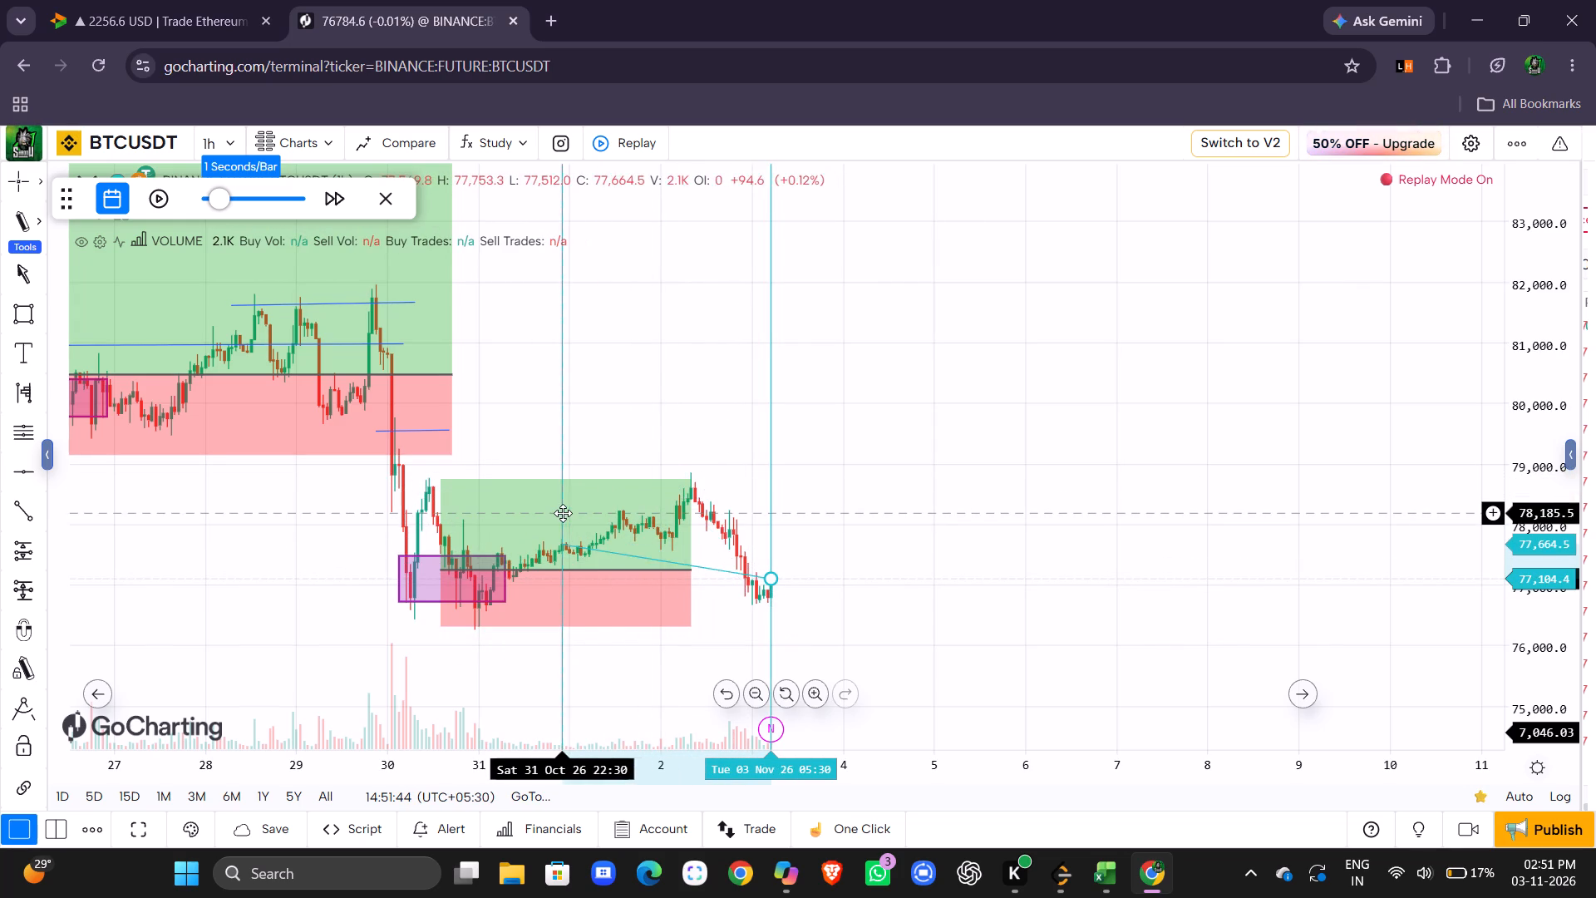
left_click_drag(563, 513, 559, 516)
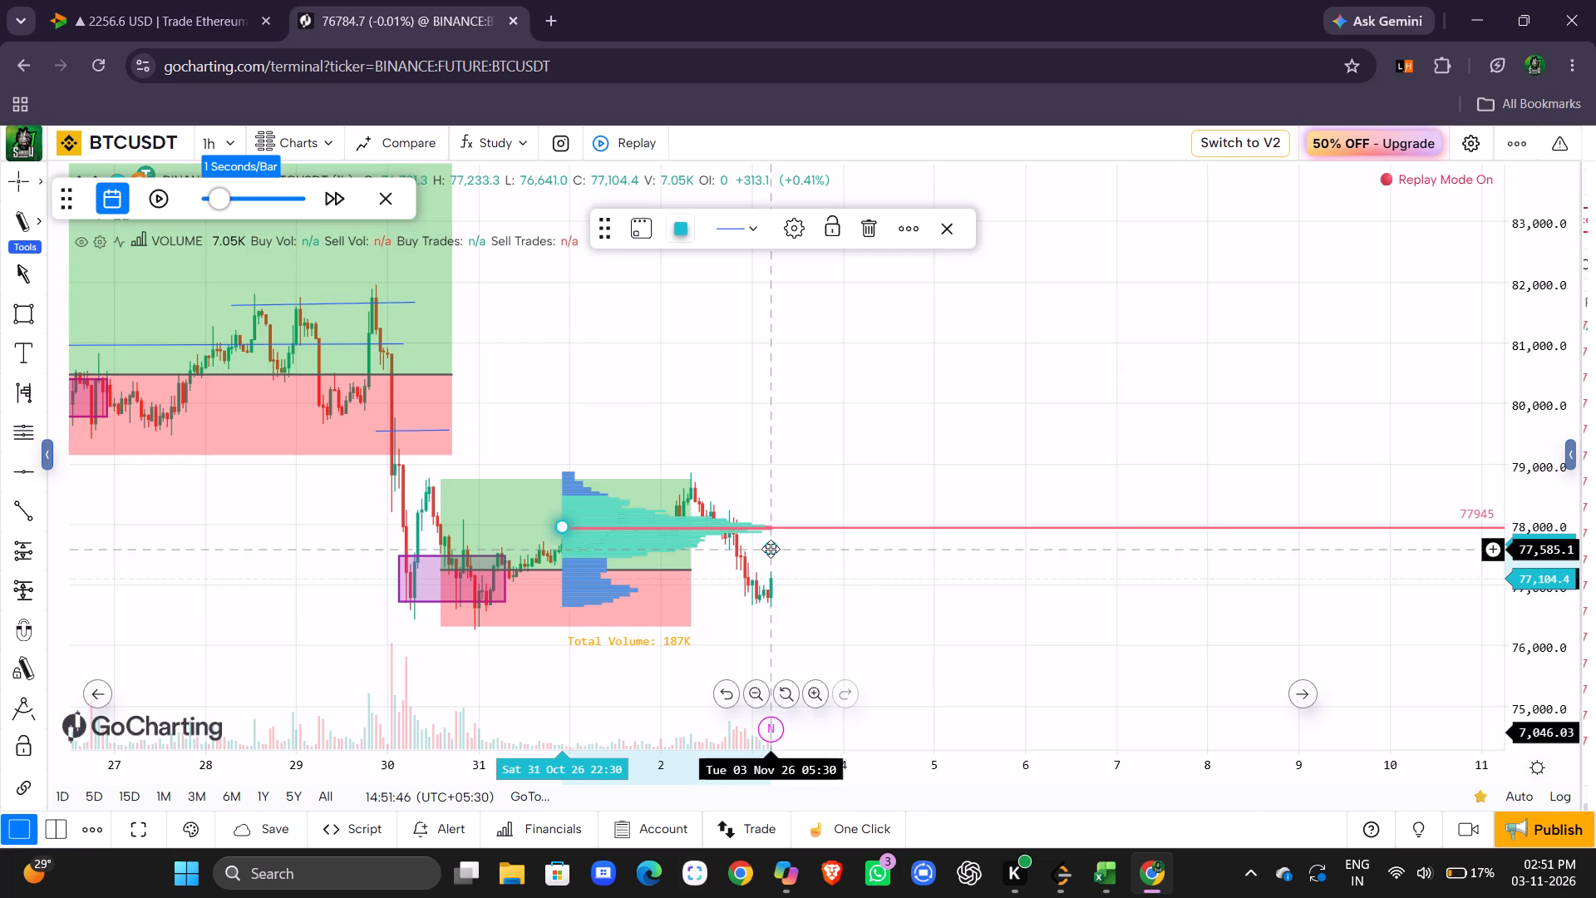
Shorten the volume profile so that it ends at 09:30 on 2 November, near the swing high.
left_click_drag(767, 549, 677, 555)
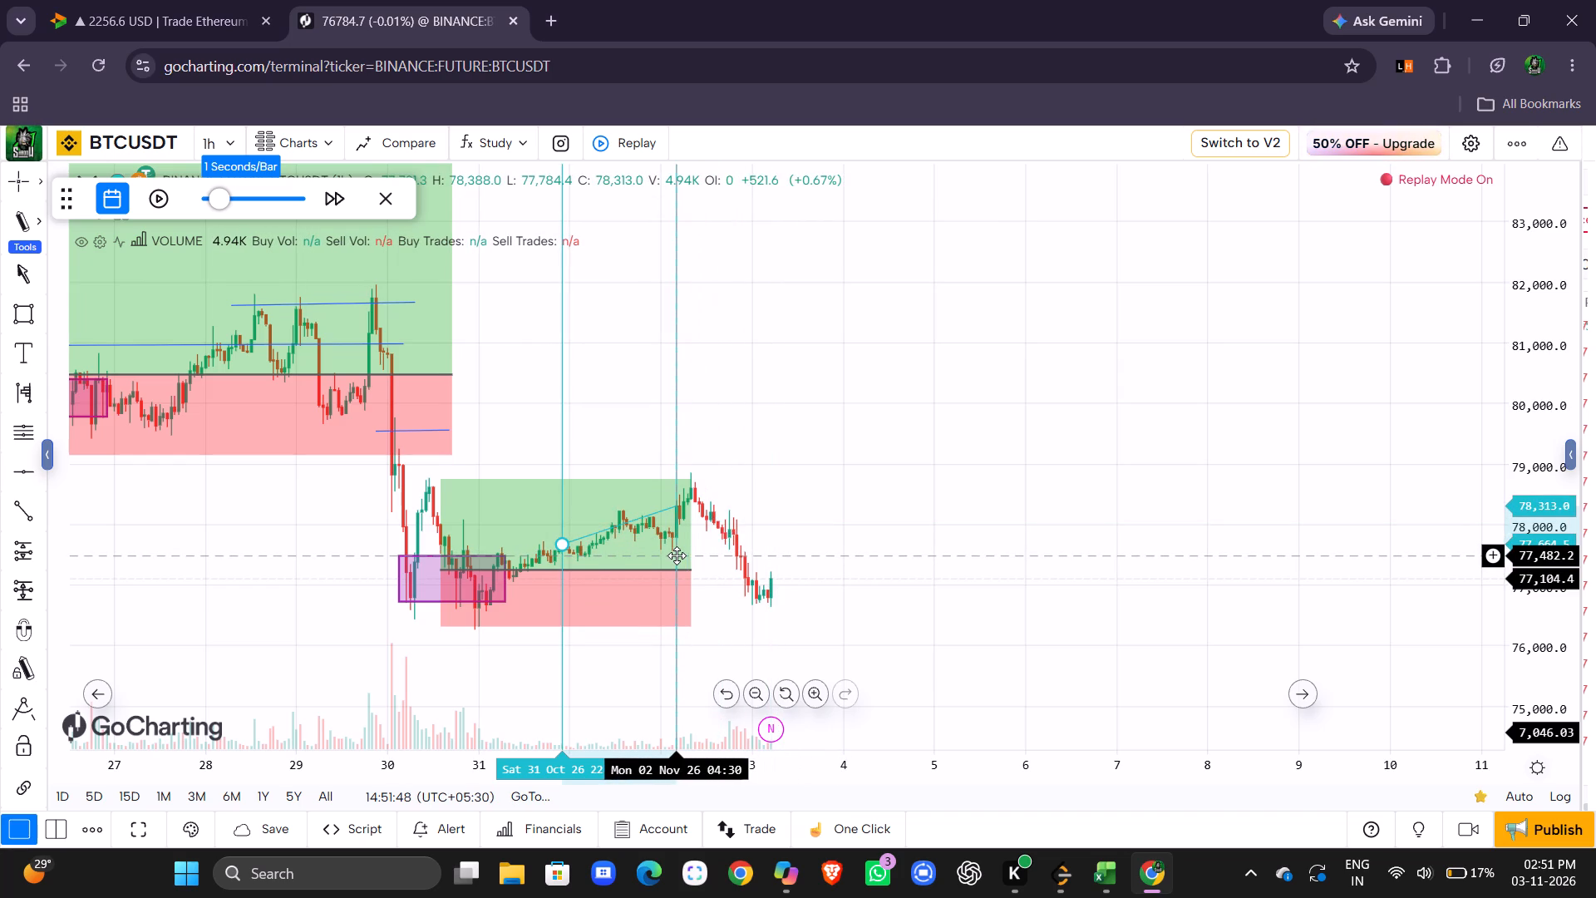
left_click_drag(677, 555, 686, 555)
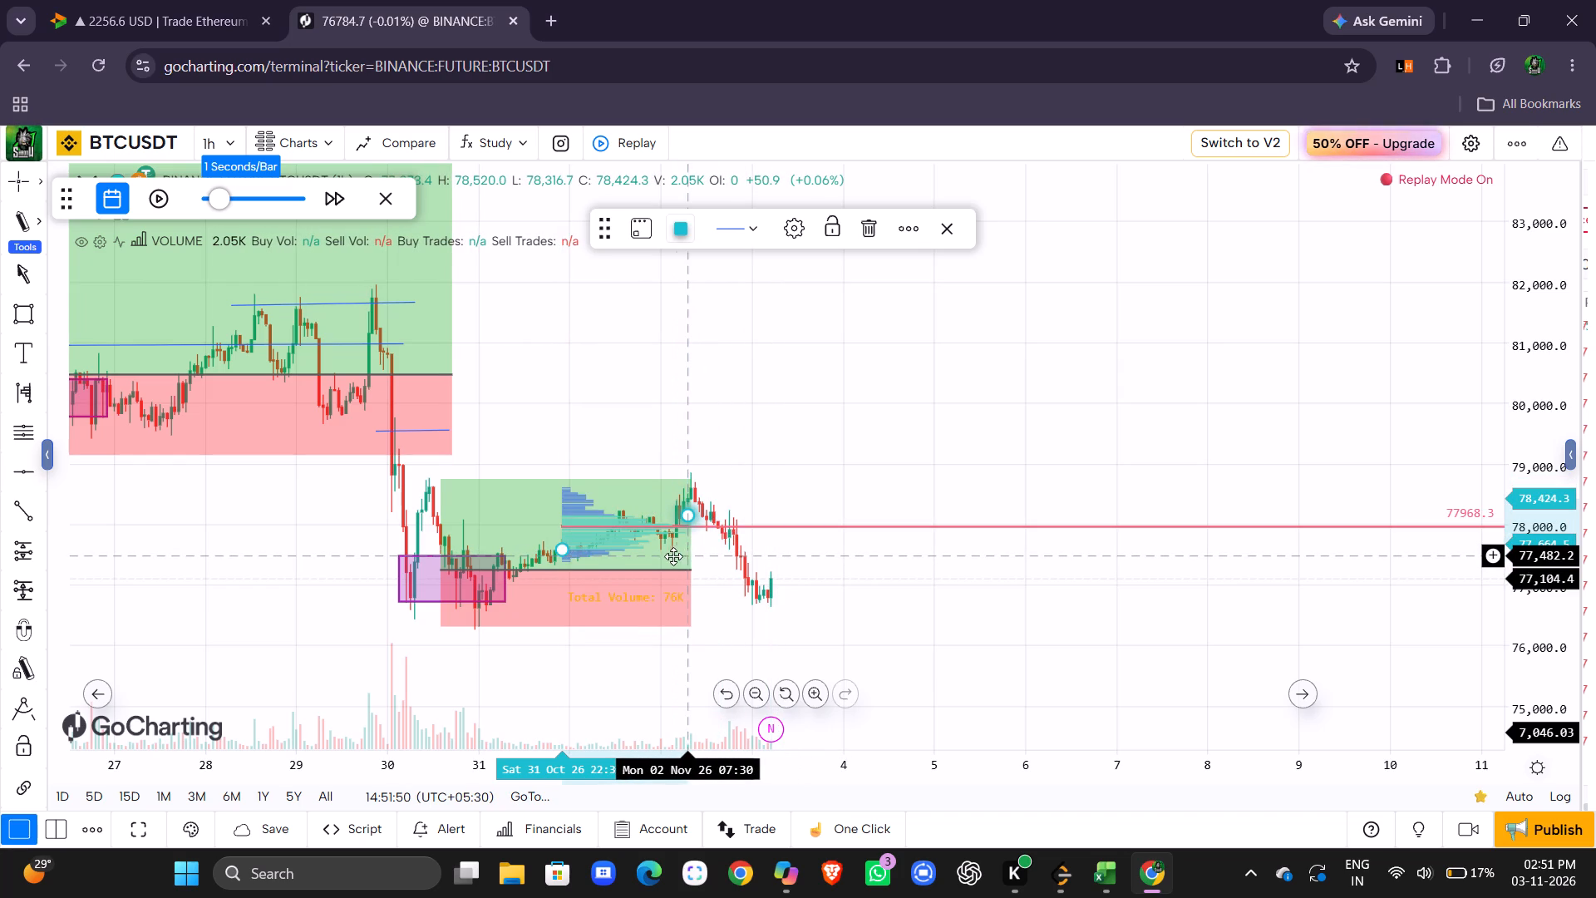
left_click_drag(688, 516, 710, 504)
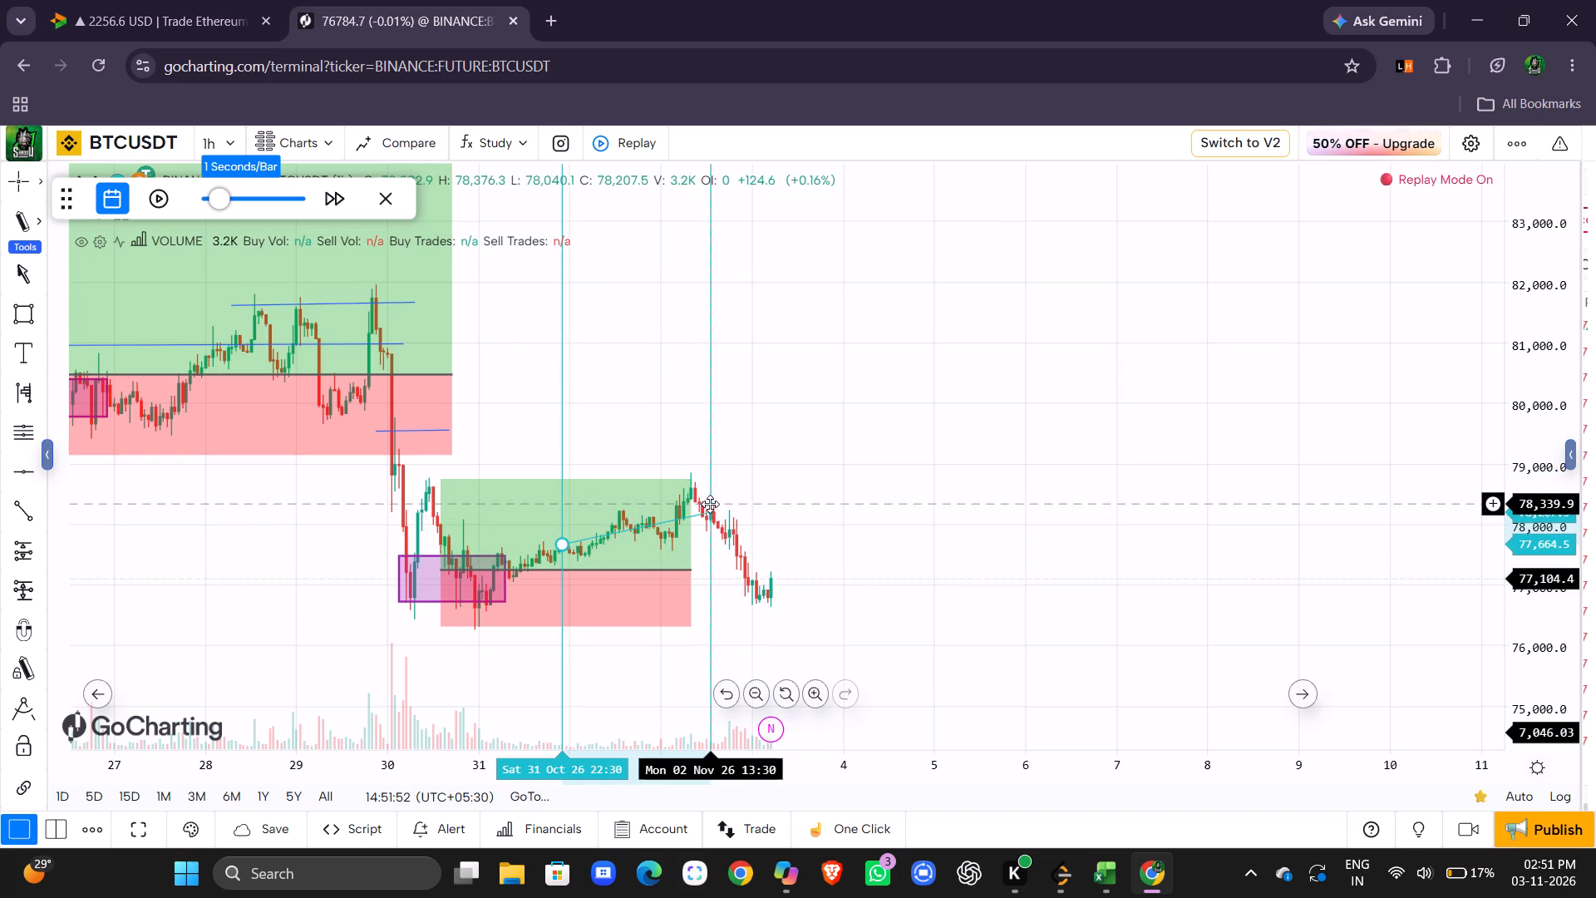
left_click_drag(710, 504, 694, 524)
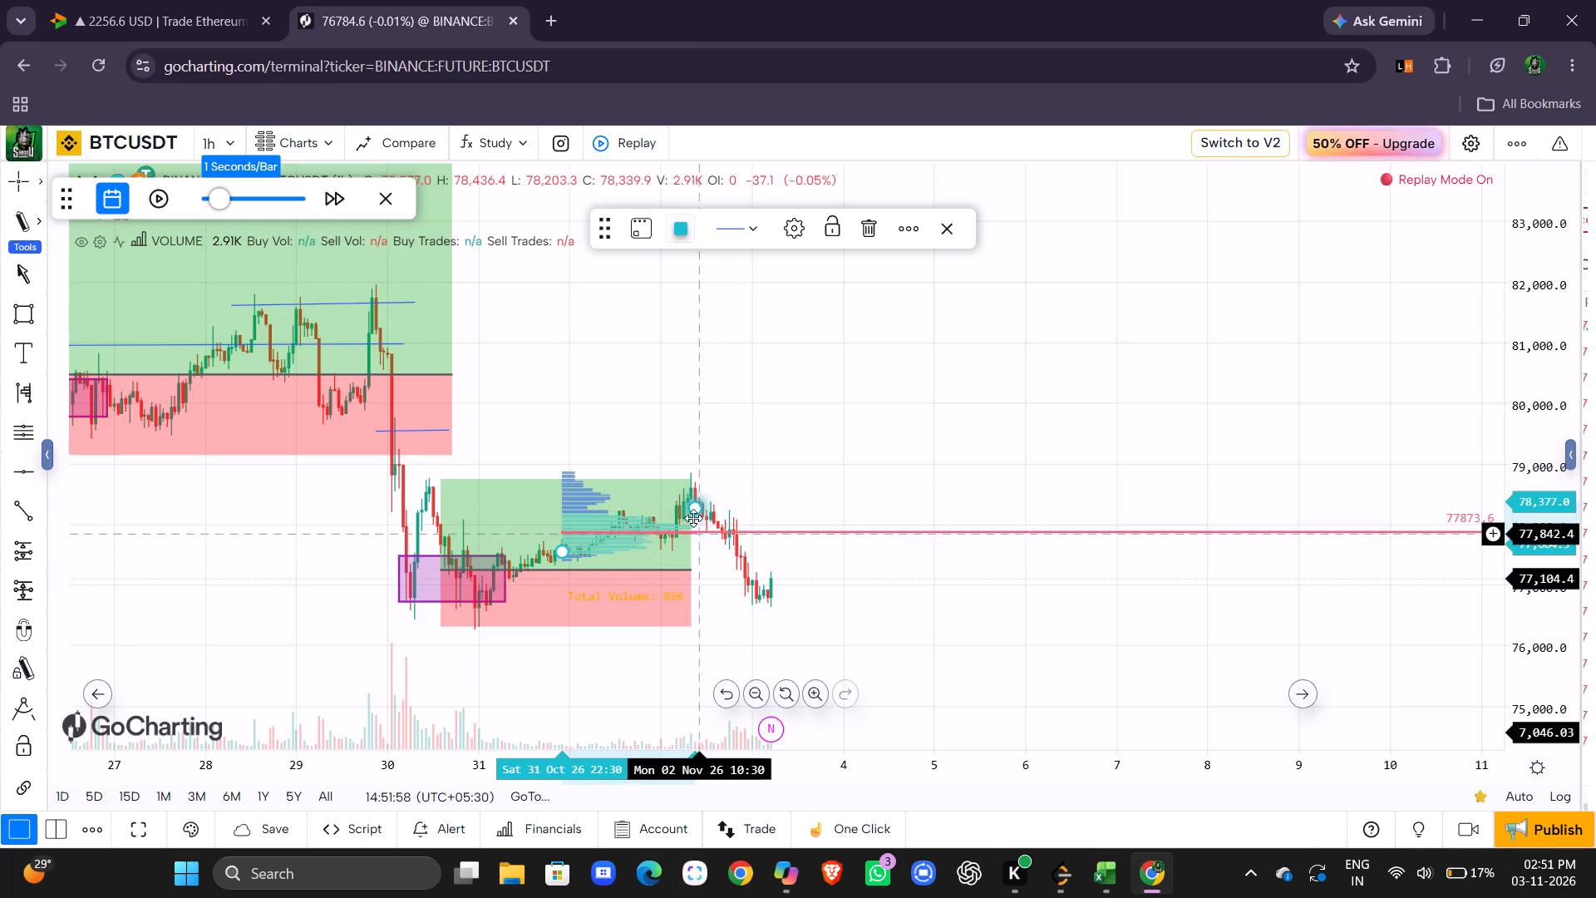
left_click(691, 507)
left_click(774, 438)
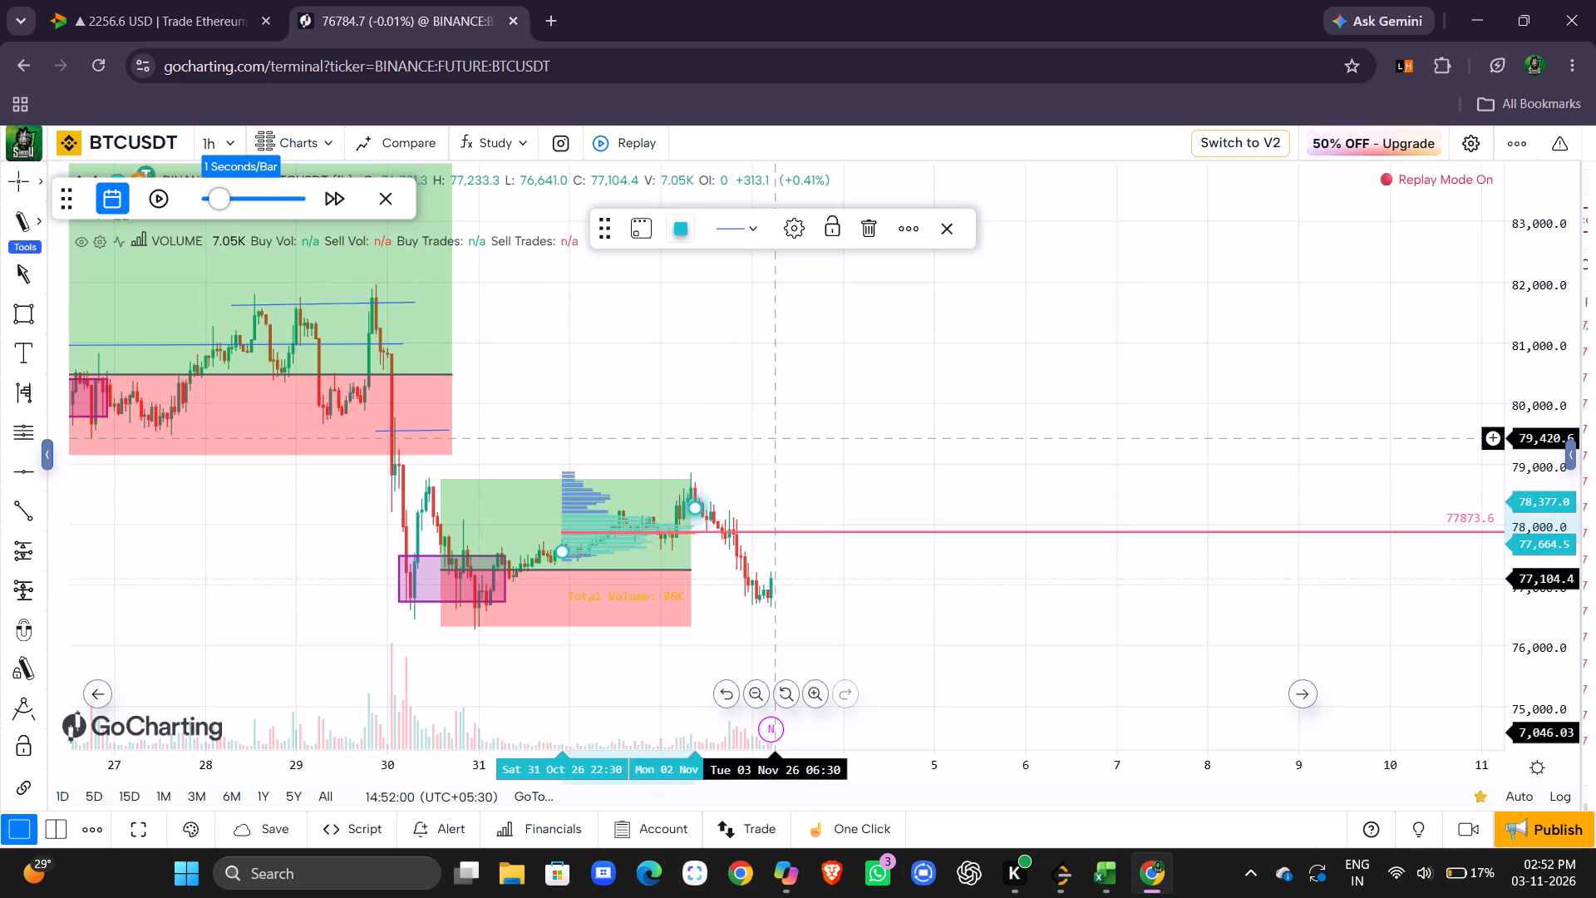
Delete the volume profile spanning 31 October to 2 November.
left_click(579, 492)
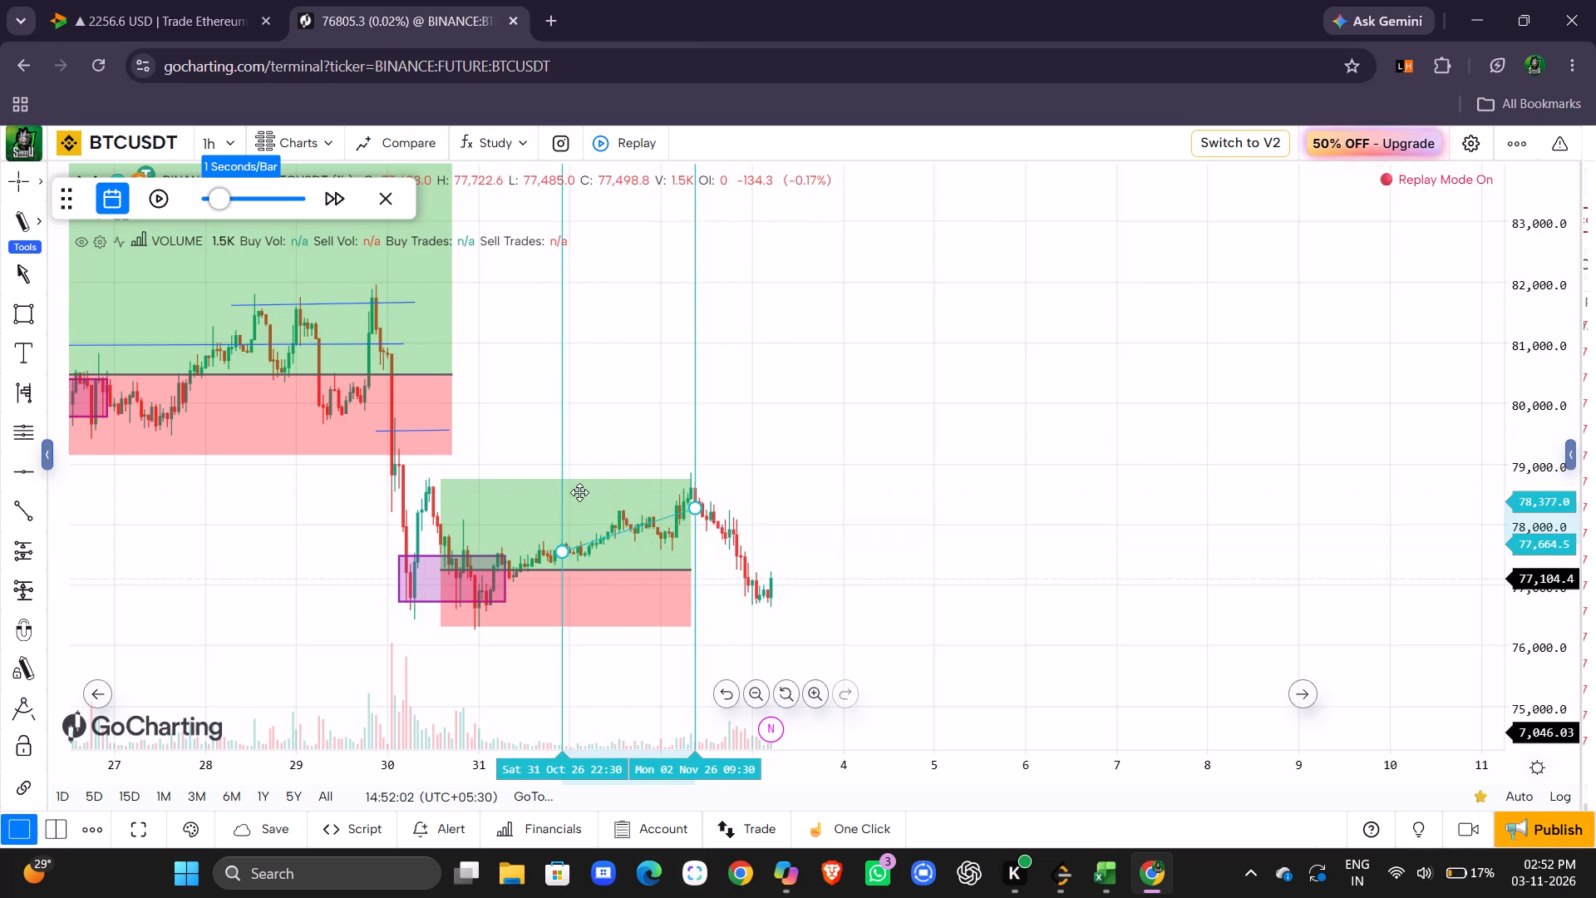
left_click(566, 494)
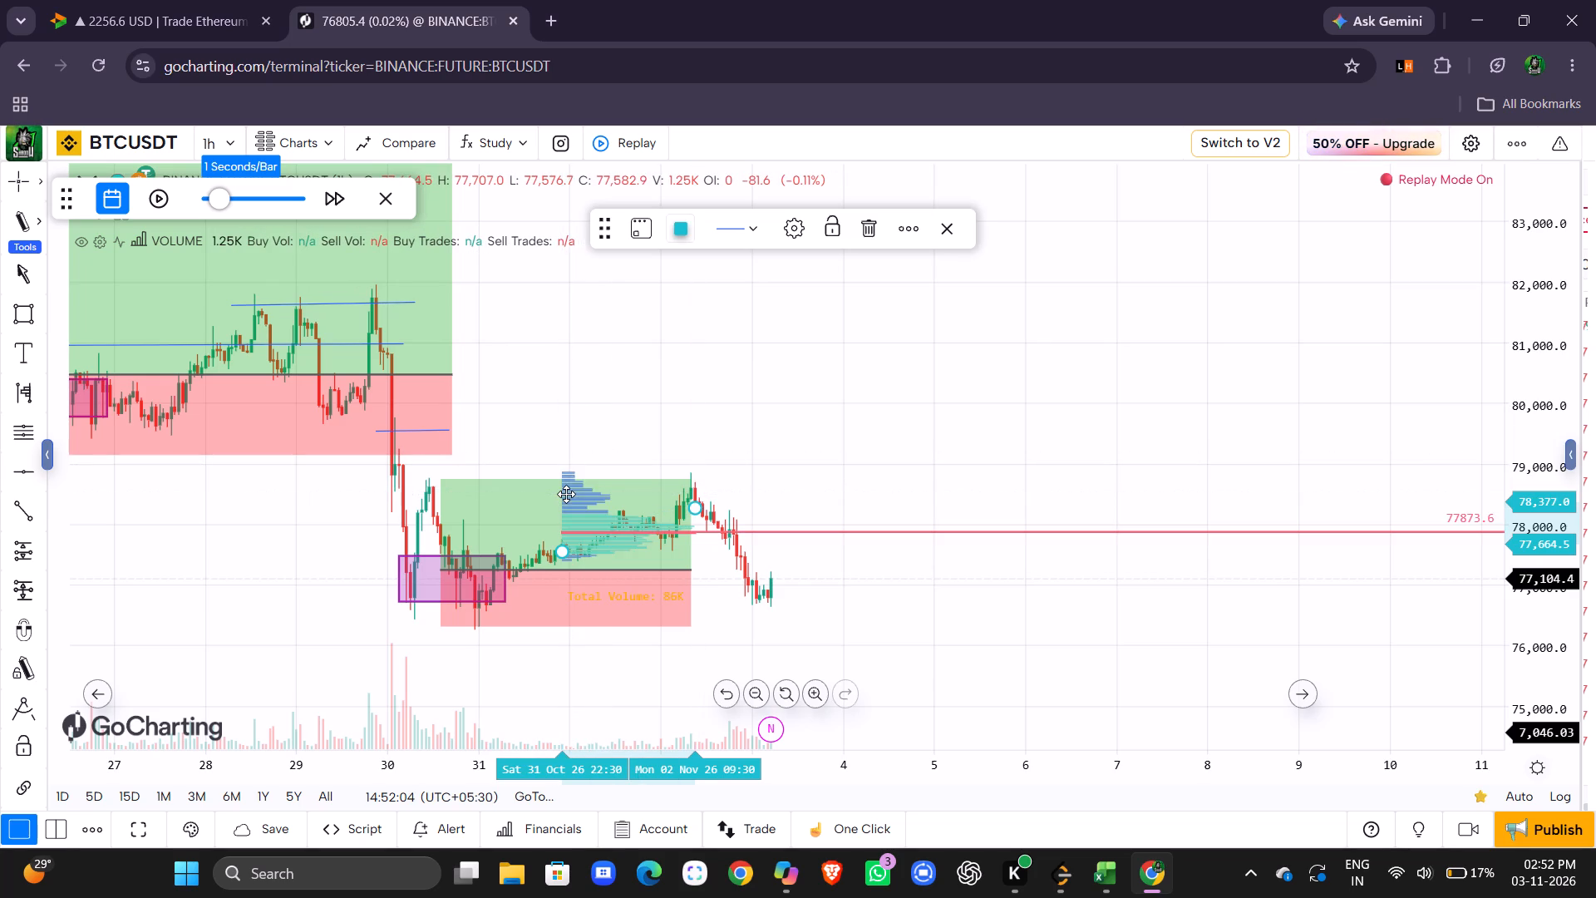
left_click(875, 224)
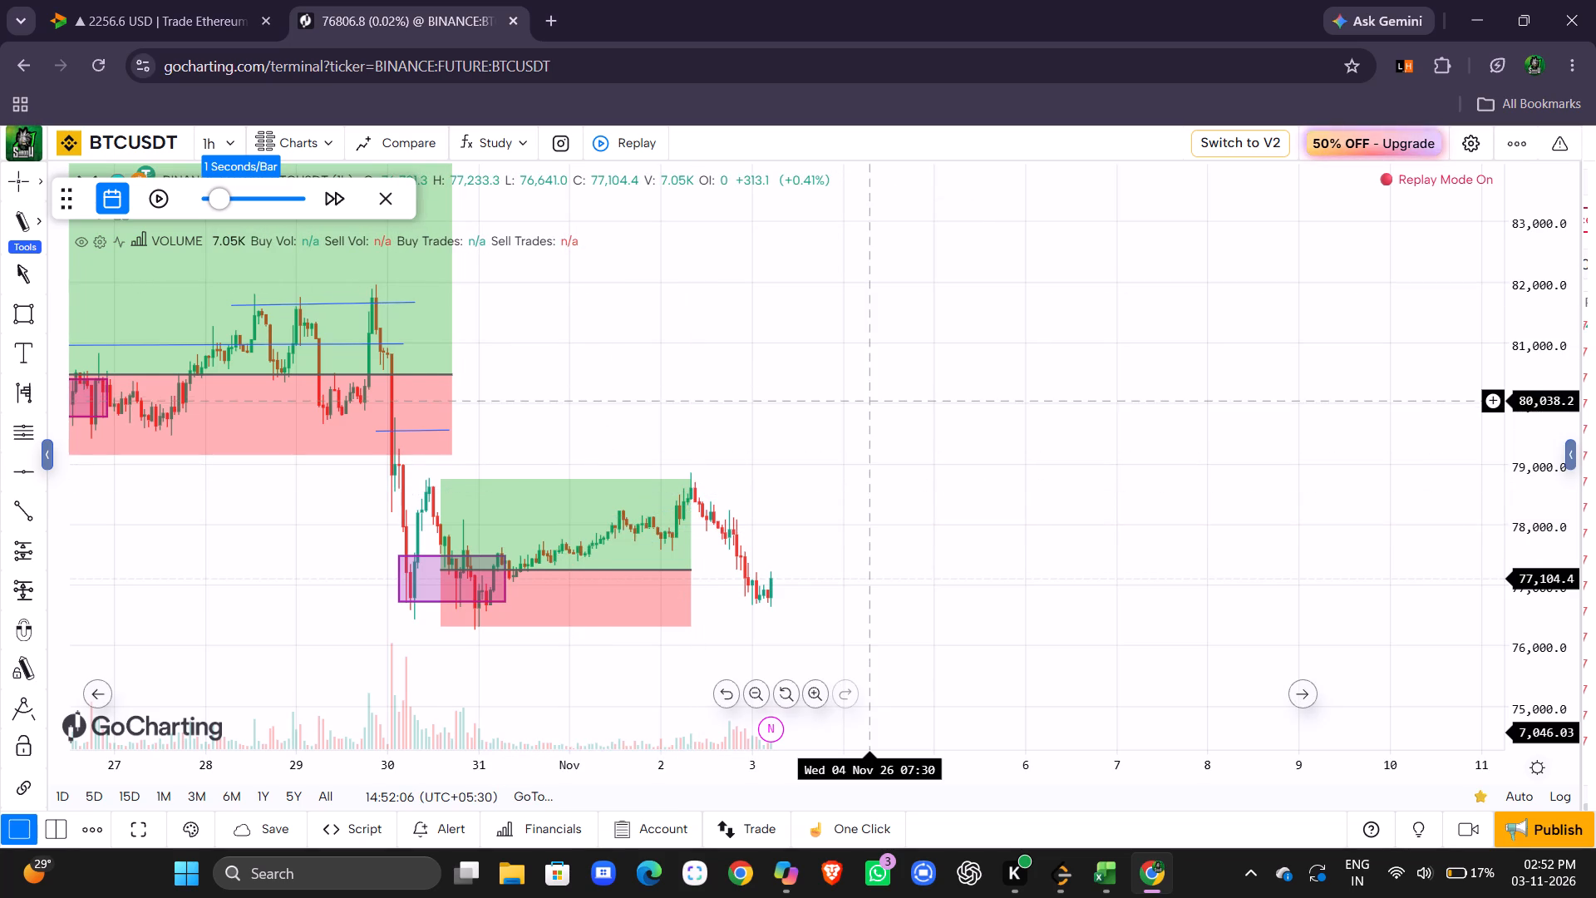
Advance the bar replay in short bursts from 05:30 on 3 November and let it run to the live bar.
scroll(868, 401, "left", 1)
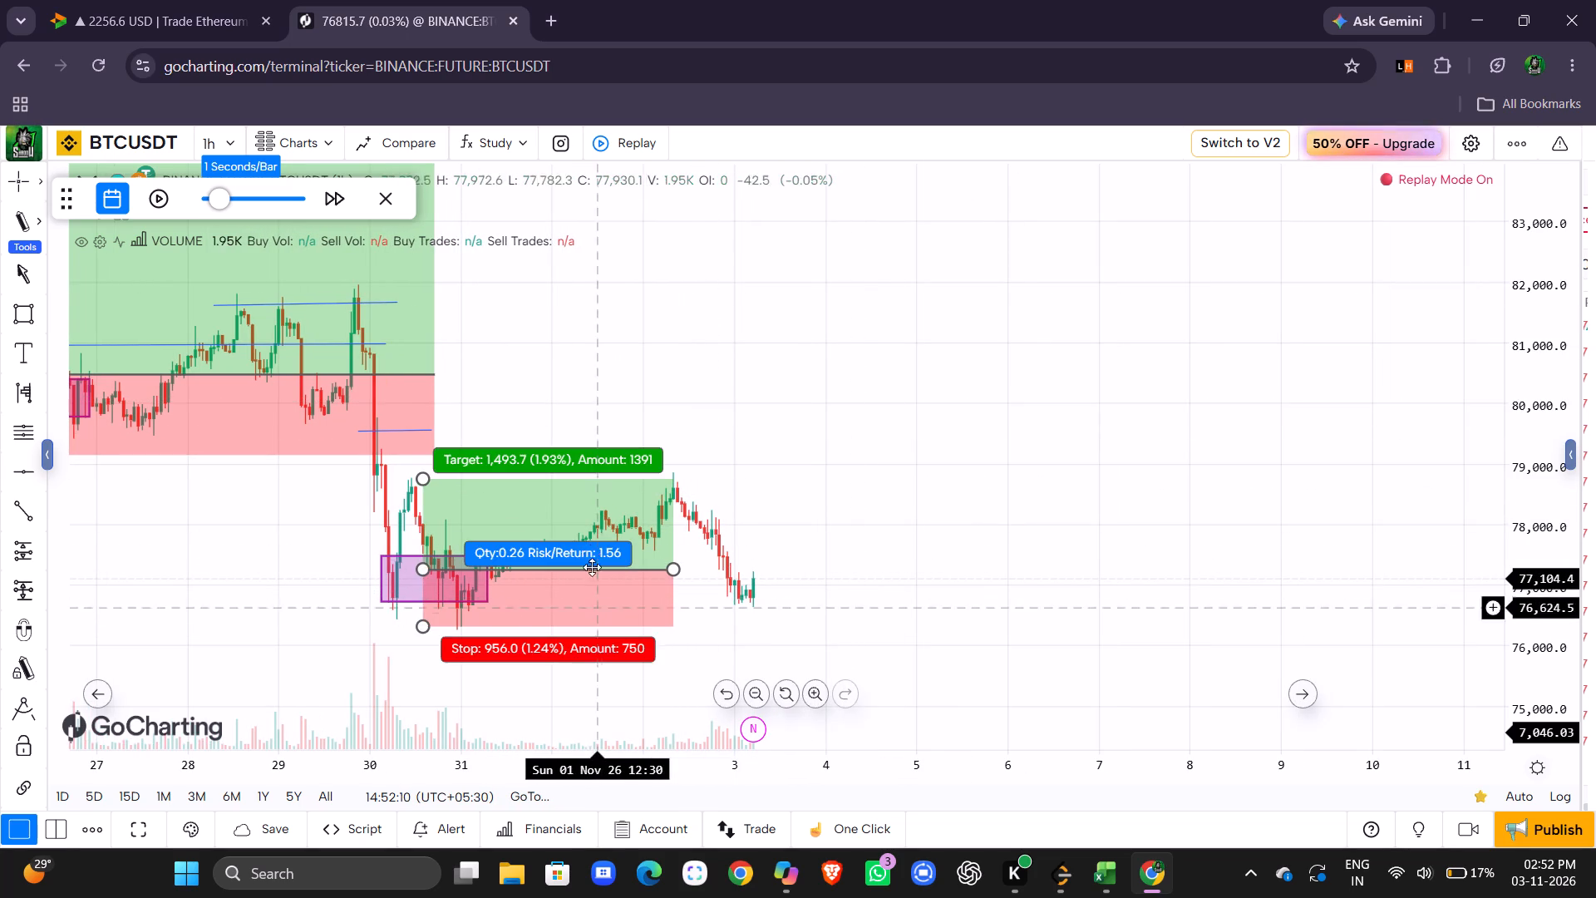
left_click(162, 196)
left_click(162, 196)
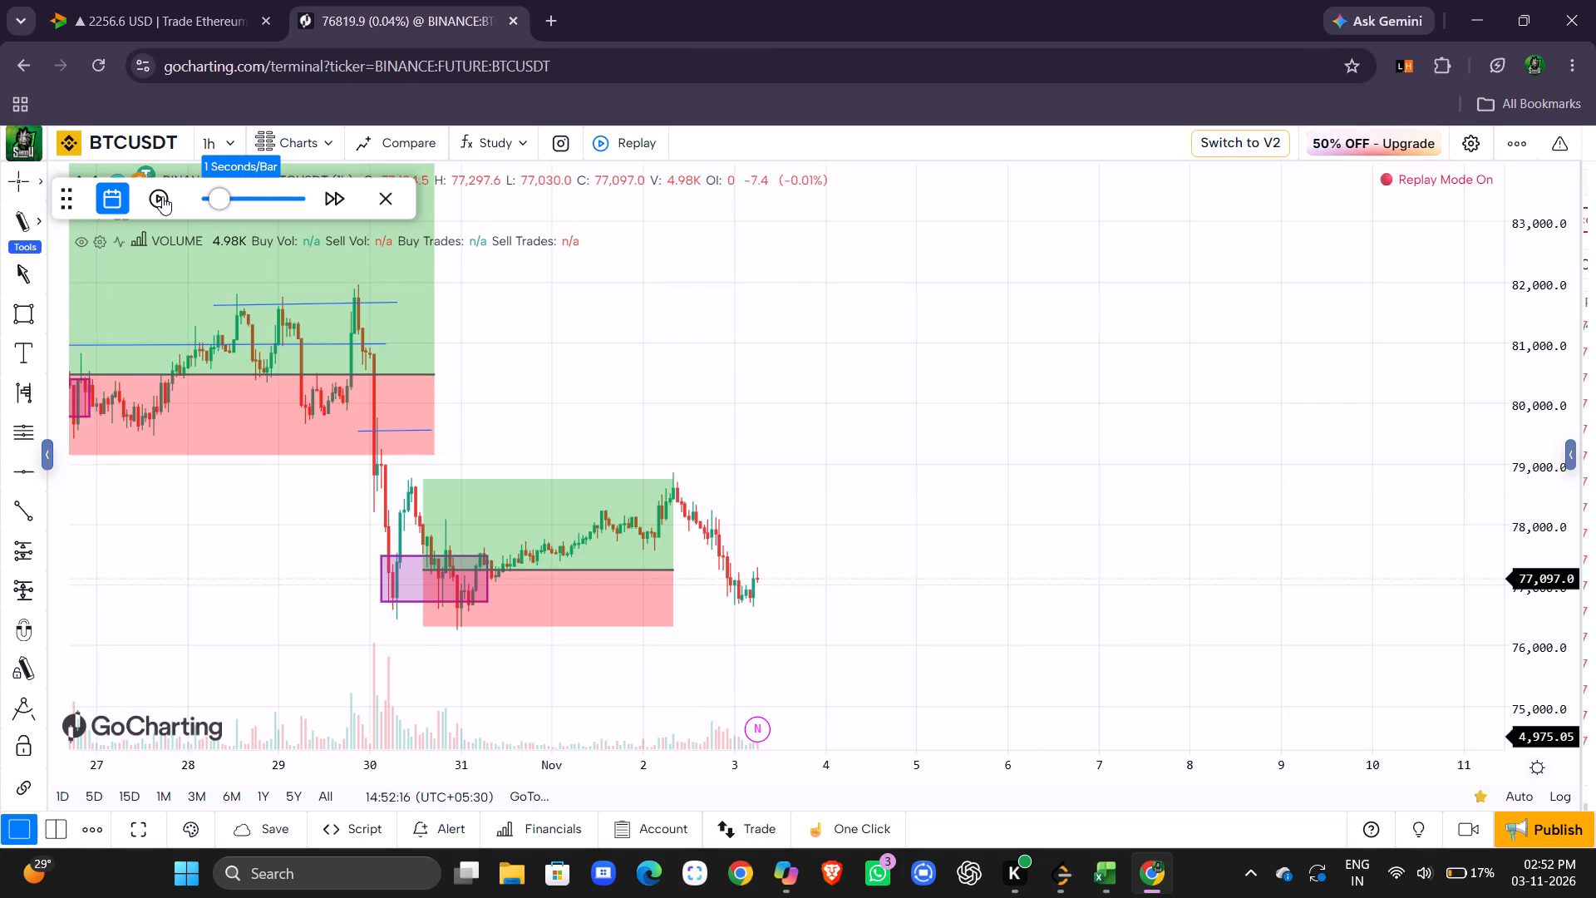
left_click(162, 196)
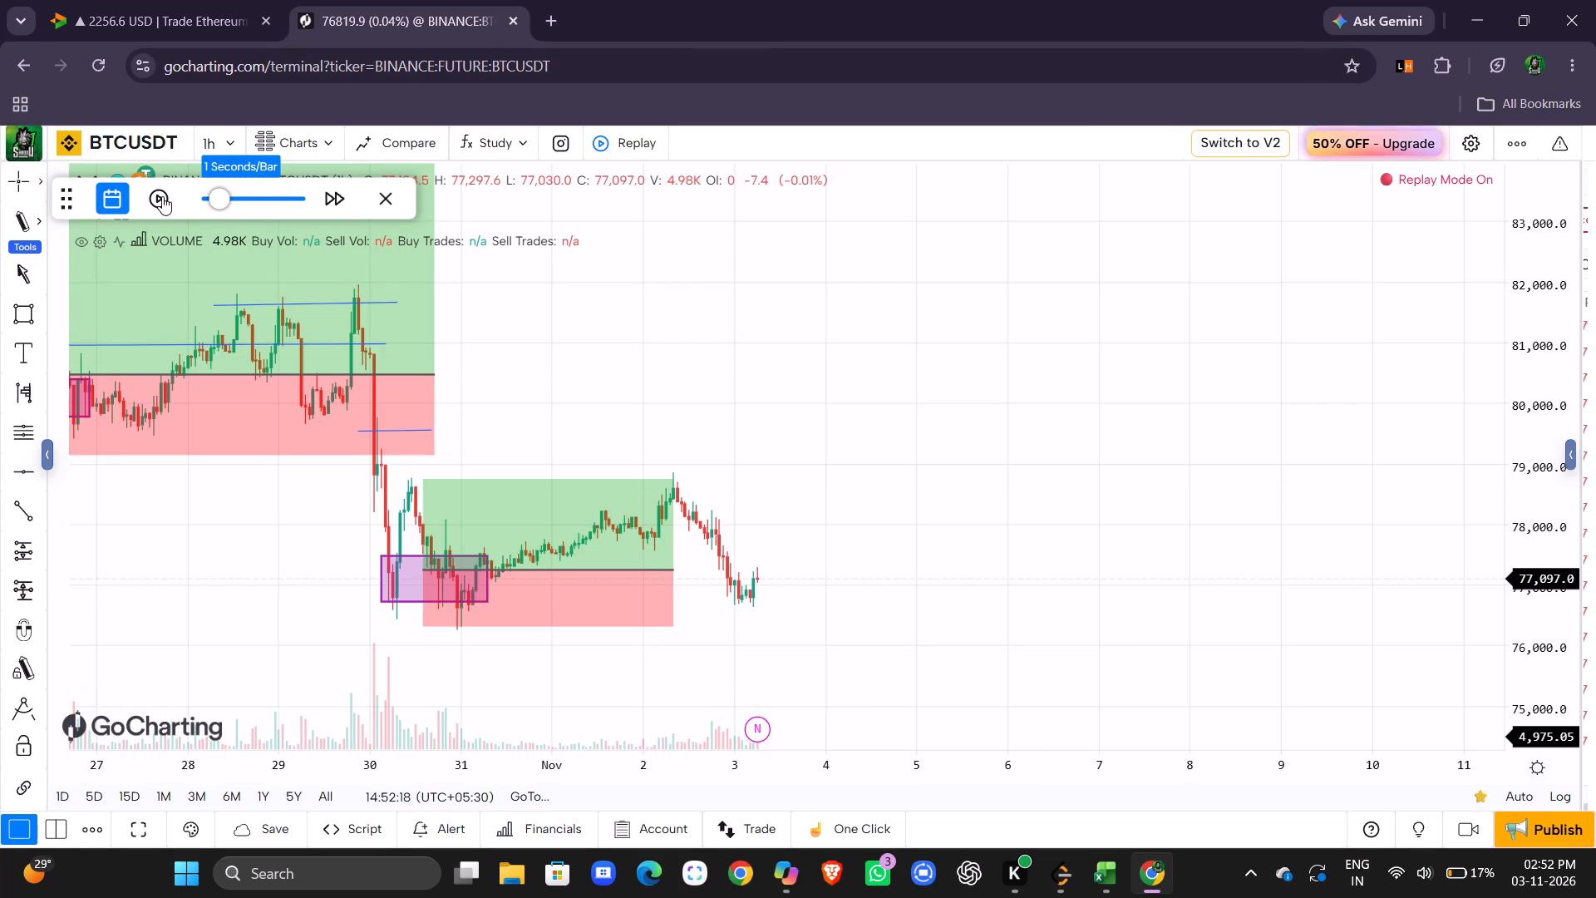
left_click(162, 196)
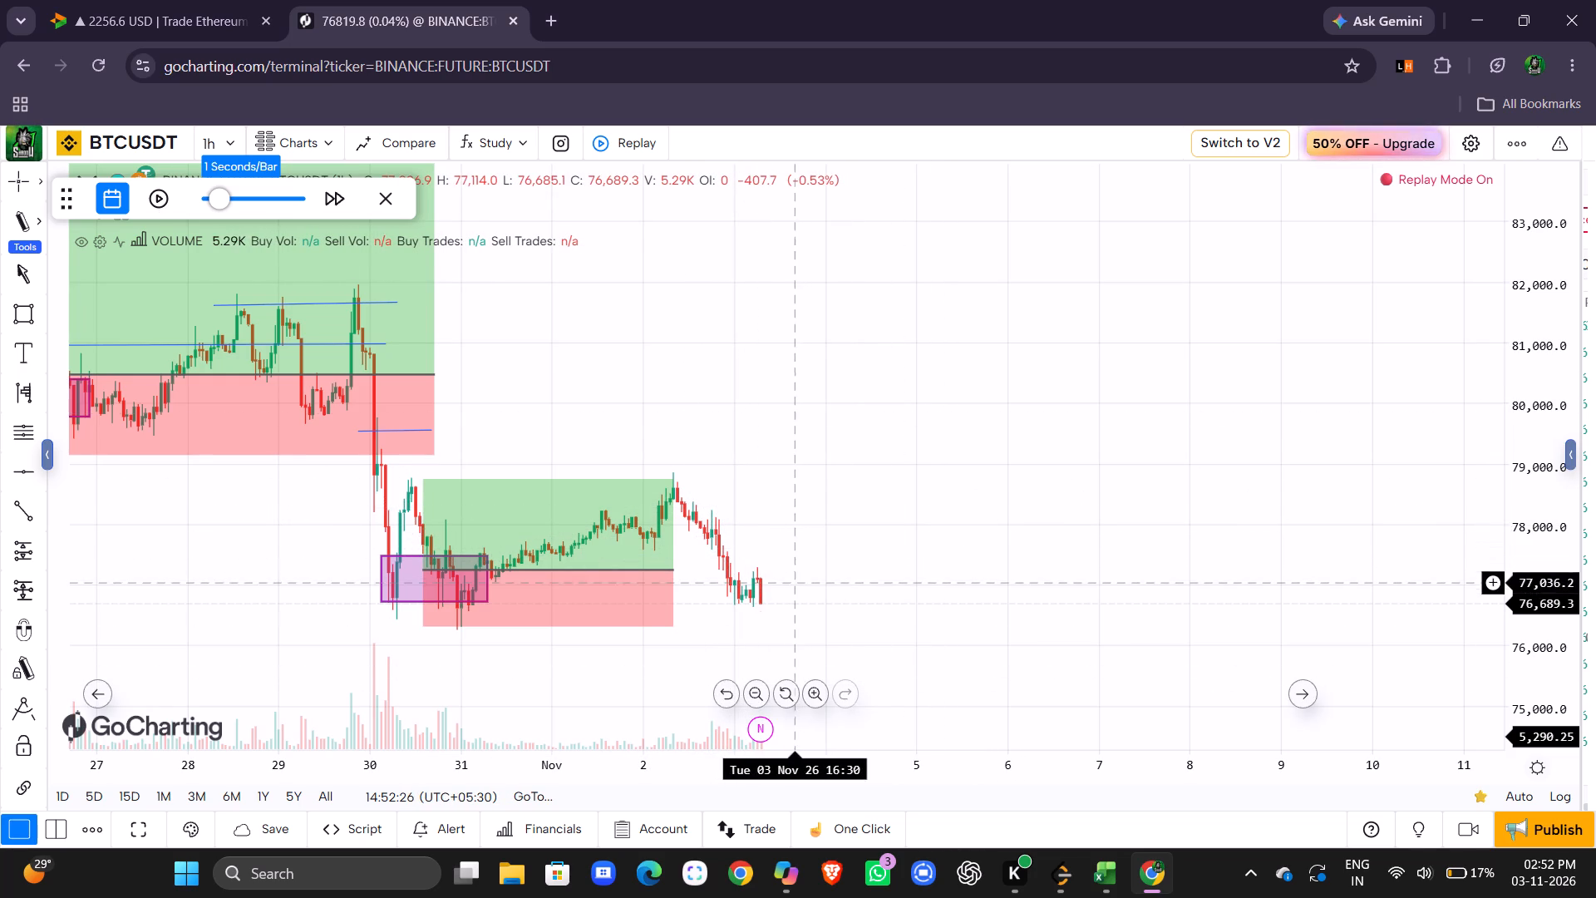
left_click(154, 200)
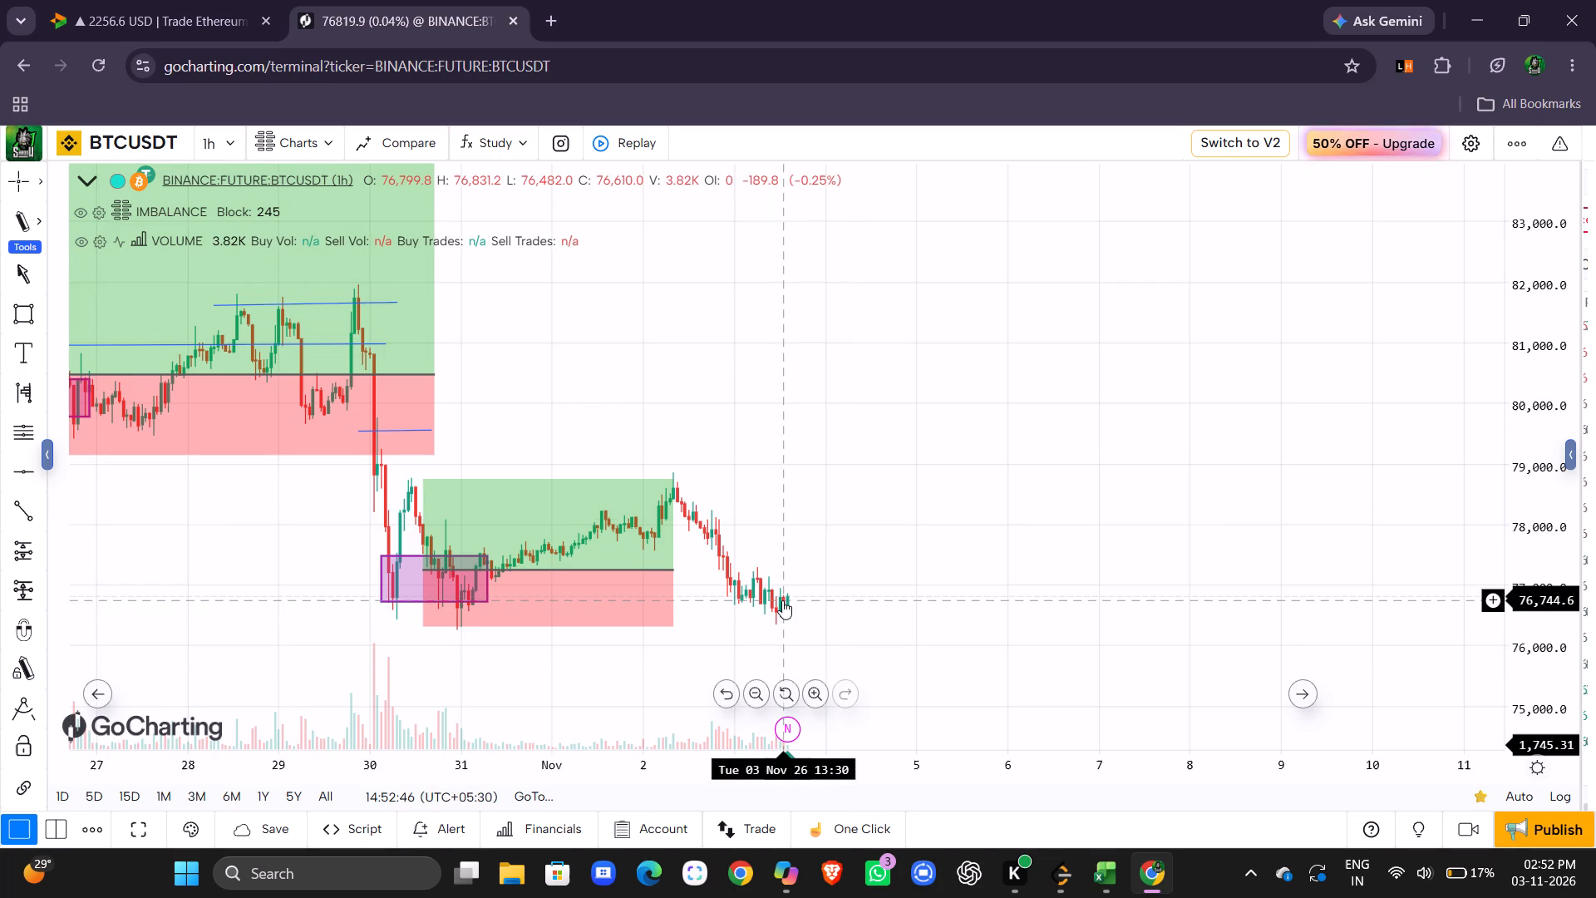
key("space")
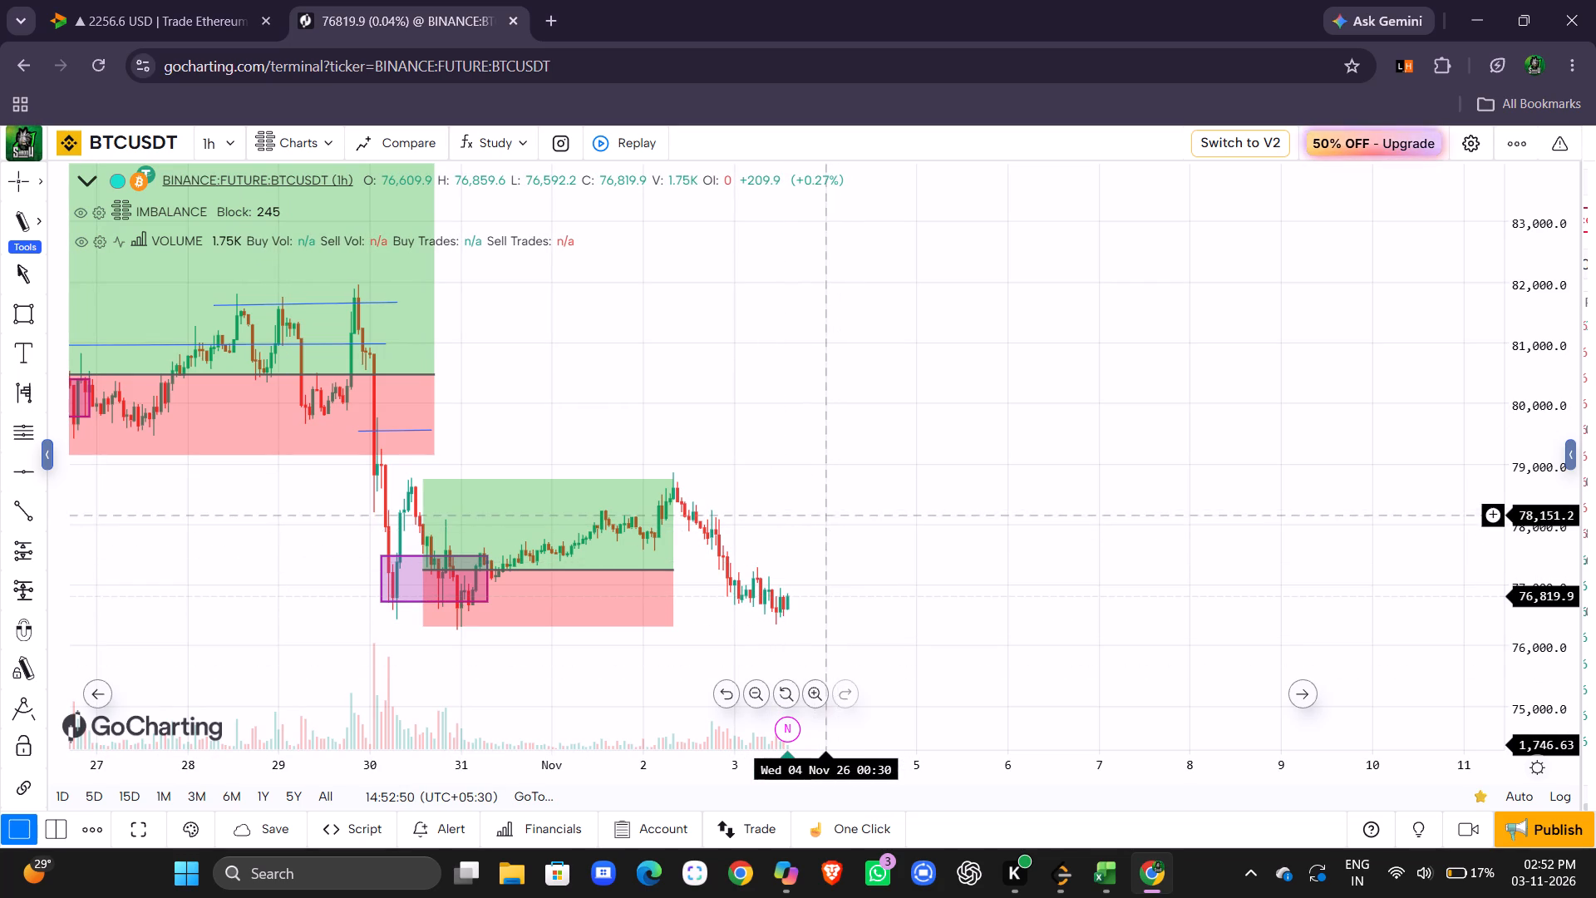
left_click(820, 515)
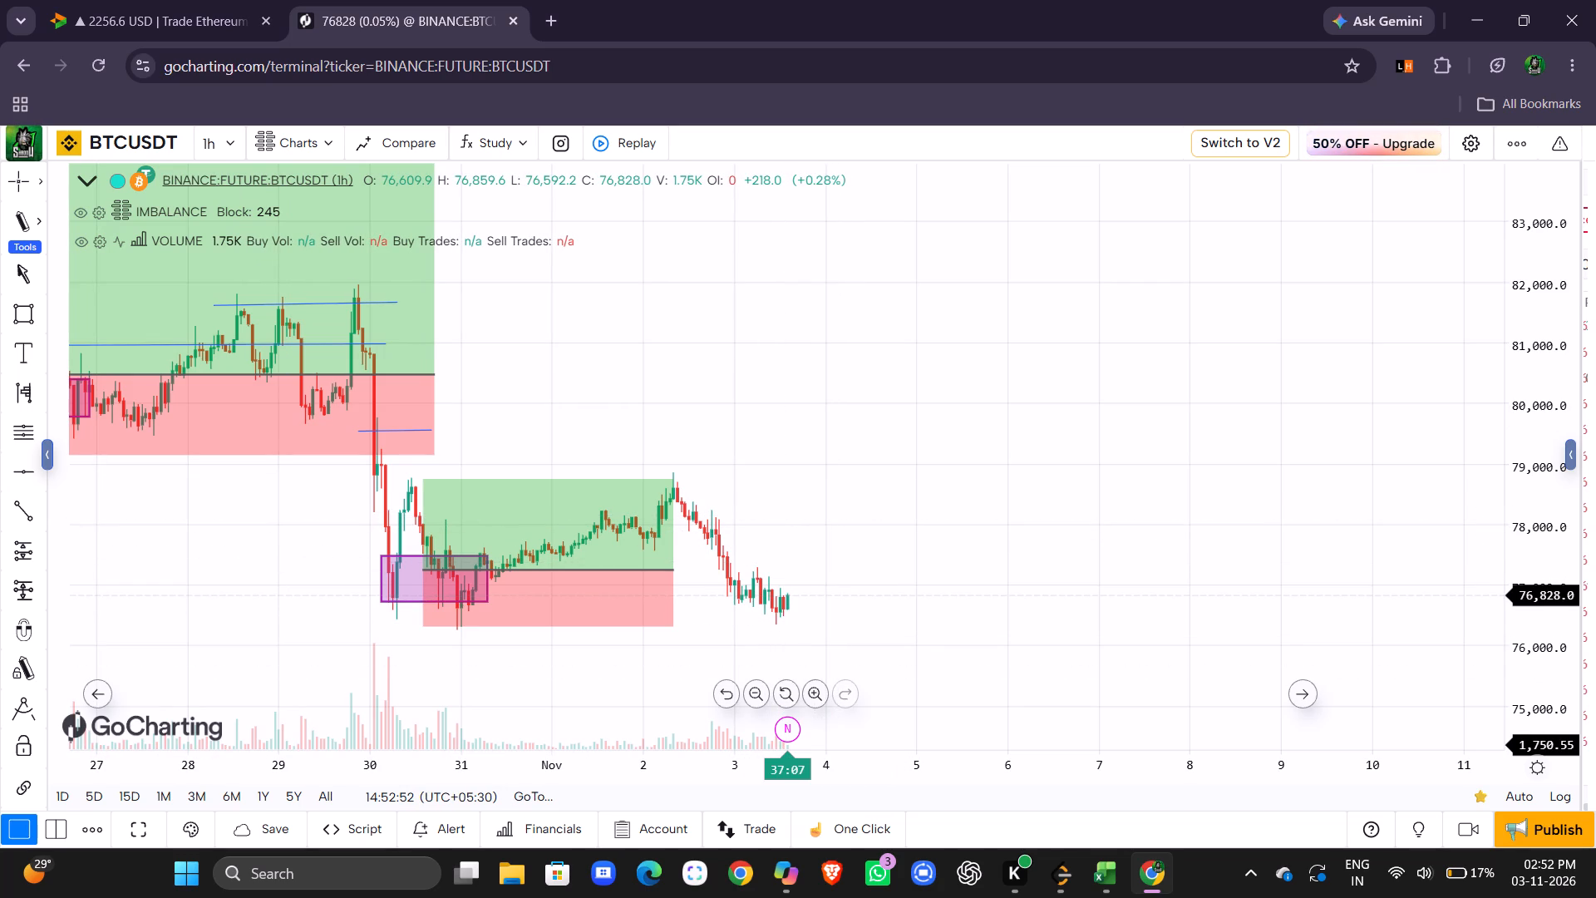
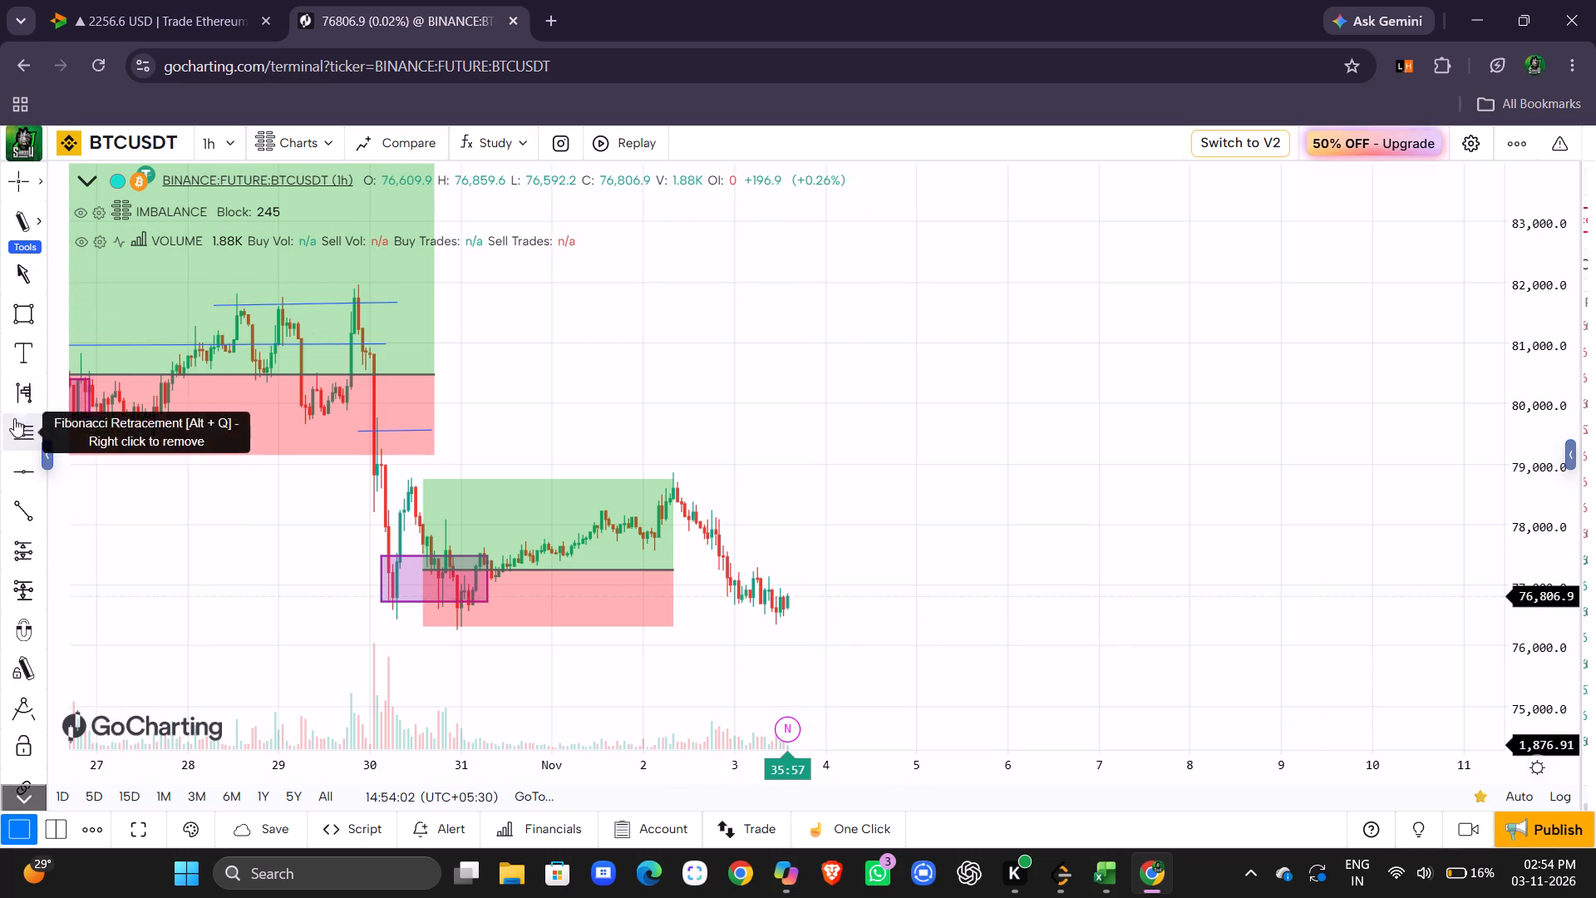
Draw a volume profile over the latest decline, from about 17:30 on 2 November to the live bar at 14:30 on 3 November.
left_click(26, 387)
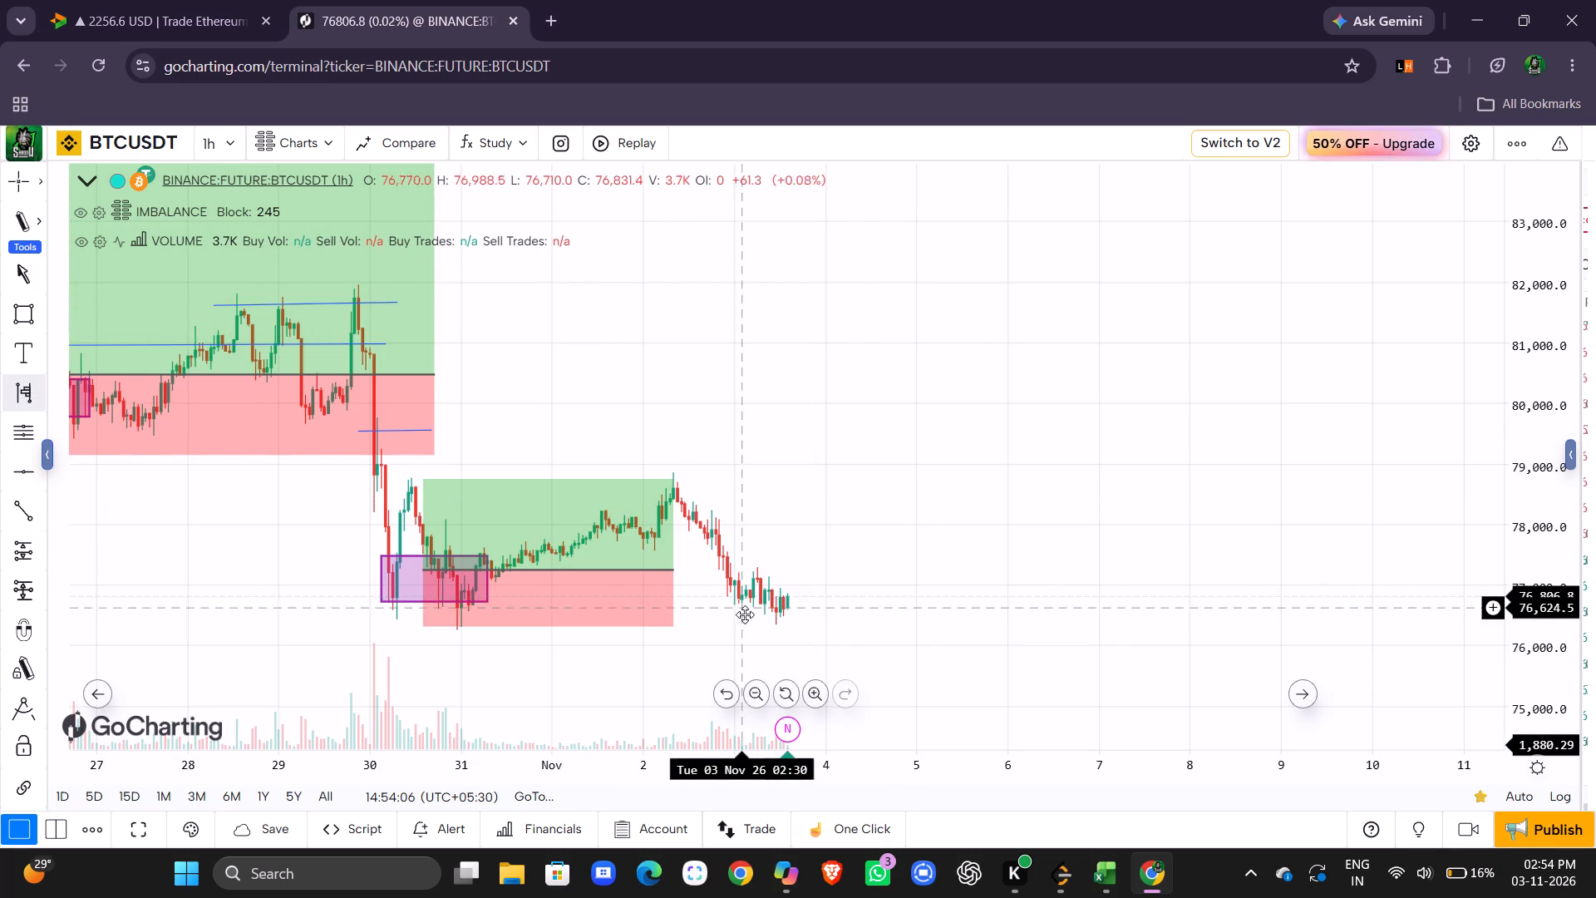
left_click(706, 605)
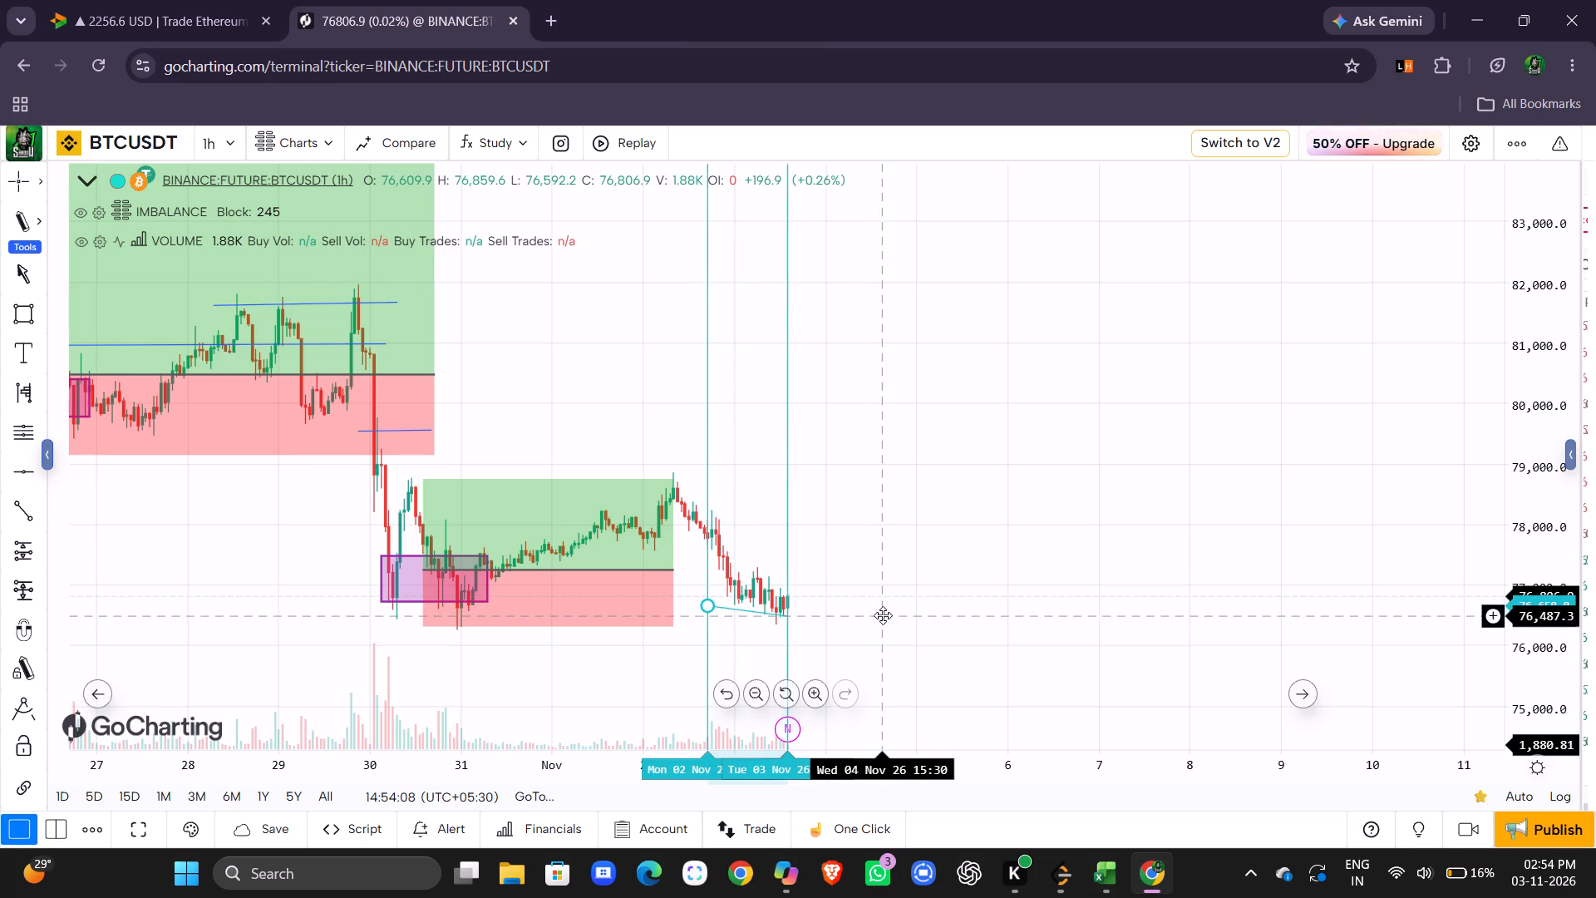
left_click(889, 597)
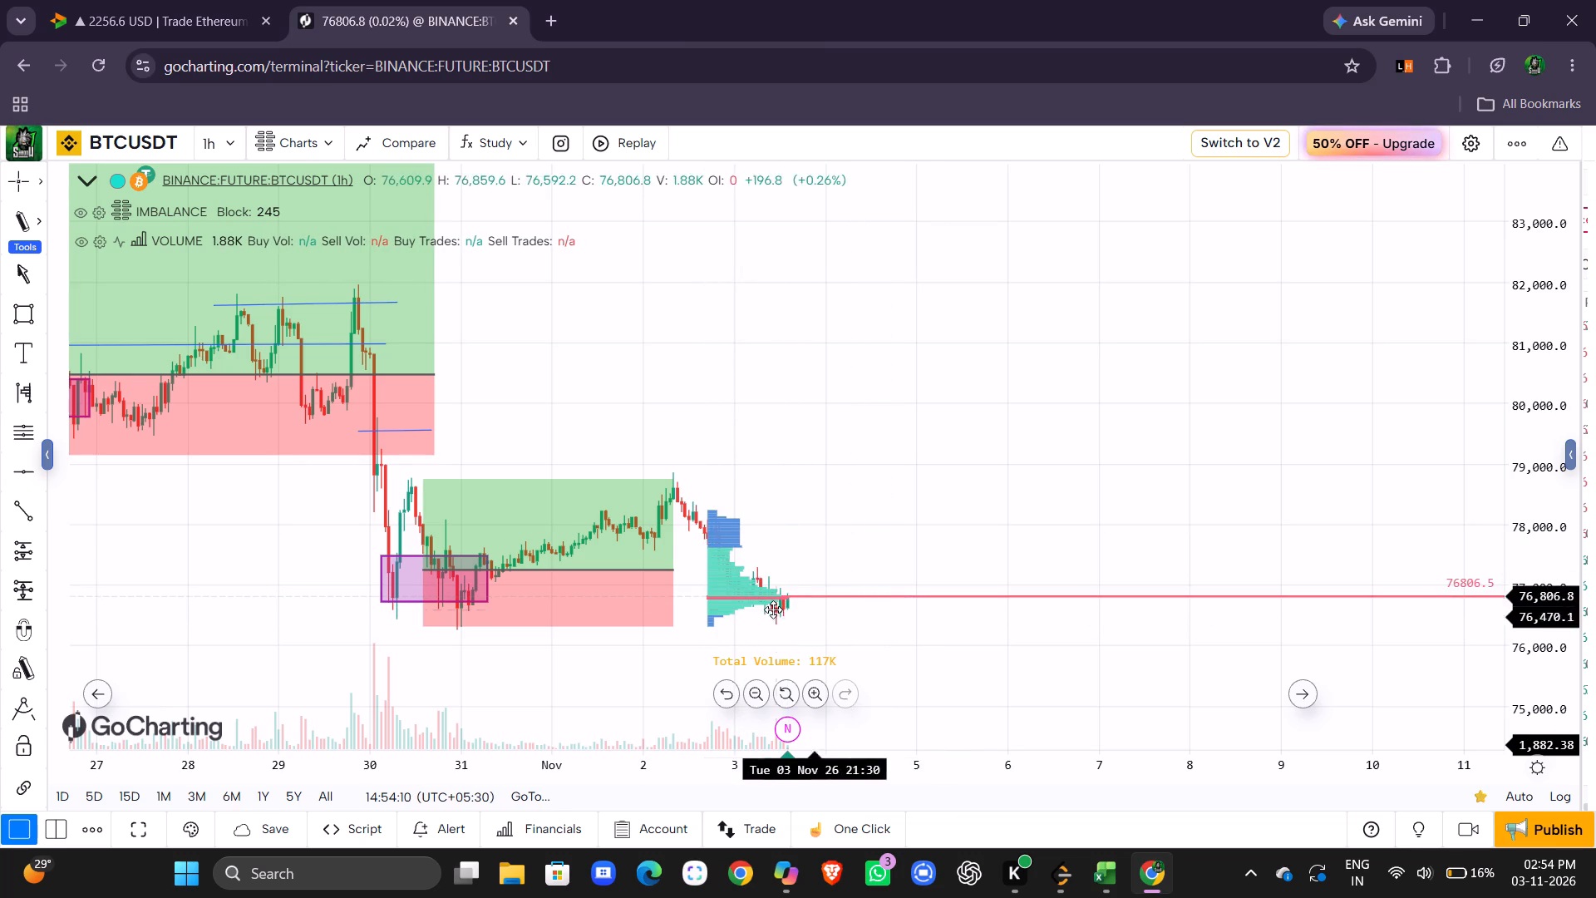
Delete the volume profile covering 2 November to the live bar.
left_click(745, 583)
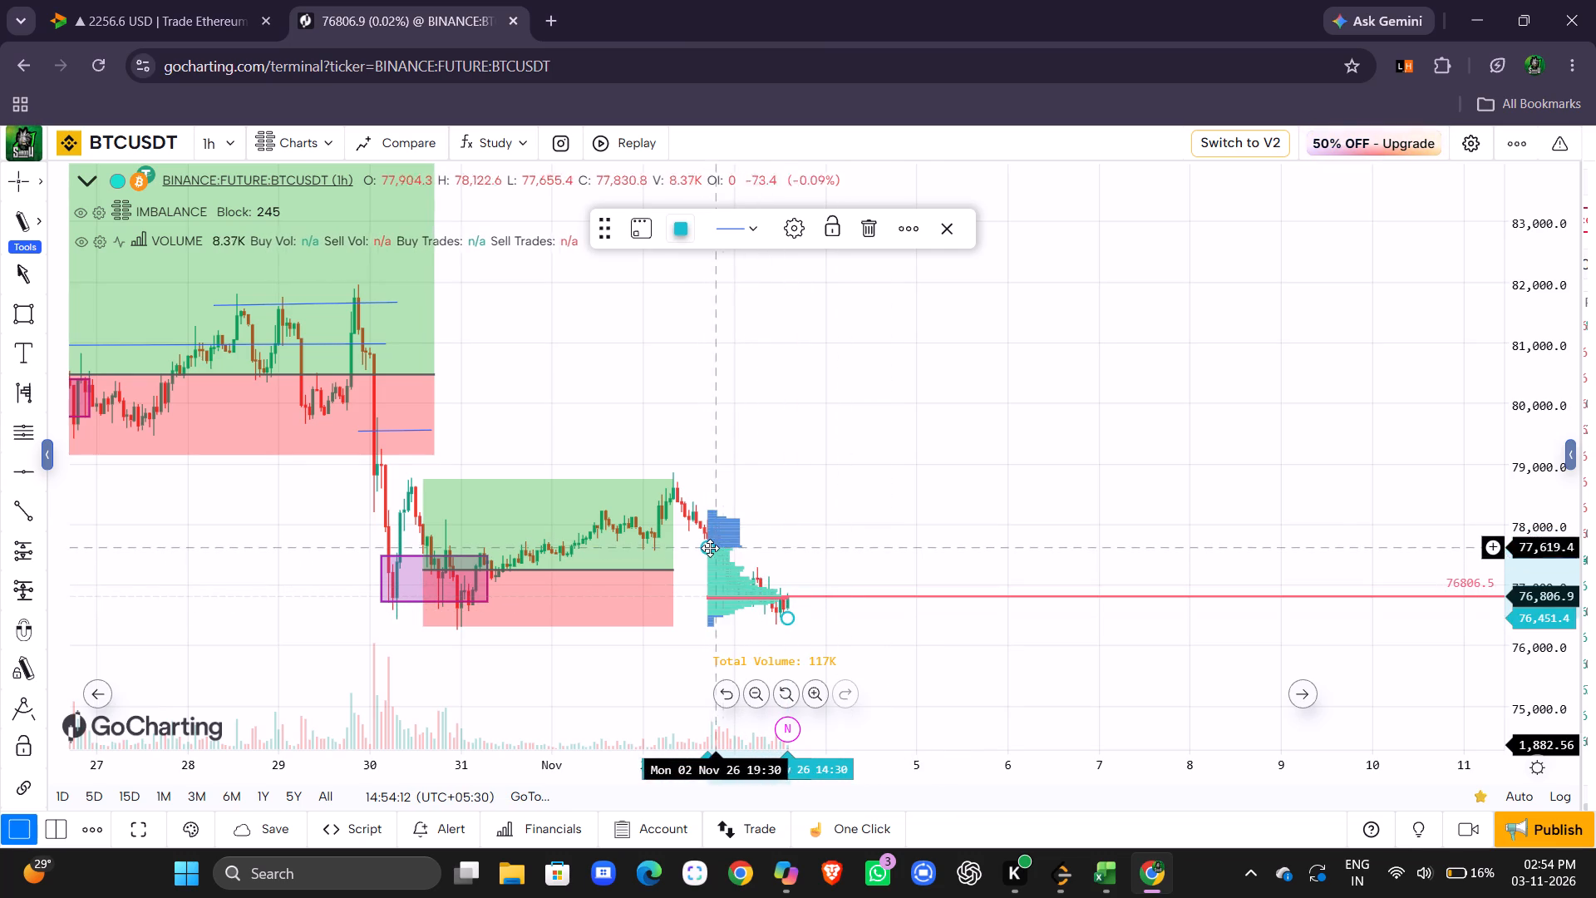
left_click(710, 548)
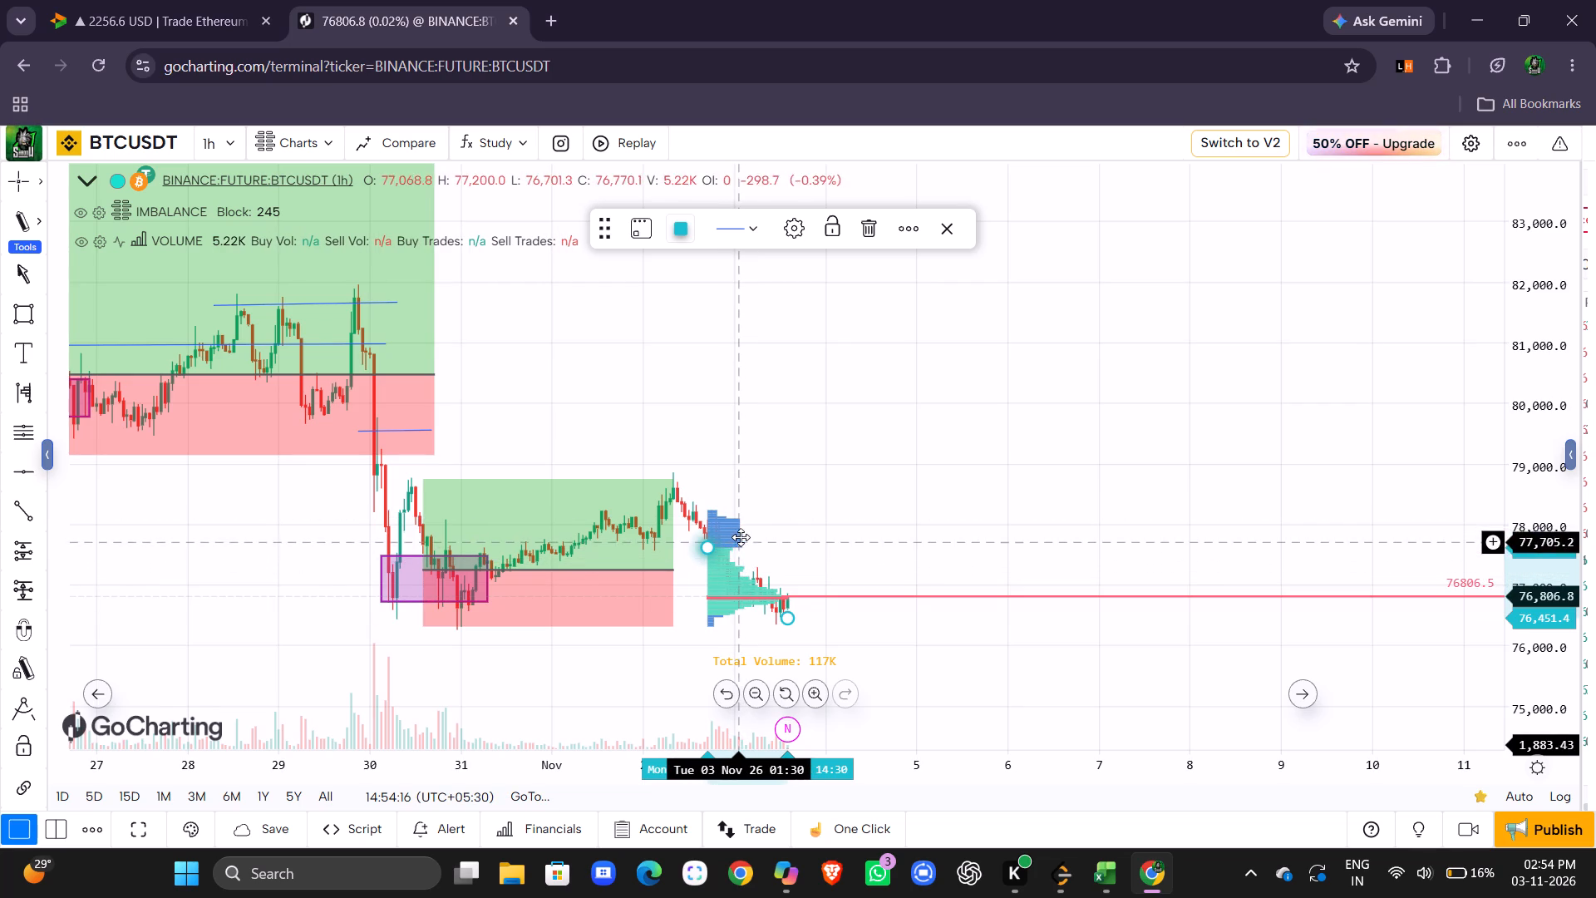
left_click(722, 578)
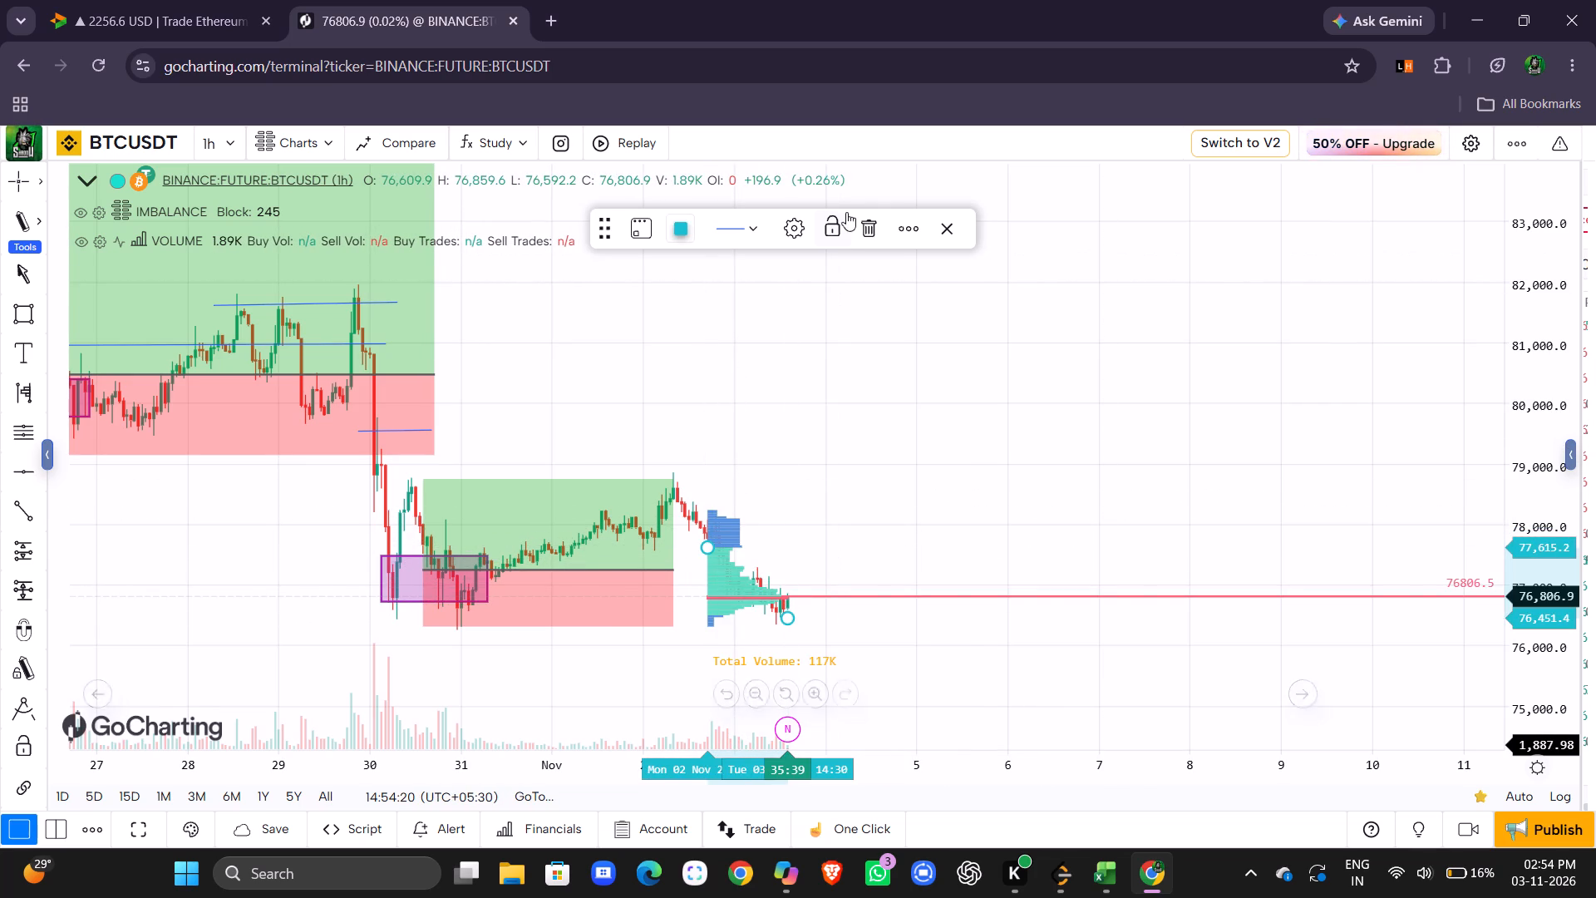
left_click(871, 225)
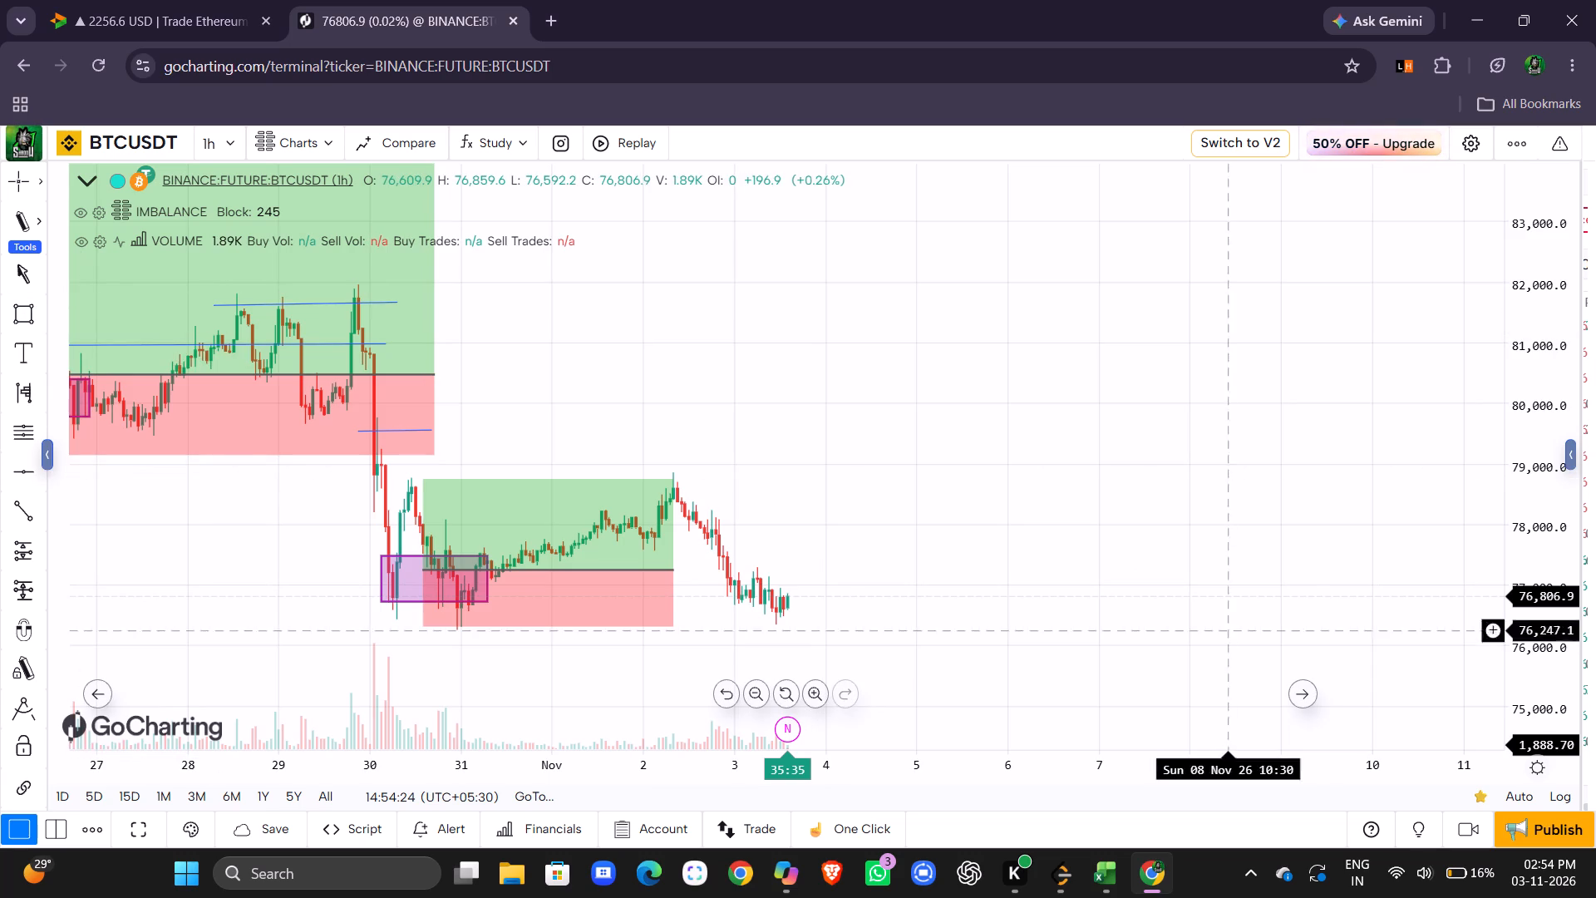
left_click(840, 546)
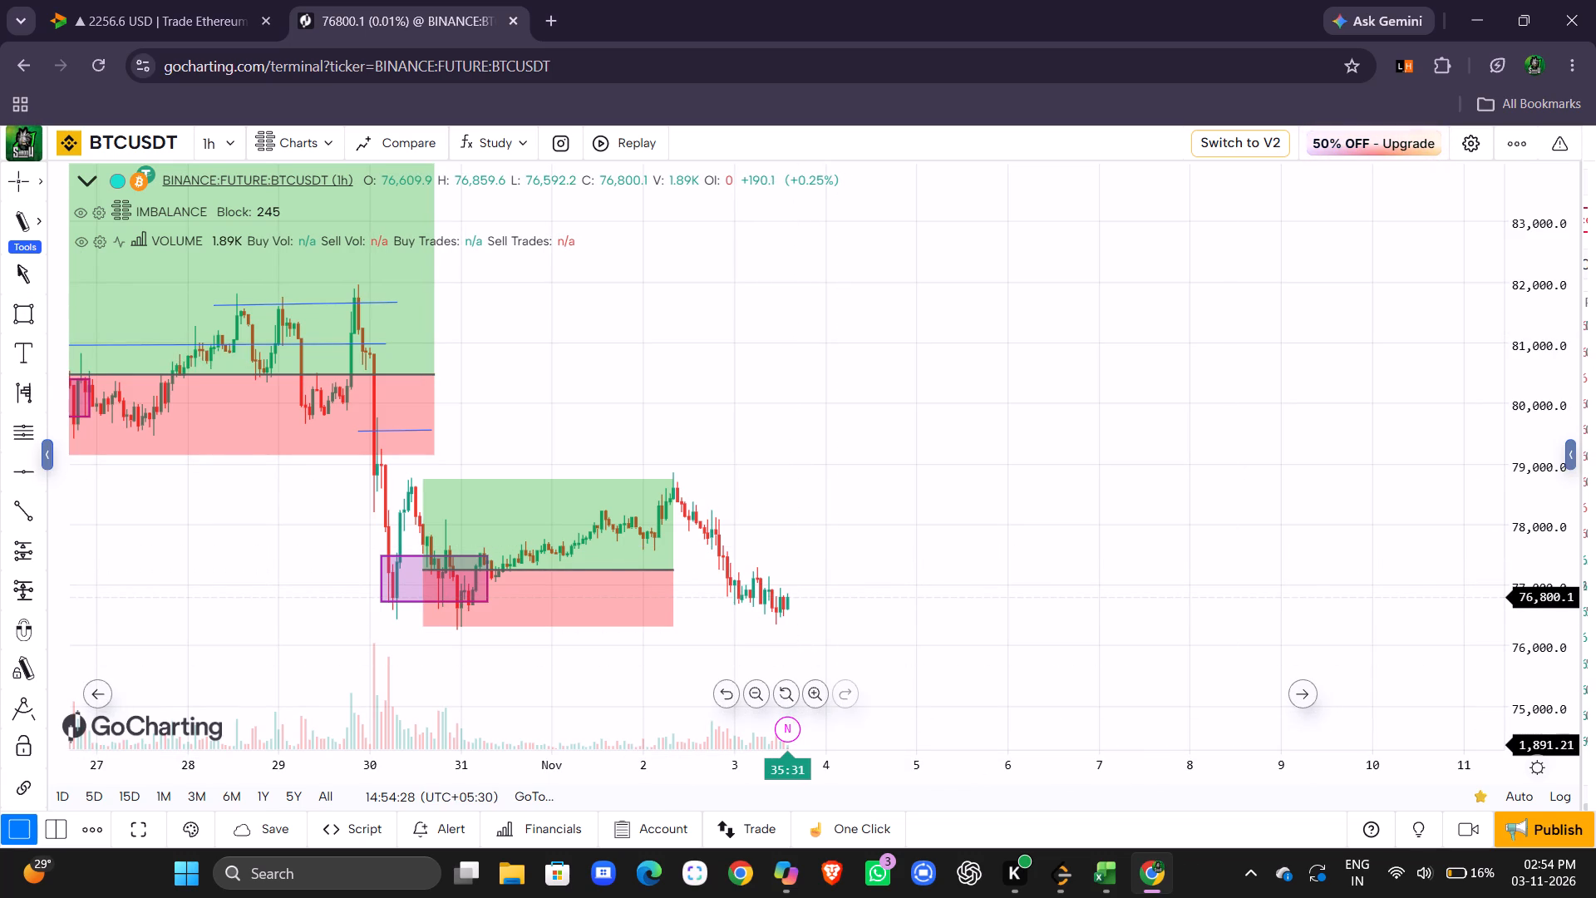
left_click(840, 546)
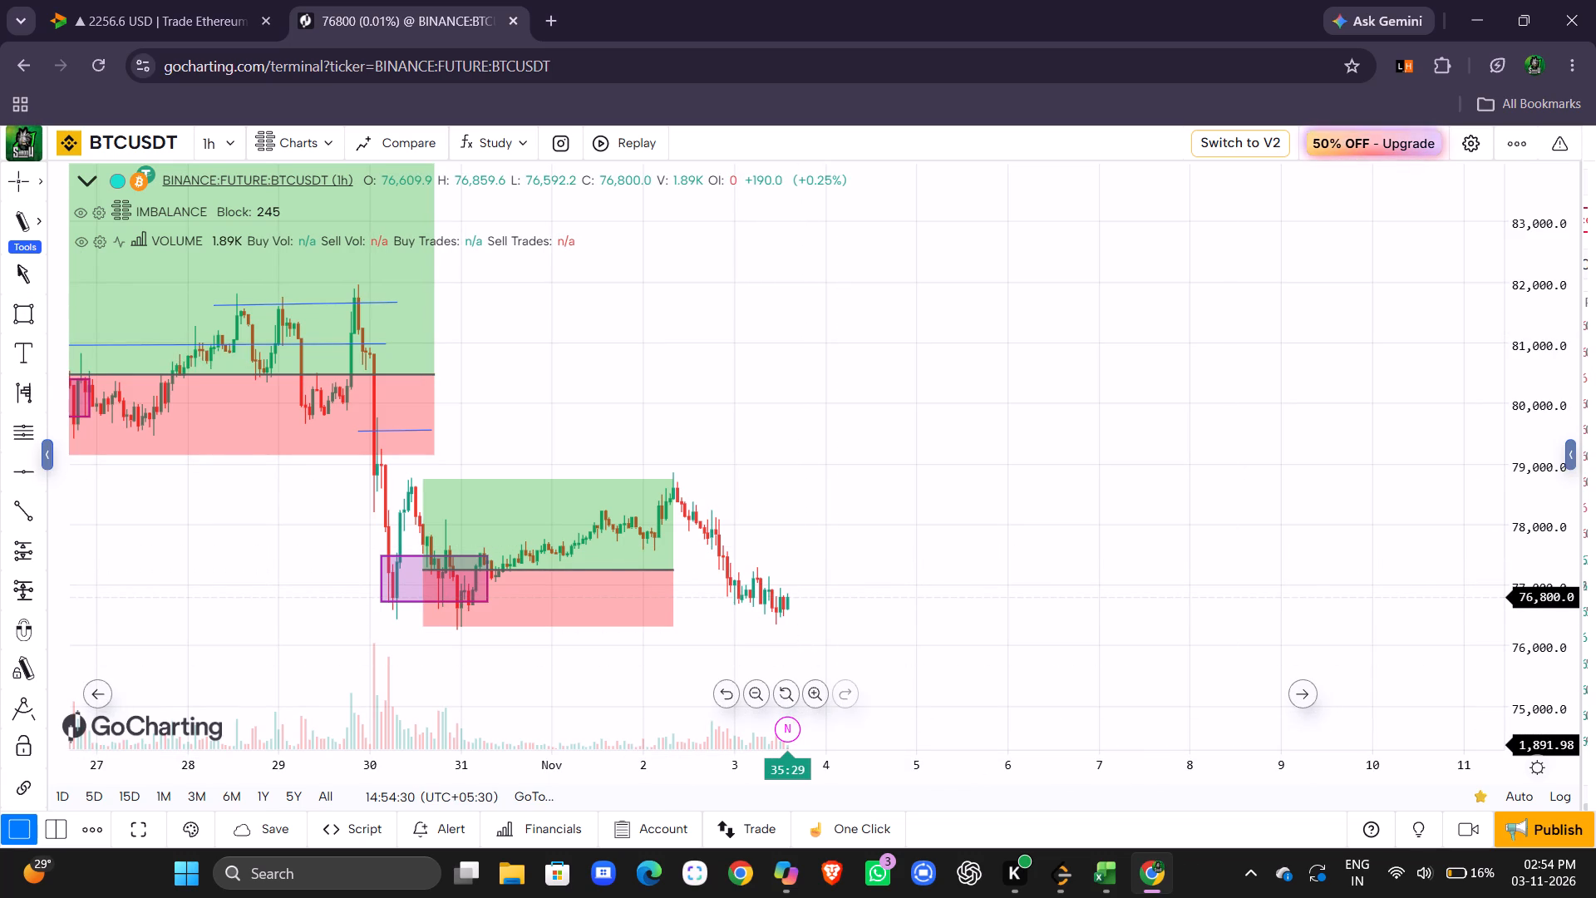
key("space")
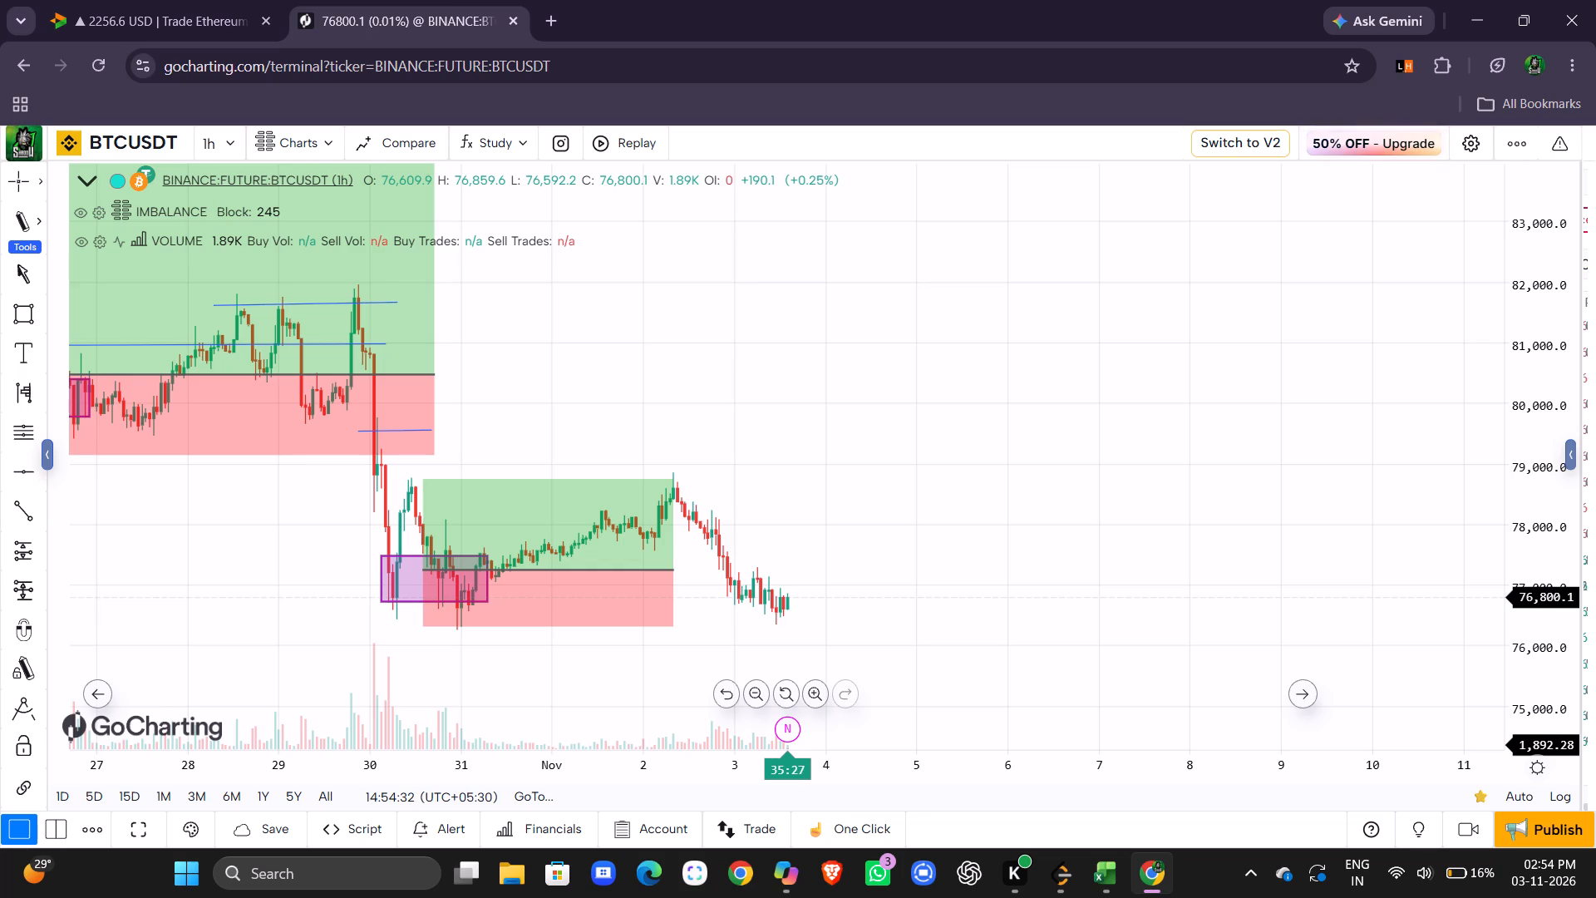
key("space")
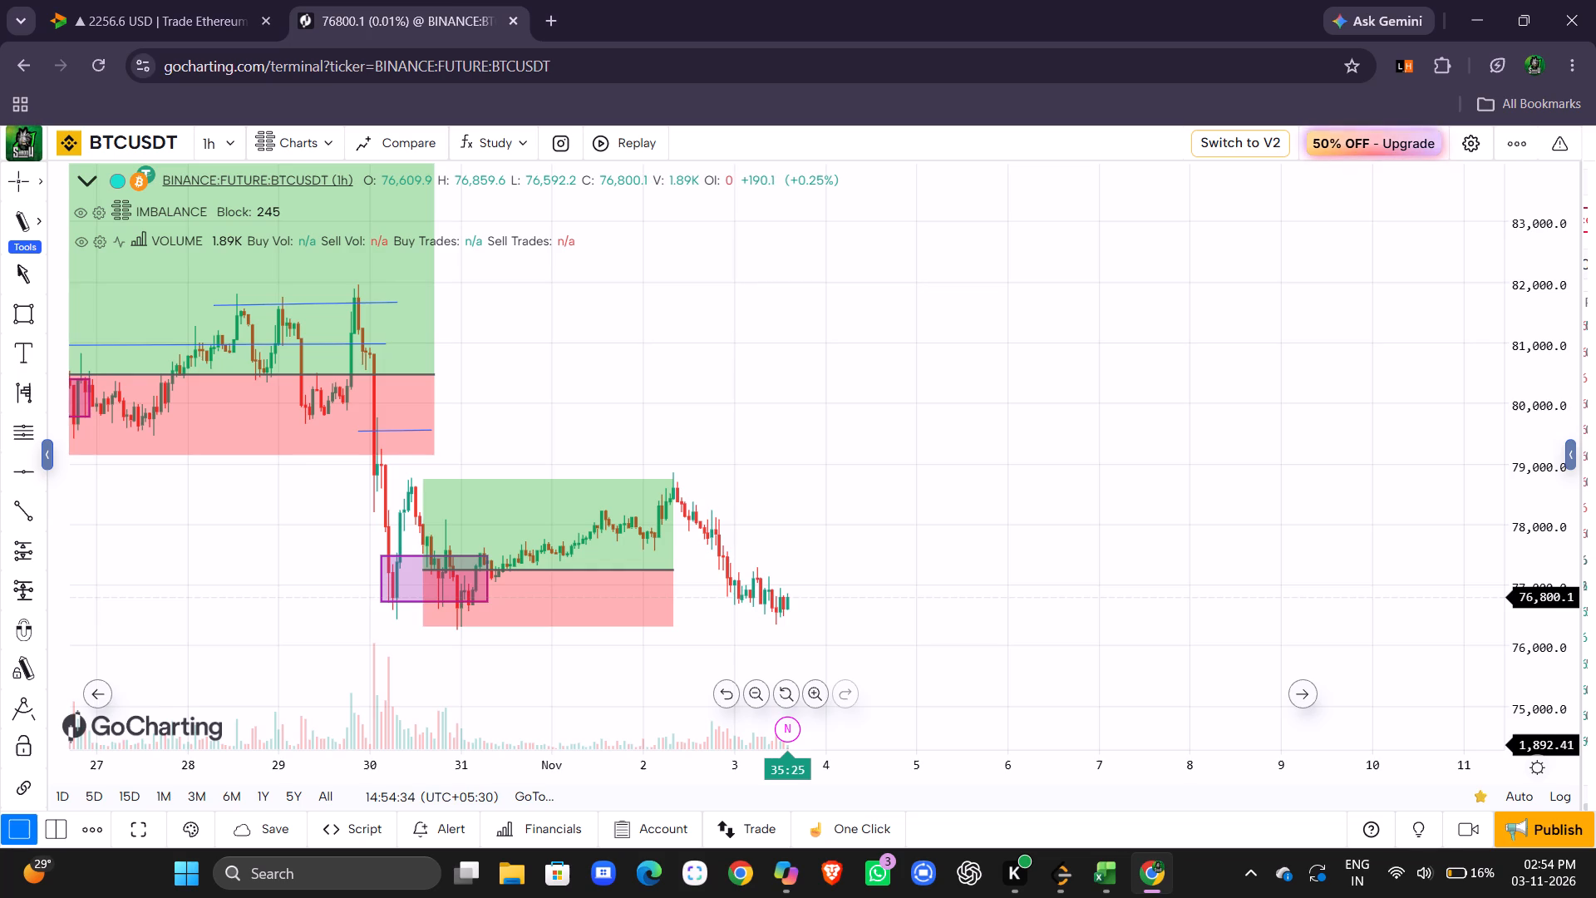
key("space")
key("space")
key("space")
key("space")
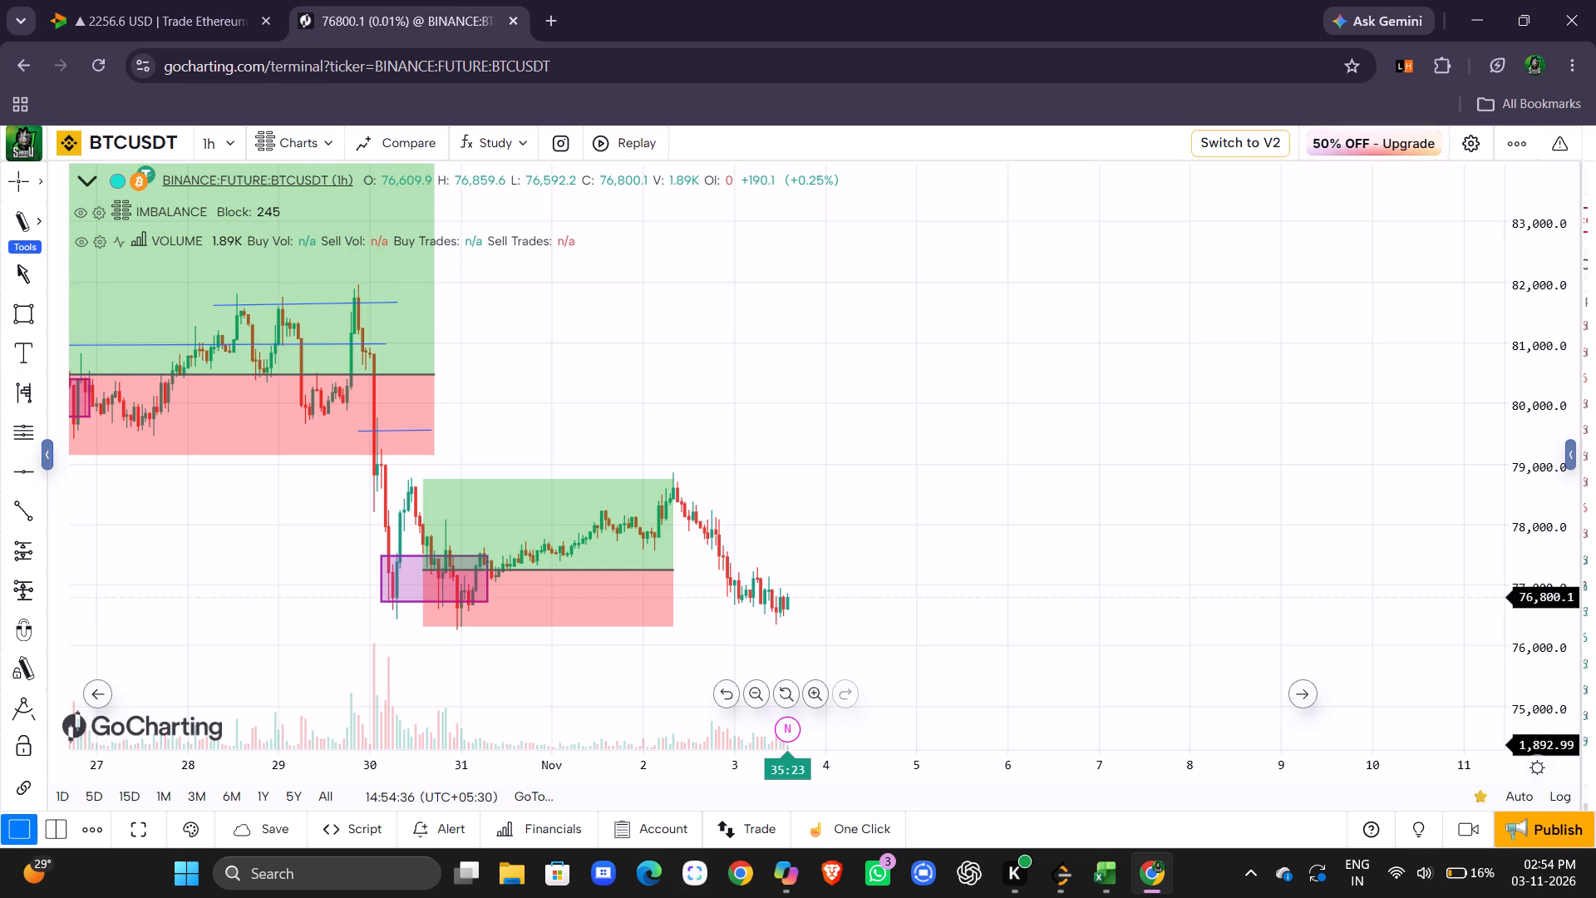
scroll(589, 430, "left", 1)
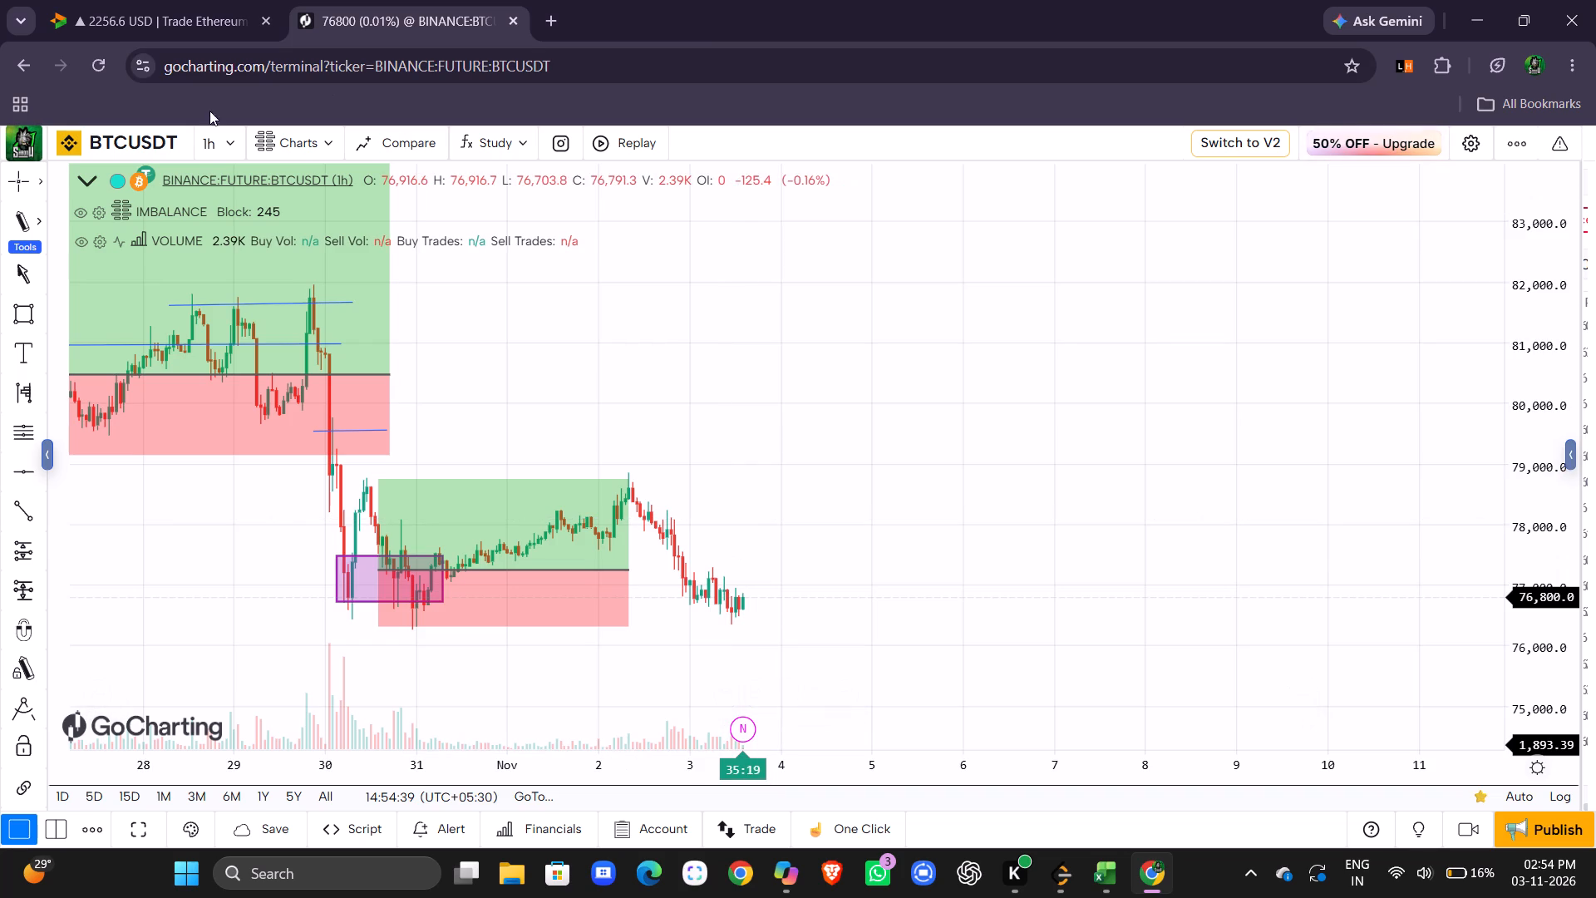
Turn on bar replay for the 1-hour chart and try to start playback at 1 second per bar.
left_click(617, 139)
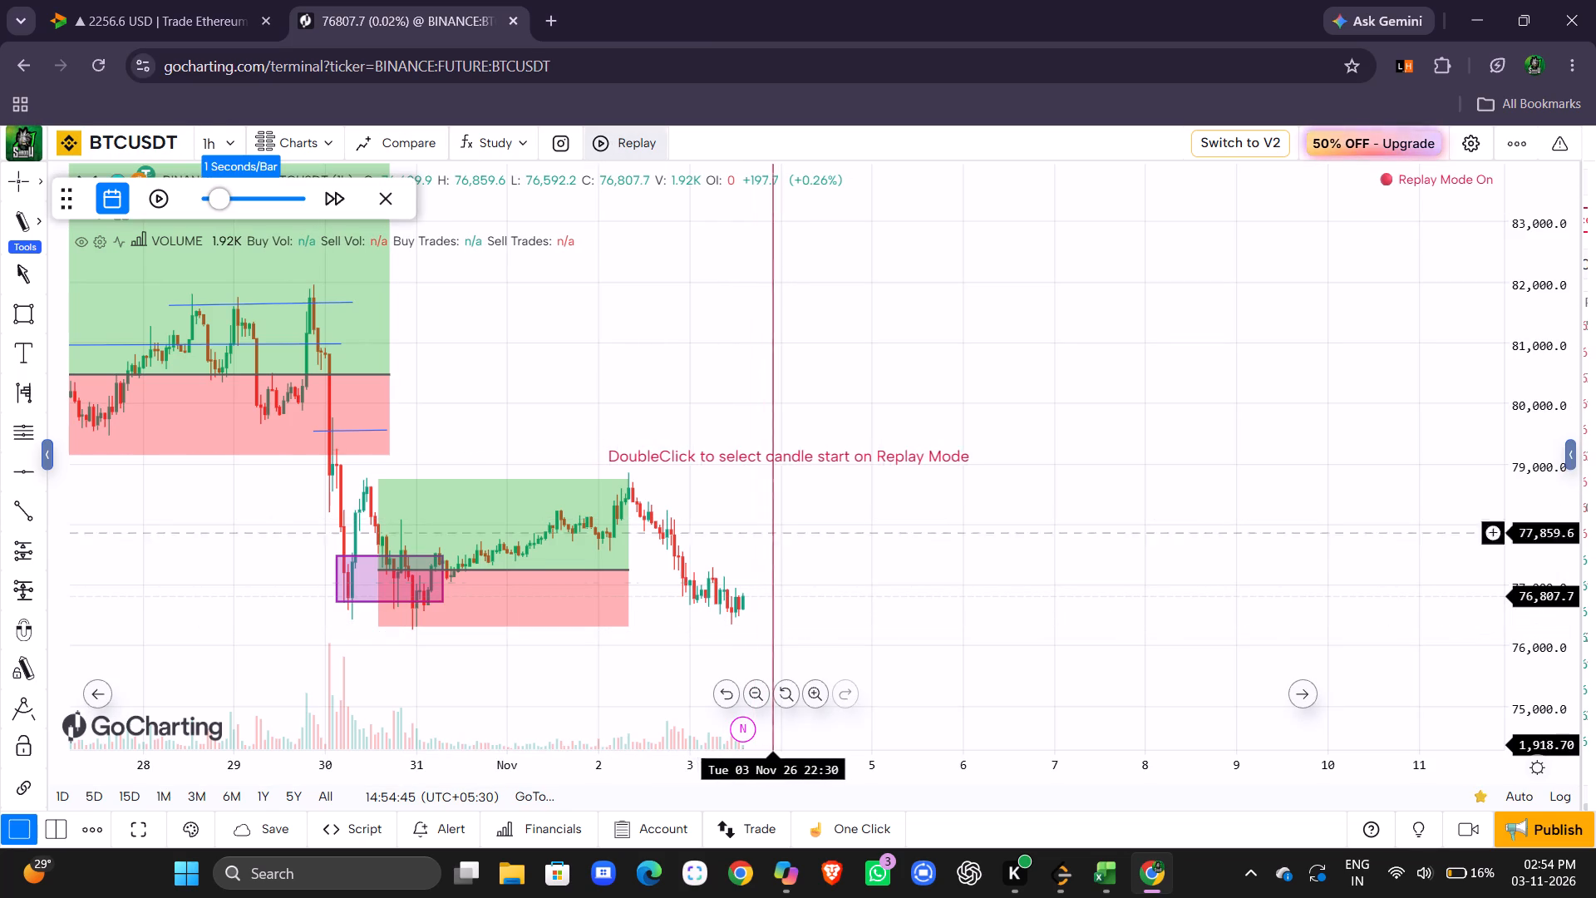
left_click(153, 200)
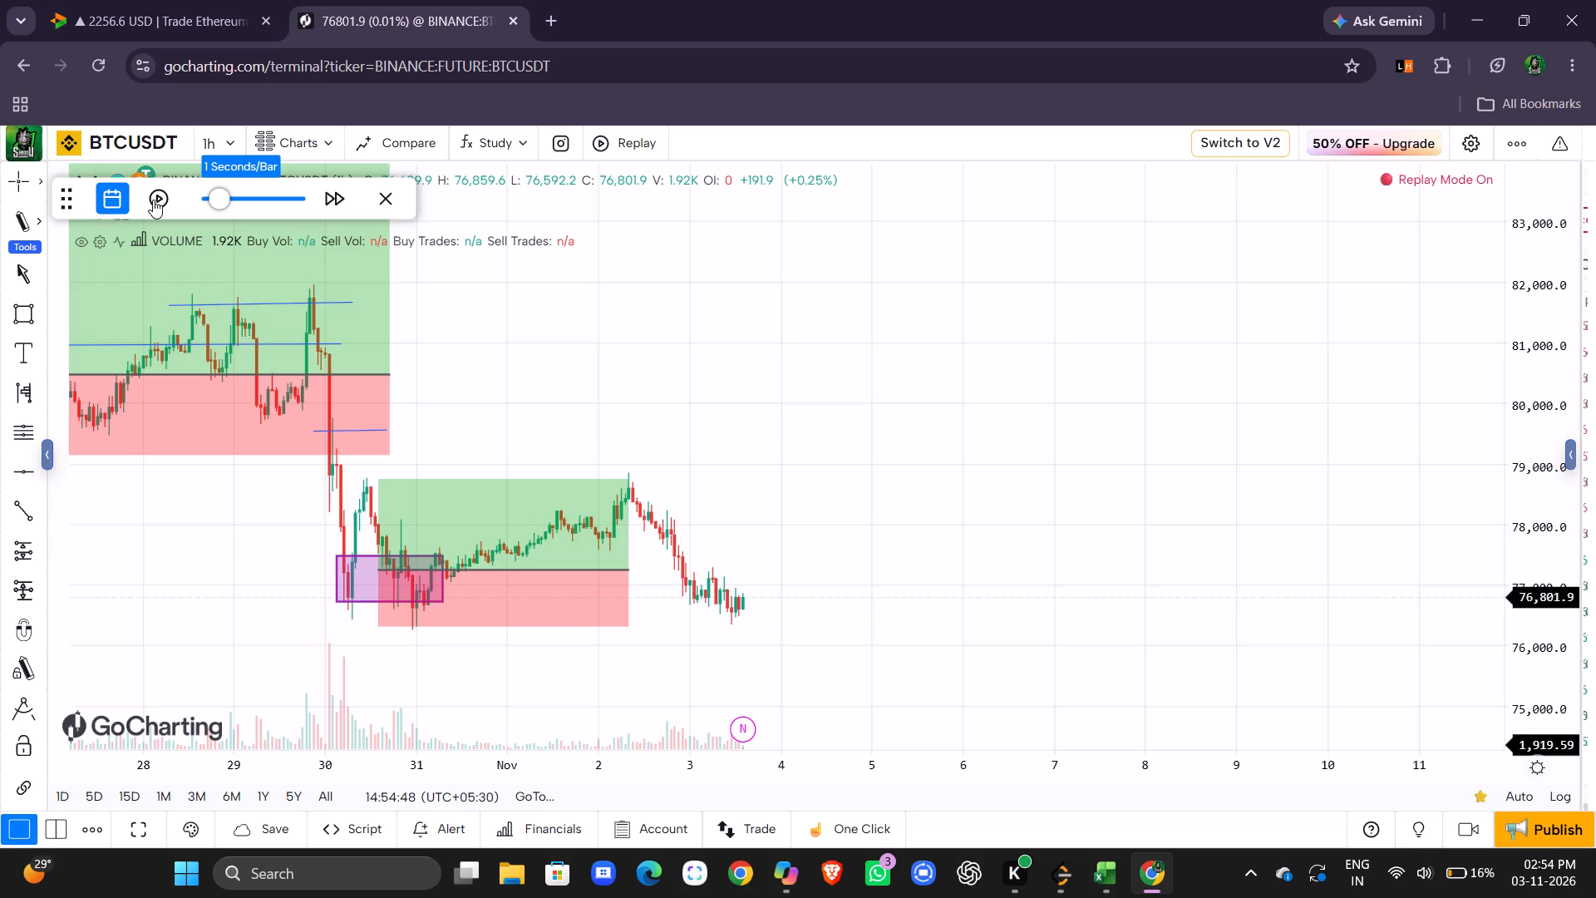
left_click(161, 196)
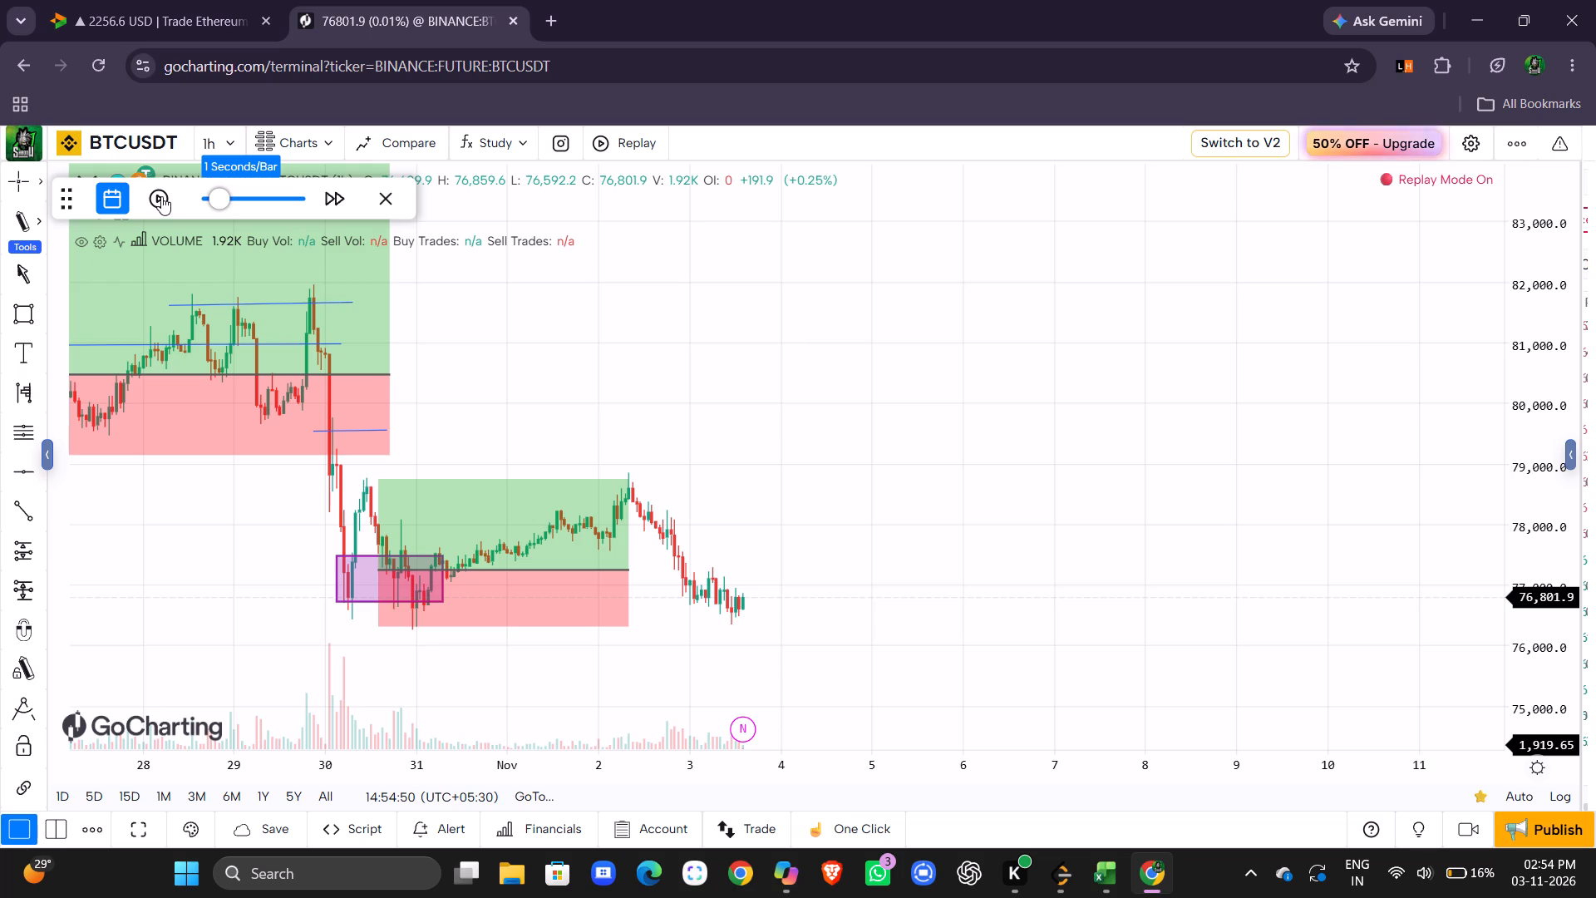
left_click(161, 196)
triple_click(161, 196)
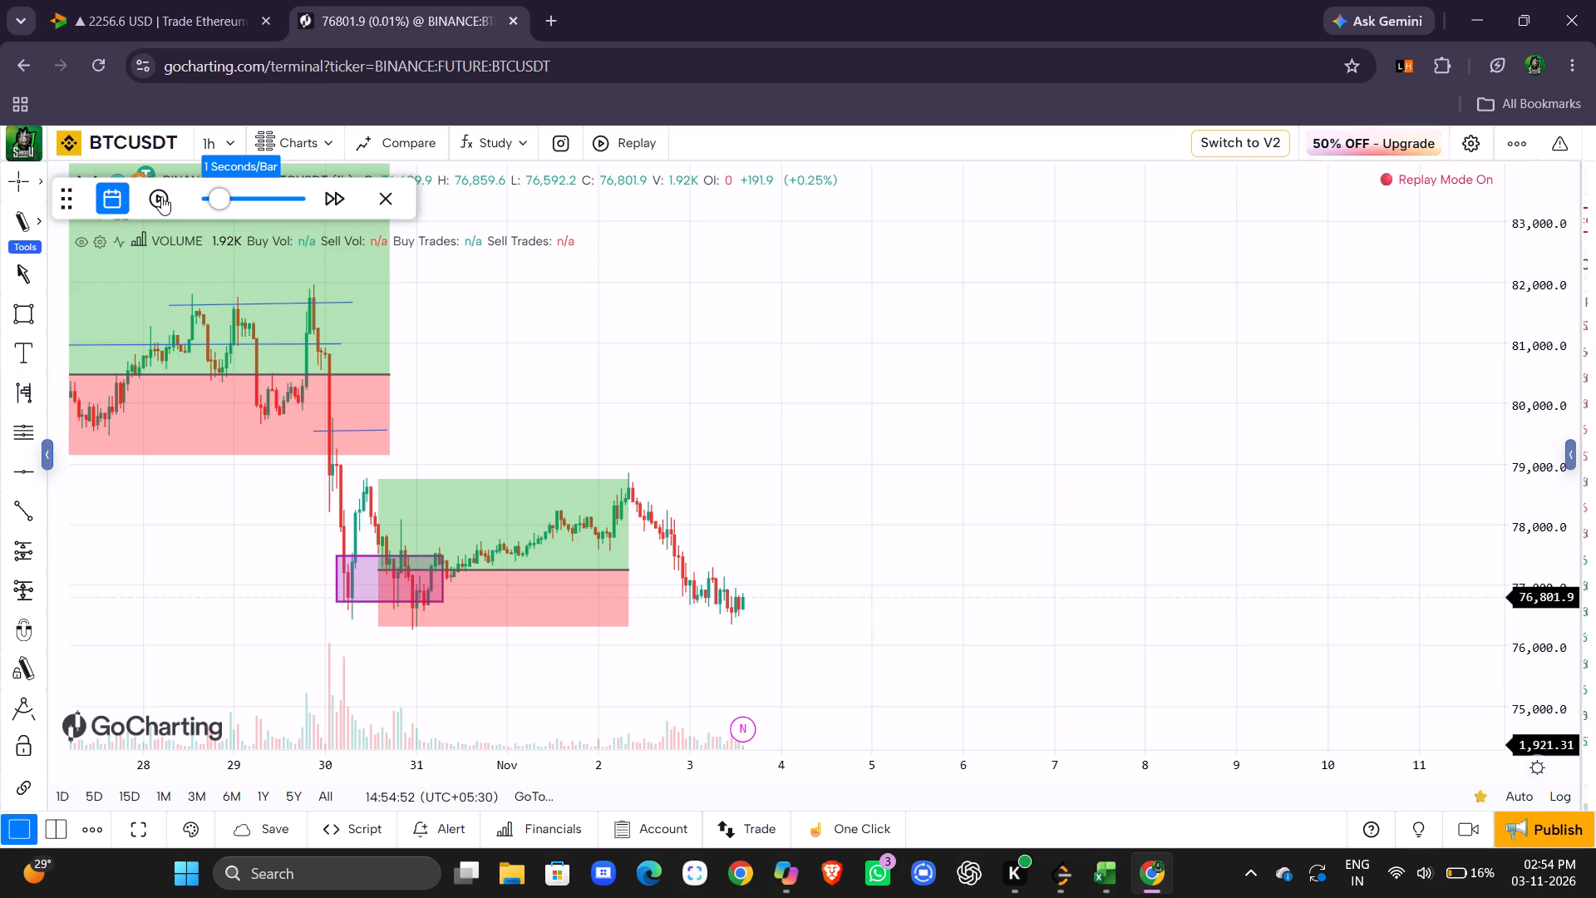
triple_click(161, 196)
left_click(161, 196)
triple_click(161, 196)
triple_click(161, 196)
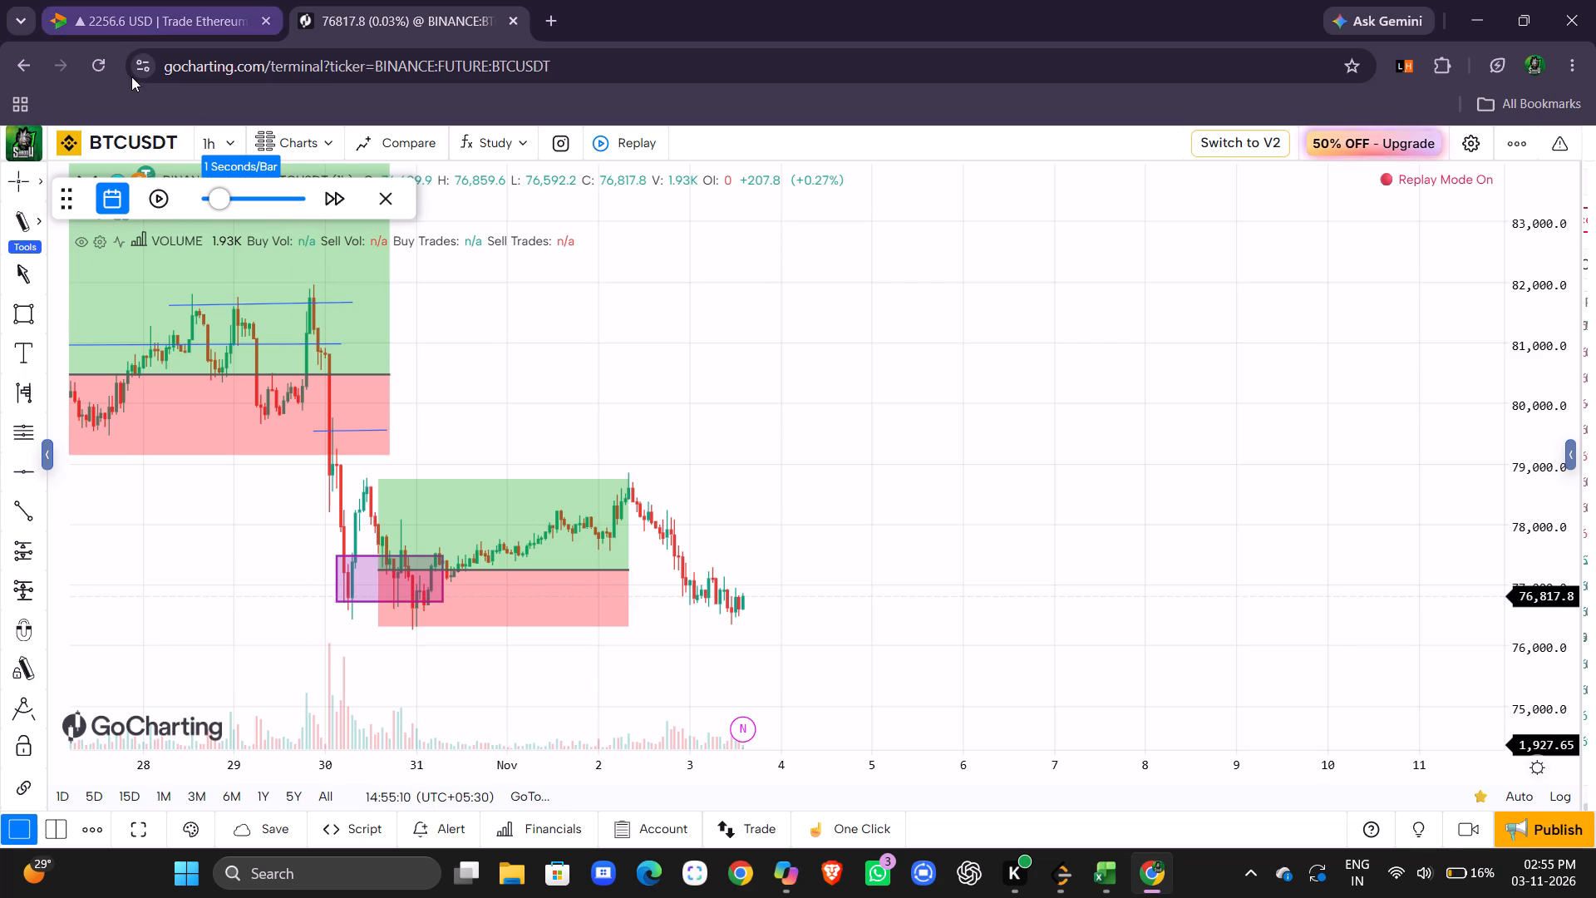
left_click(171, 202)
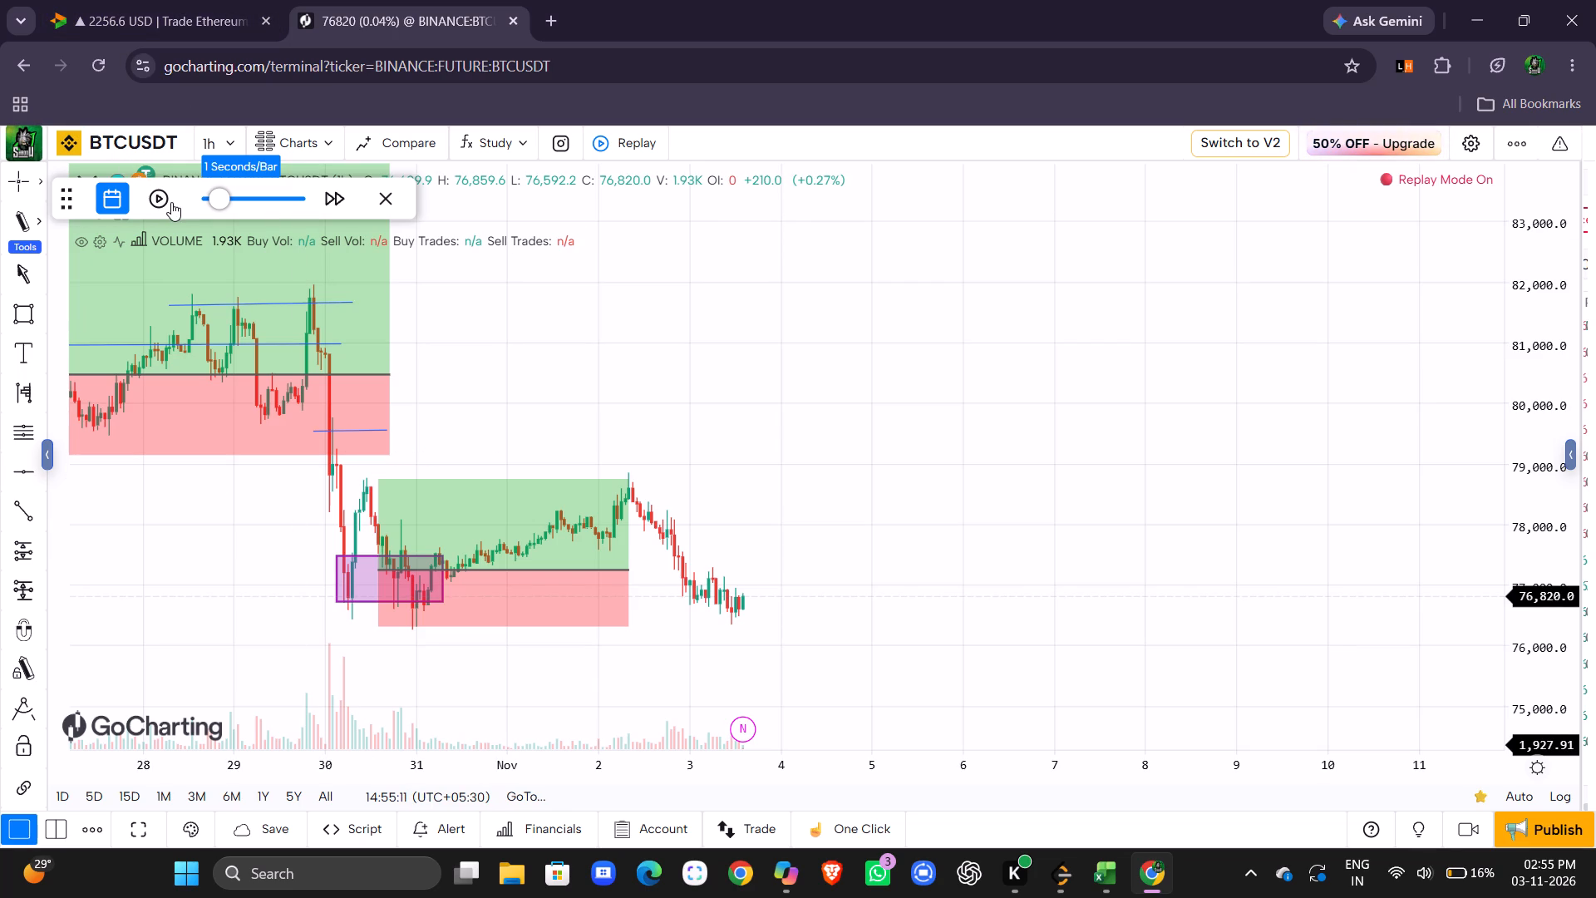
left_click(161, 202)
double_click(161, 202)
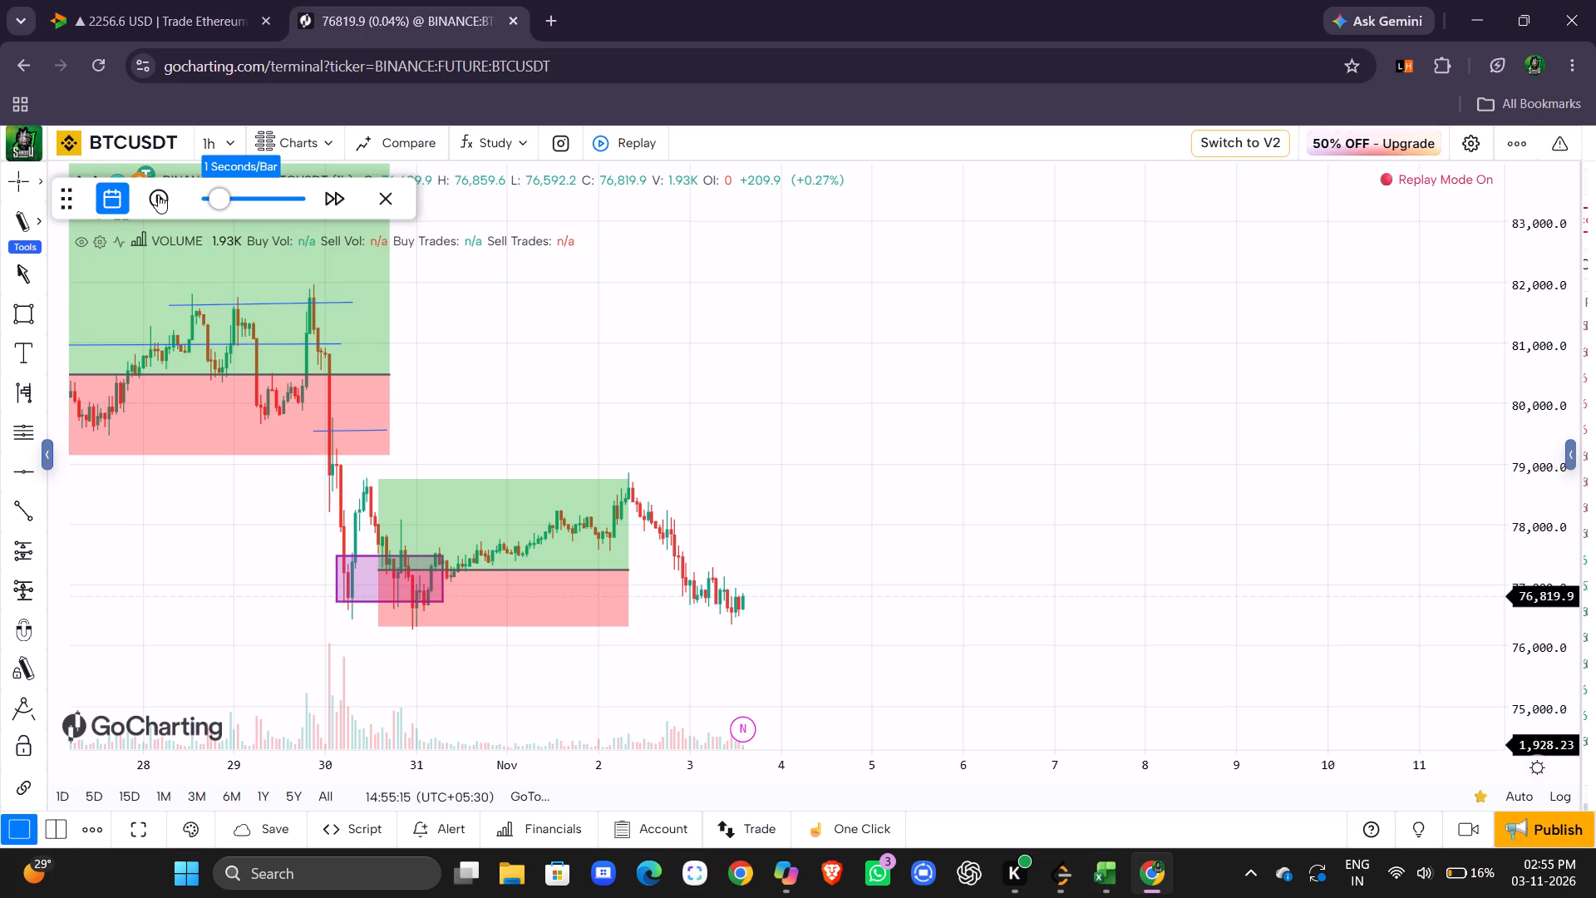
left_click(158, 195)
left_click(158, 195)
left_click(158, 195)
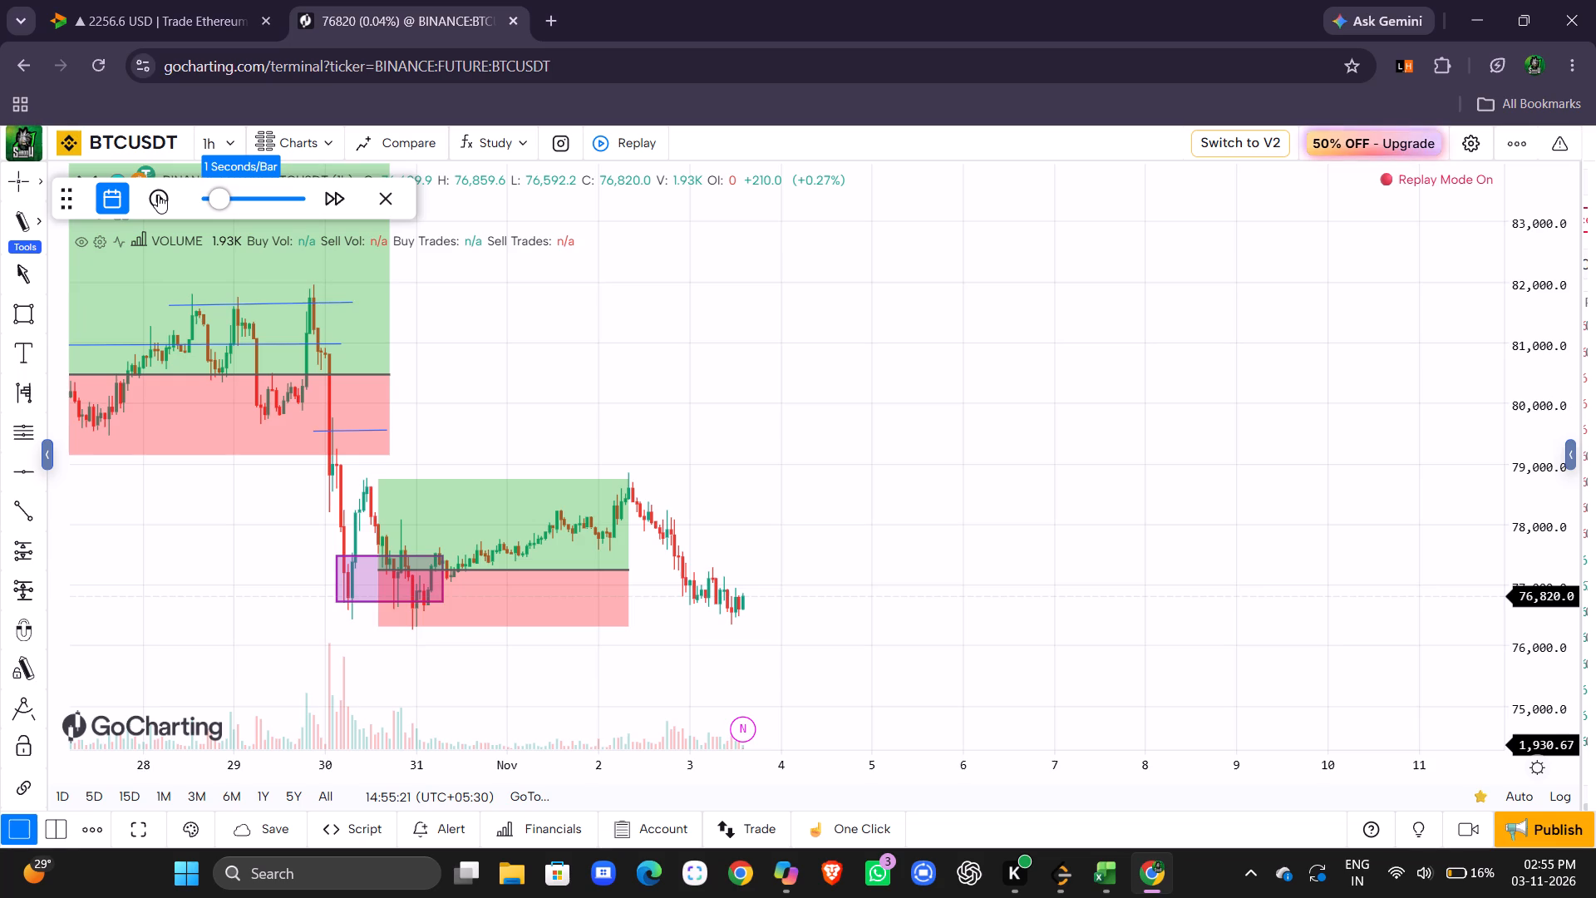
left_click(158, 195)
left_click(158, 195)
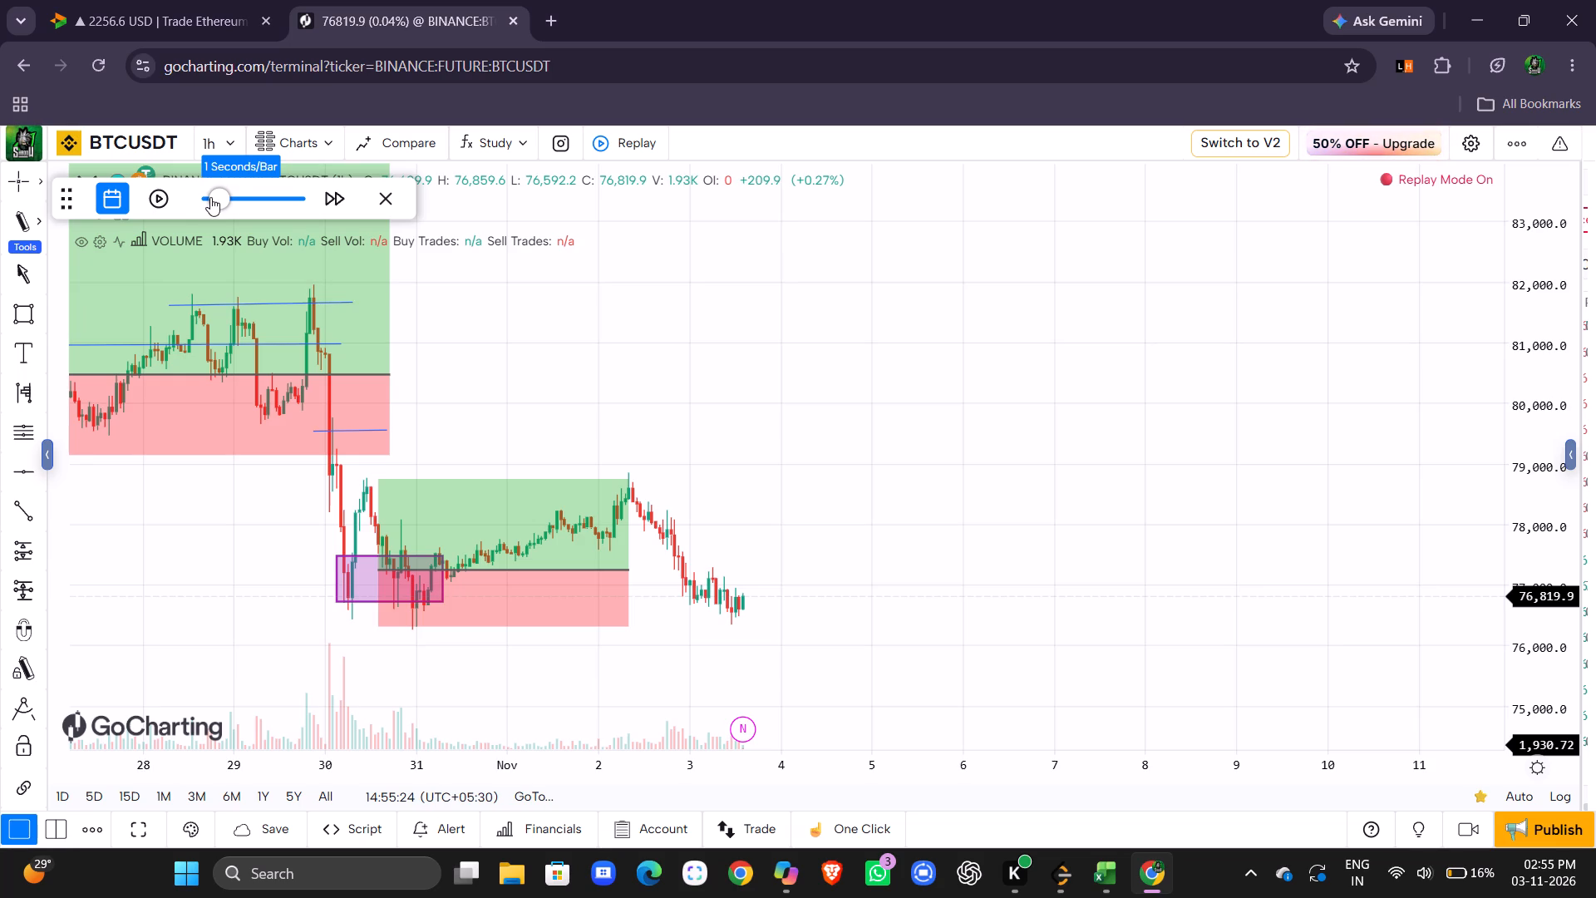
Set the replay speed to 0.1 seconds per bar and try to start playback again.
left_click_drag(211, 197, 274, 198)
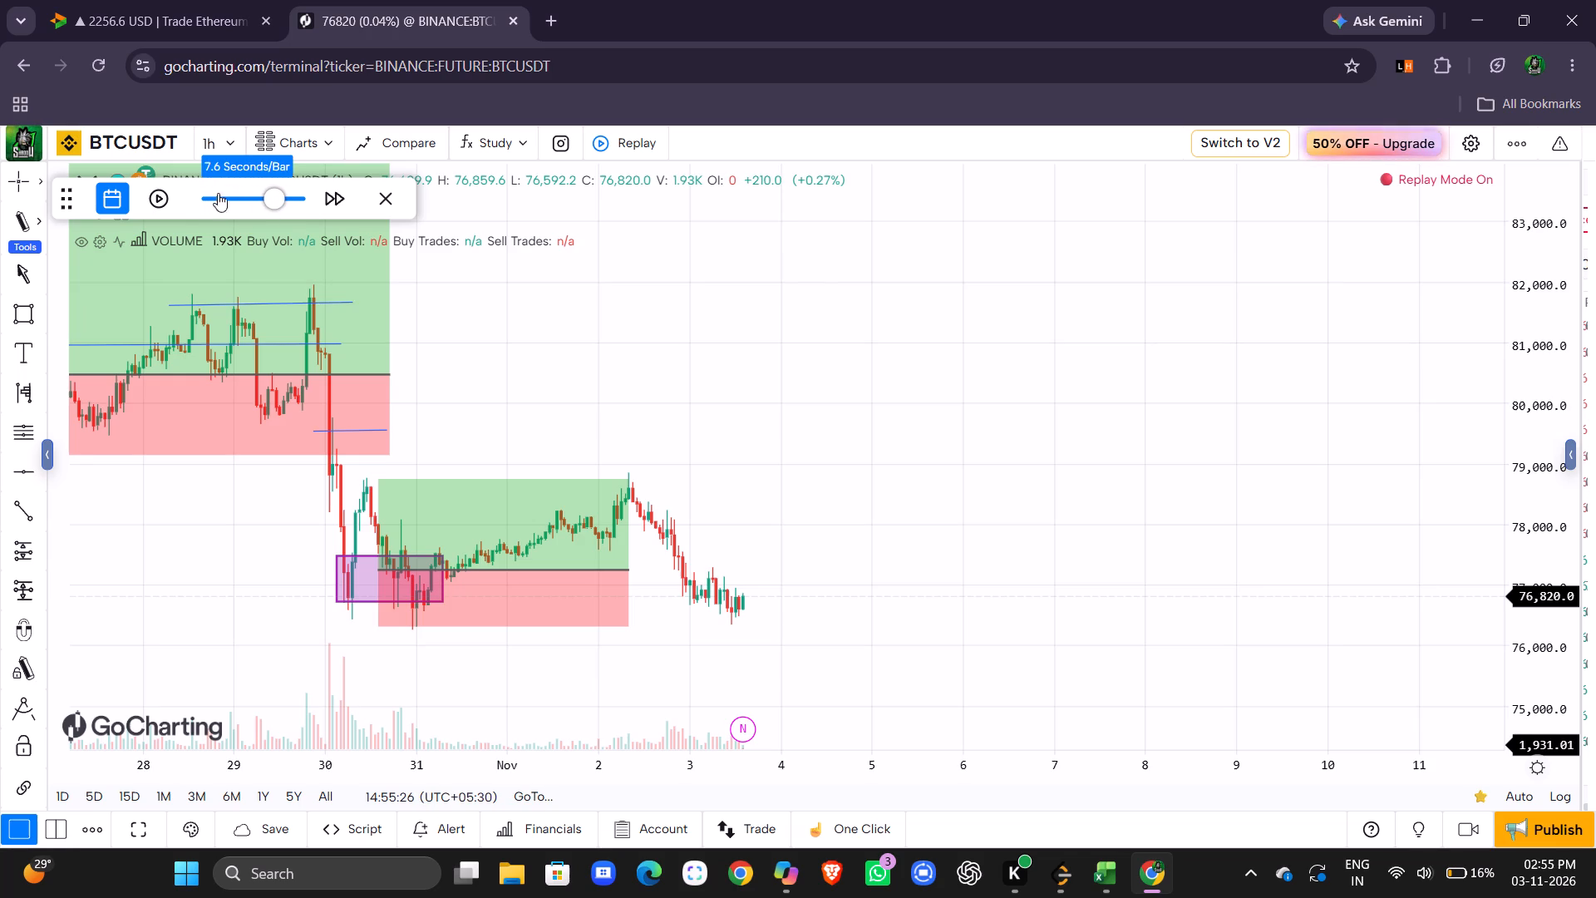
left_click_drag(278, 200, 209, 206)
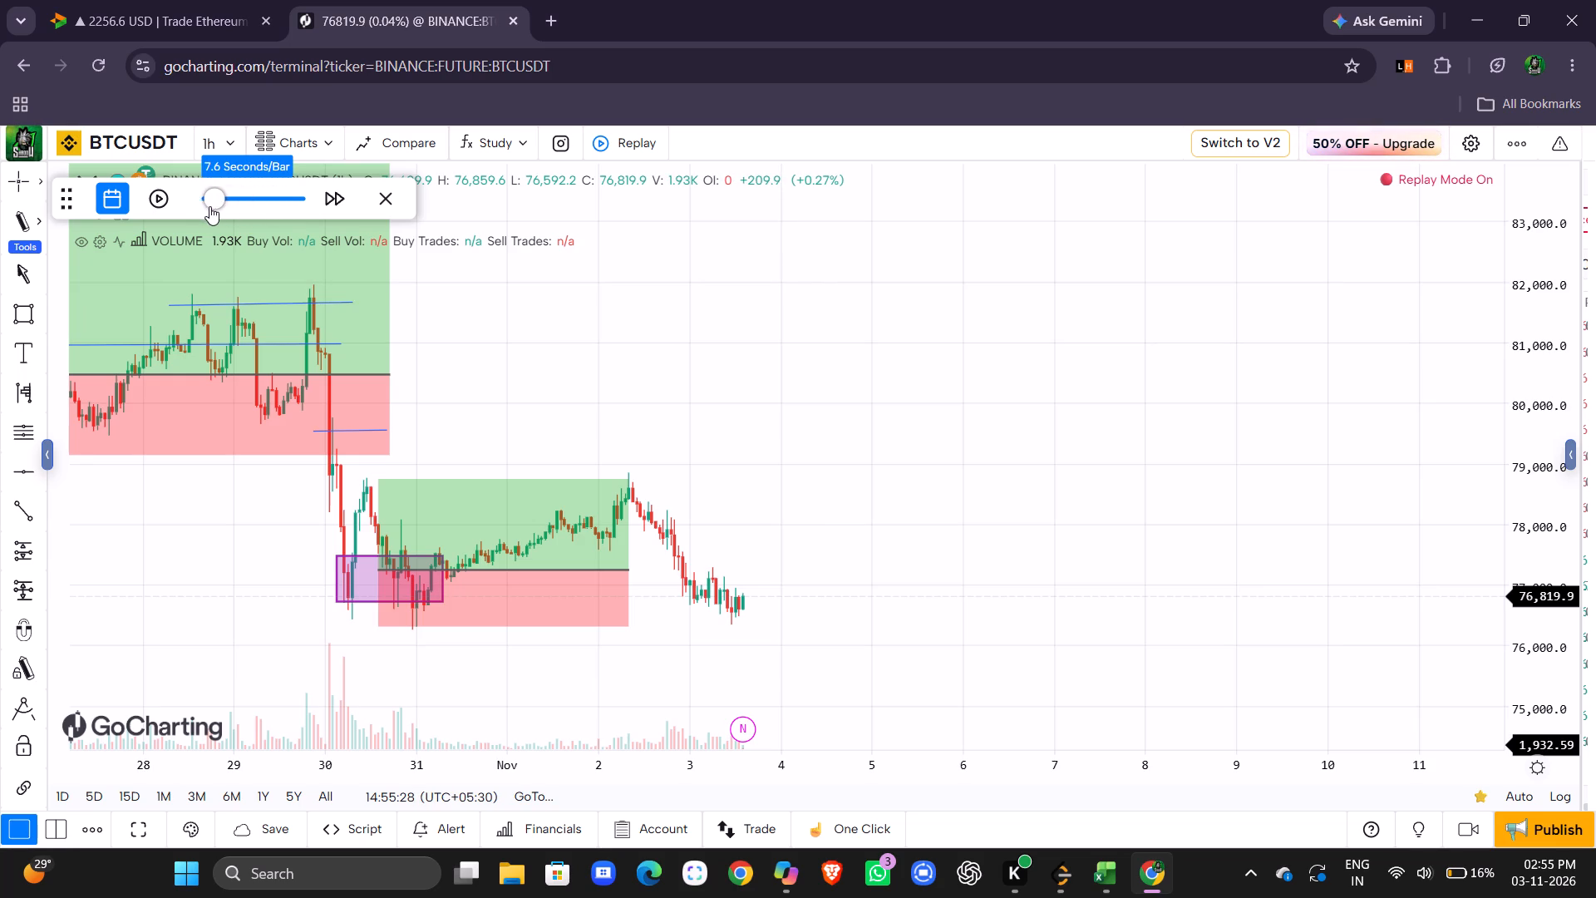
left_click_drag(209, 206, 219, 203)
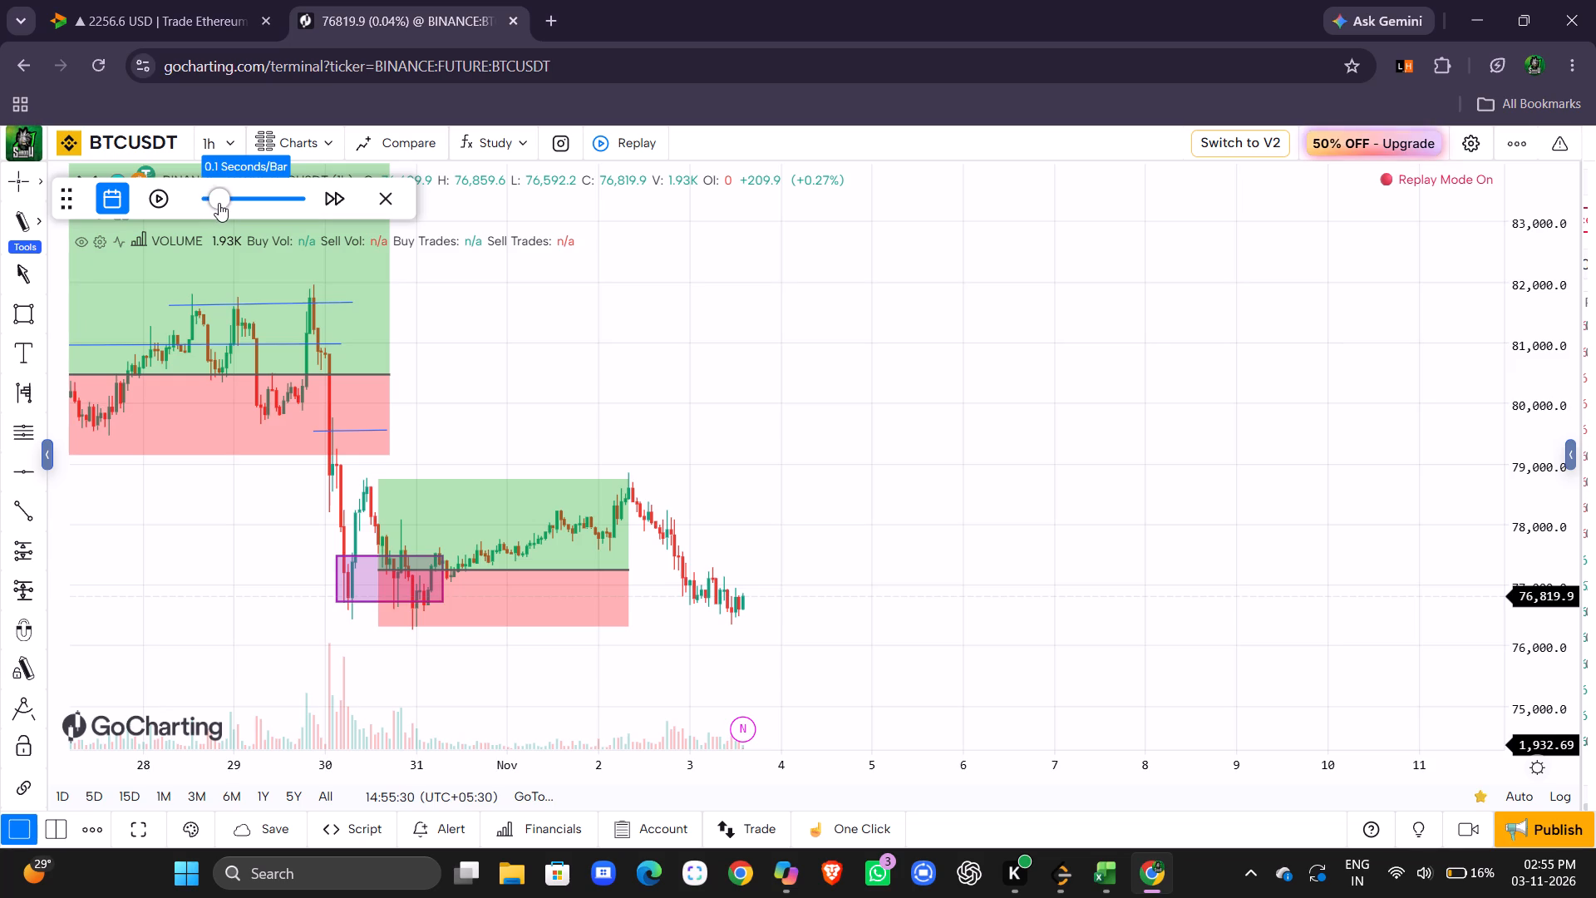
left_click_drag(219, 203, 210, 204)
left_click(150, 200)
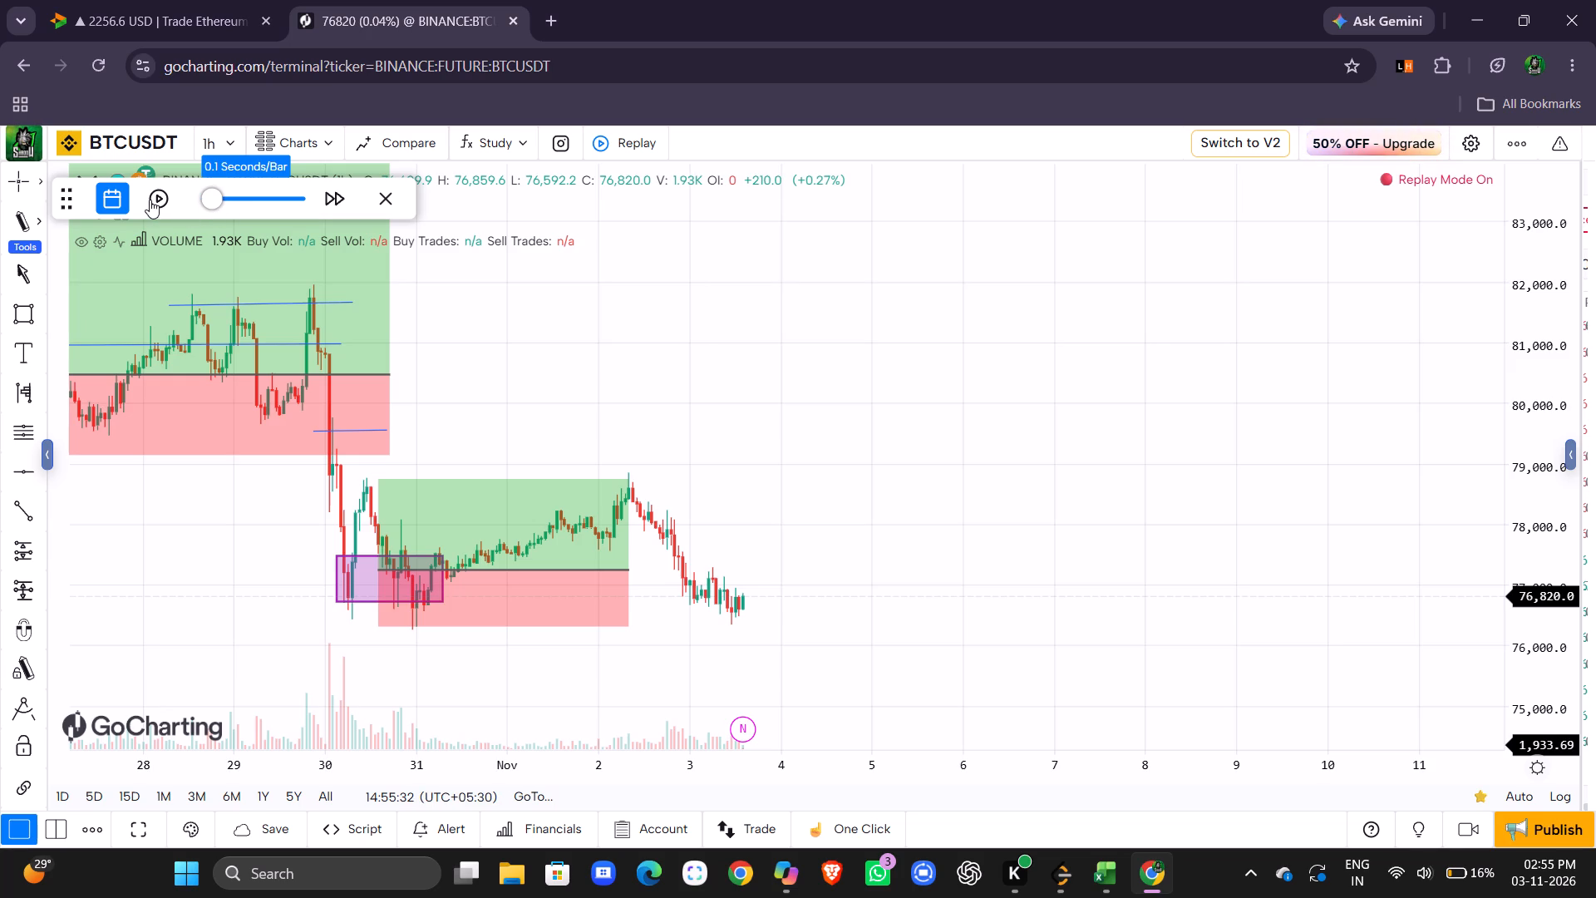
double_click(150, 200)
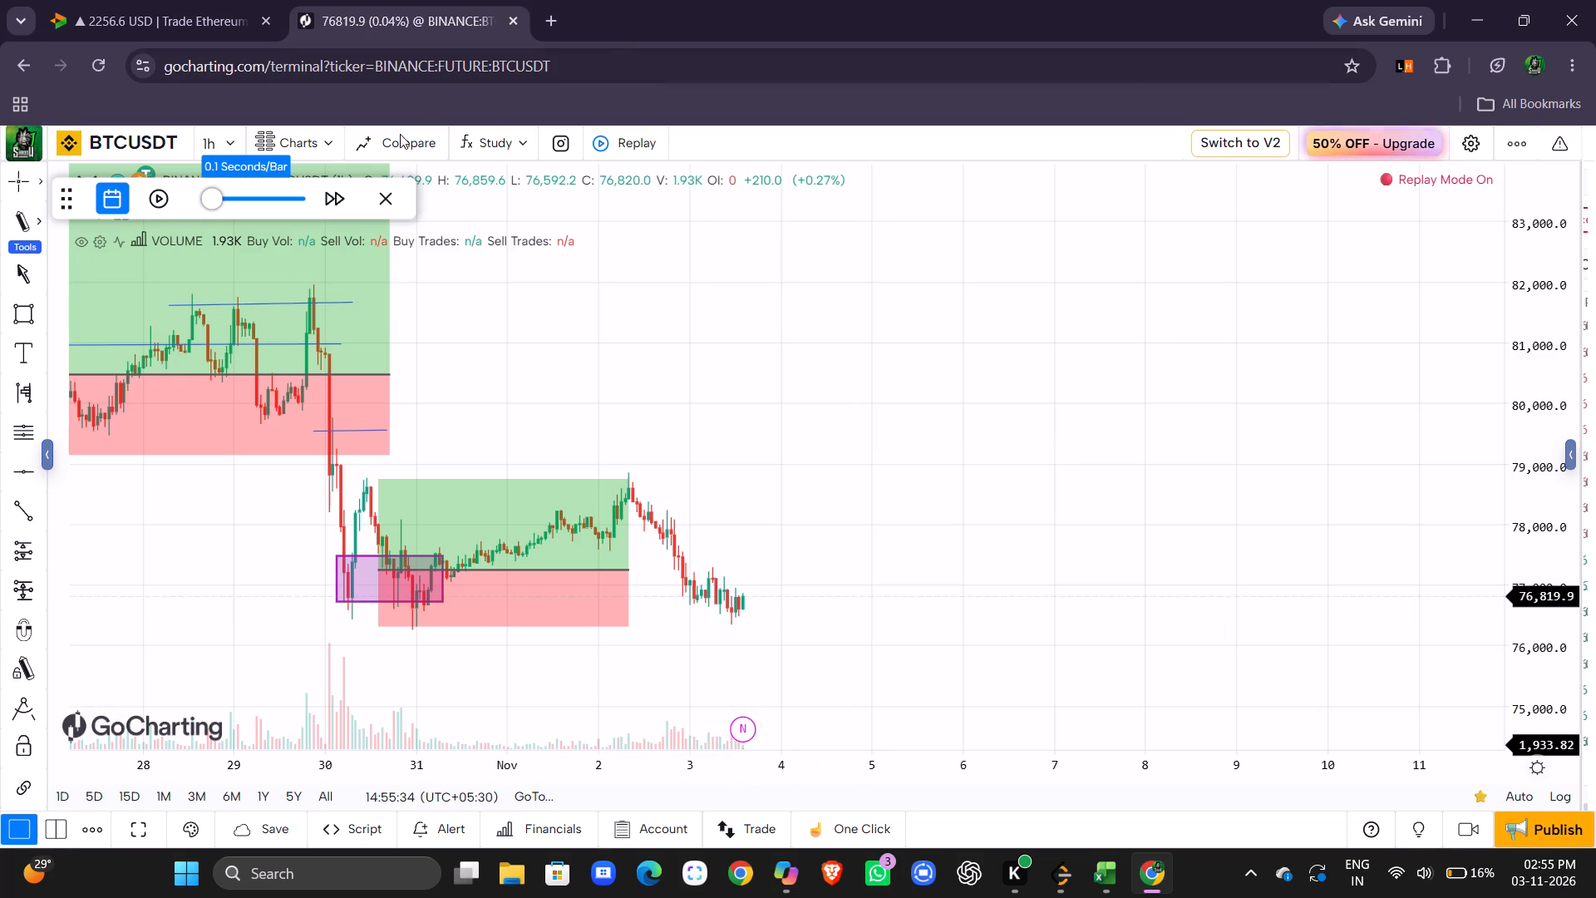
left_click(160, 193)
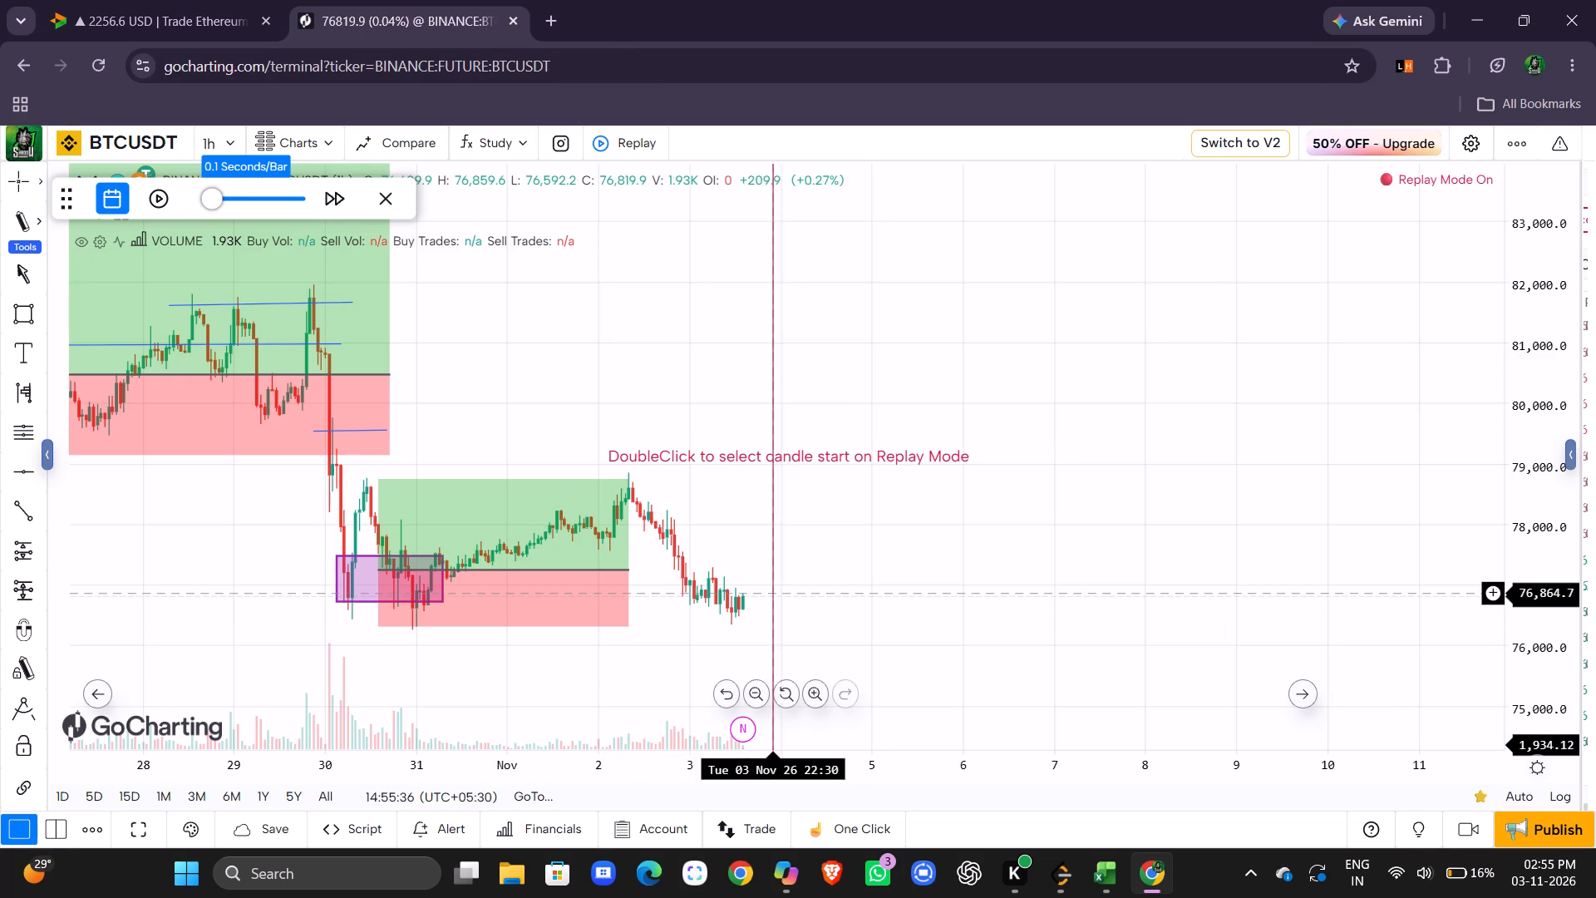
Start the bar replay from a candle early on 3 November and forward it to the live bar.
scroll(774, 593, "left", 1)
left_click(774, 593)
left_click(774, 593)
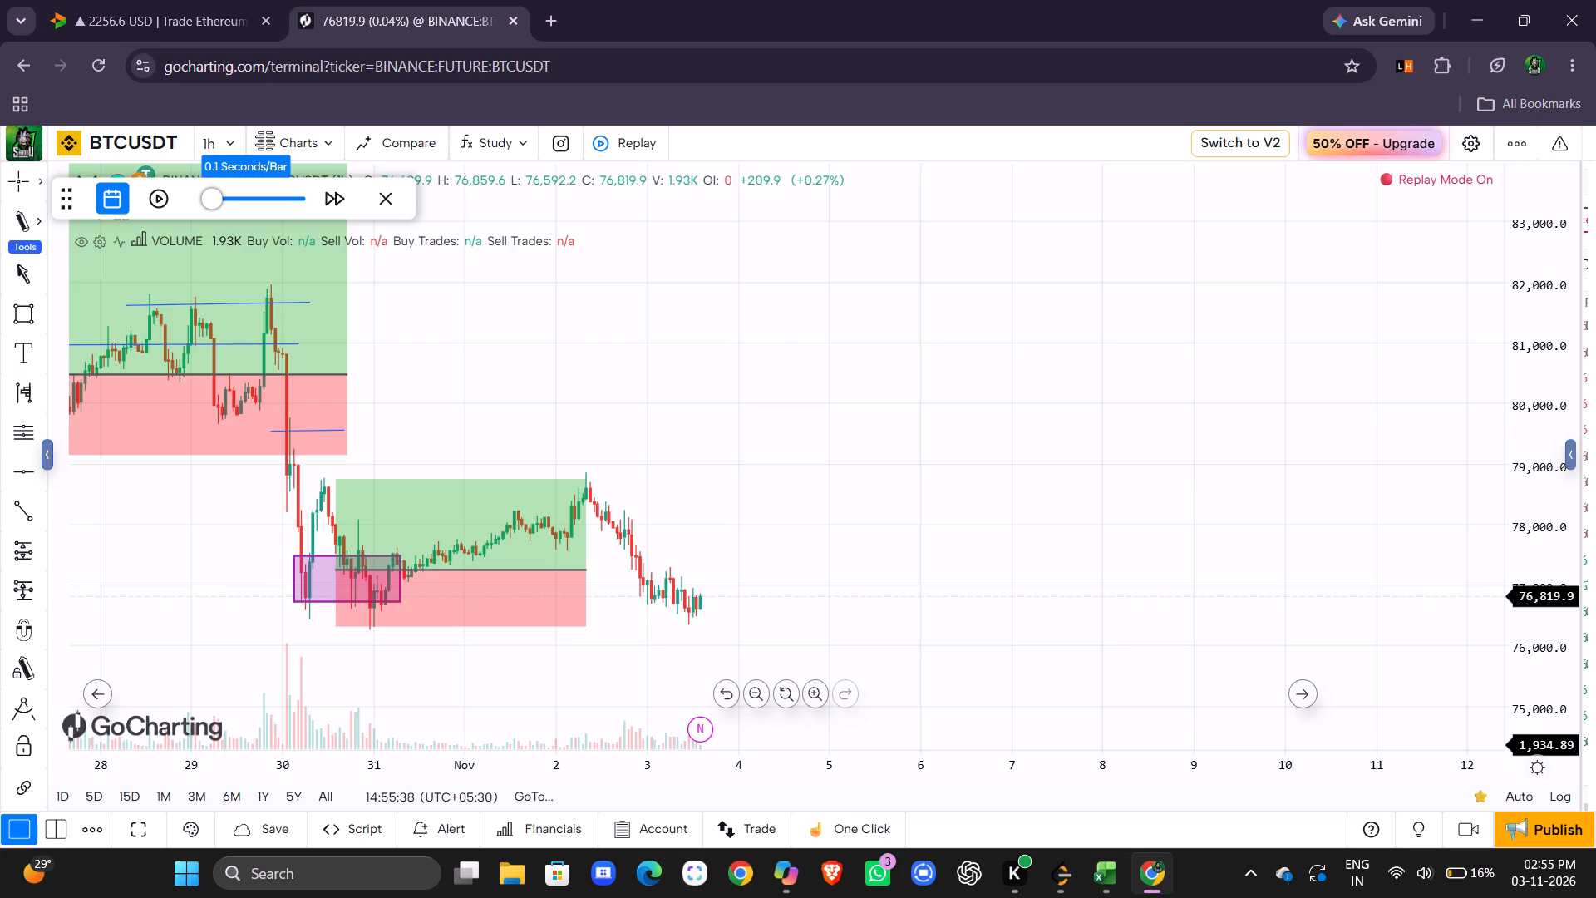
scroll(741, 587, "left", 1)
double_click(654, 584)
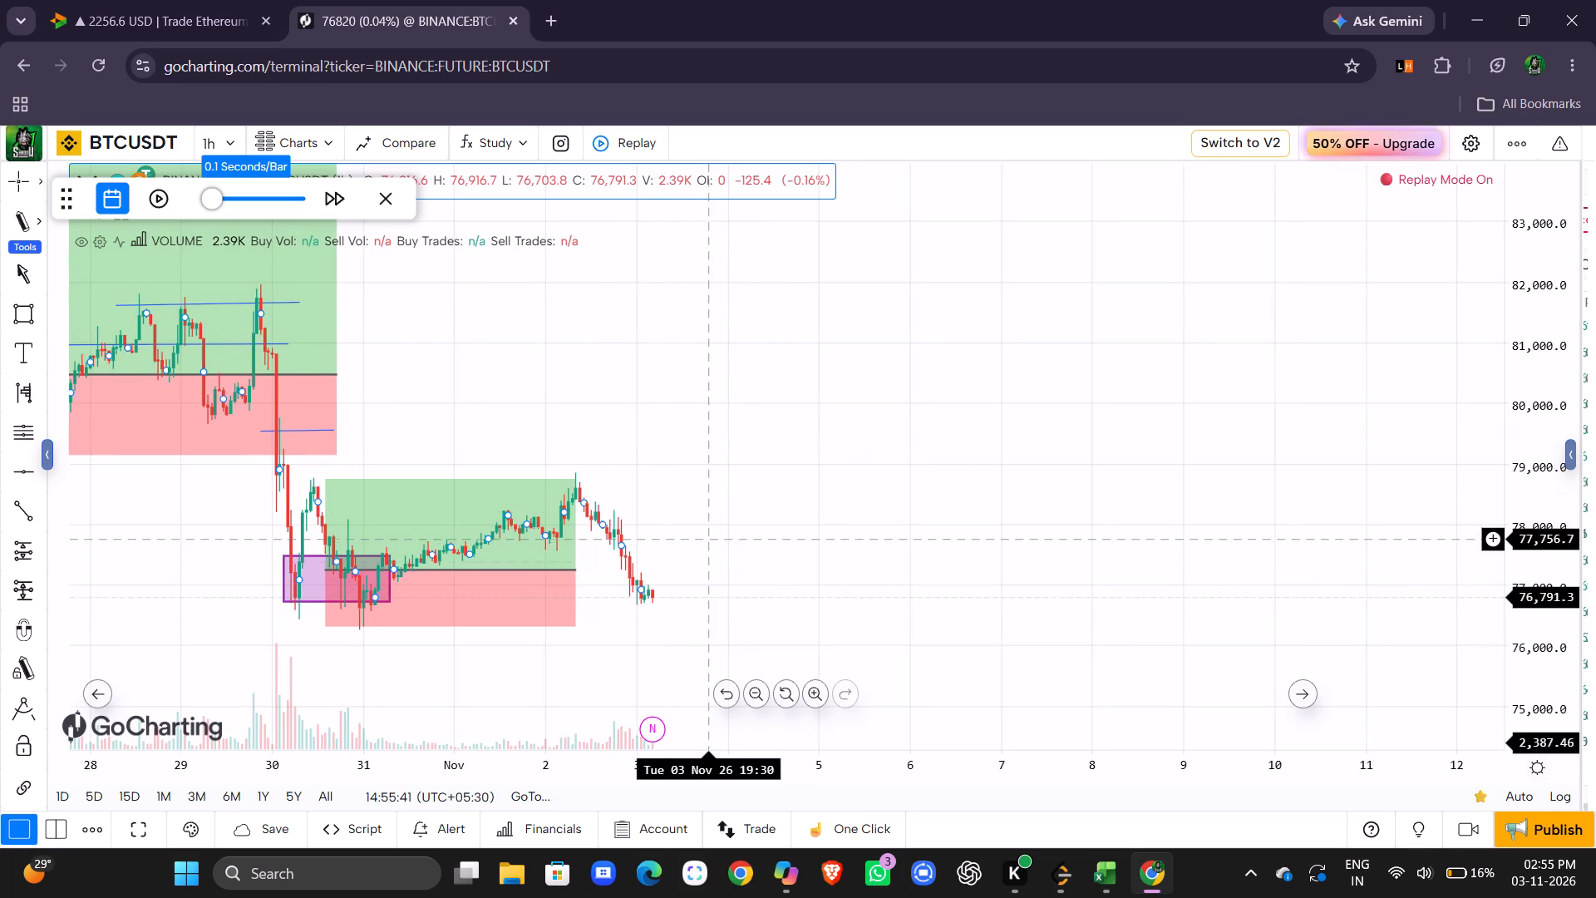
left_click(337, 200)
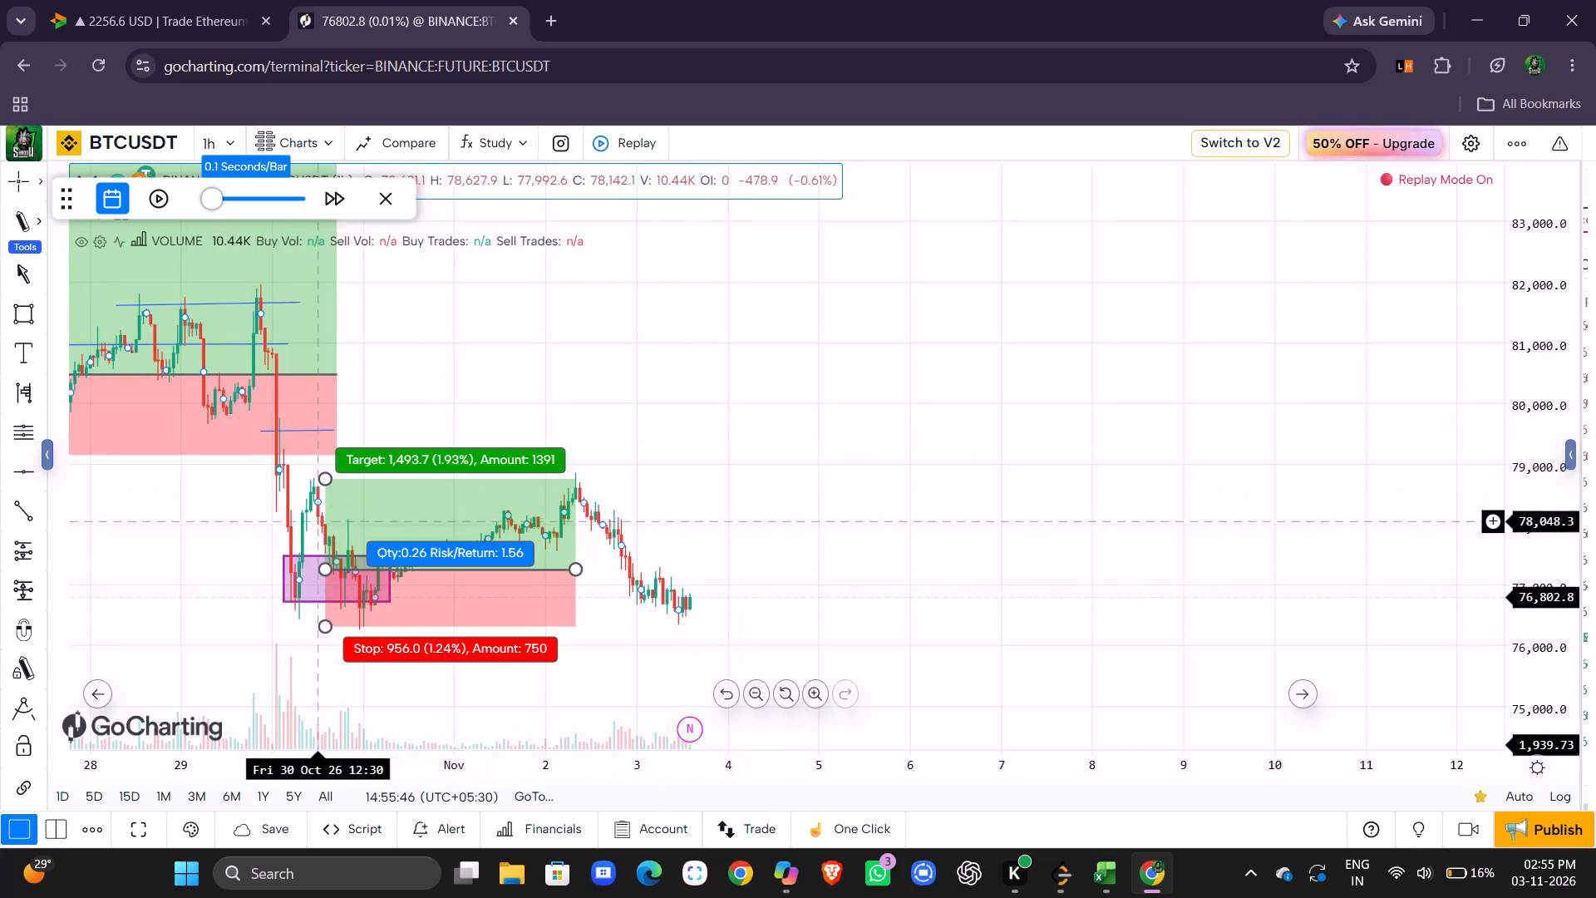
Lower the target of the long position entered at 77,266.3 to about 78,700.
scroll(725, 434, "left", 1)
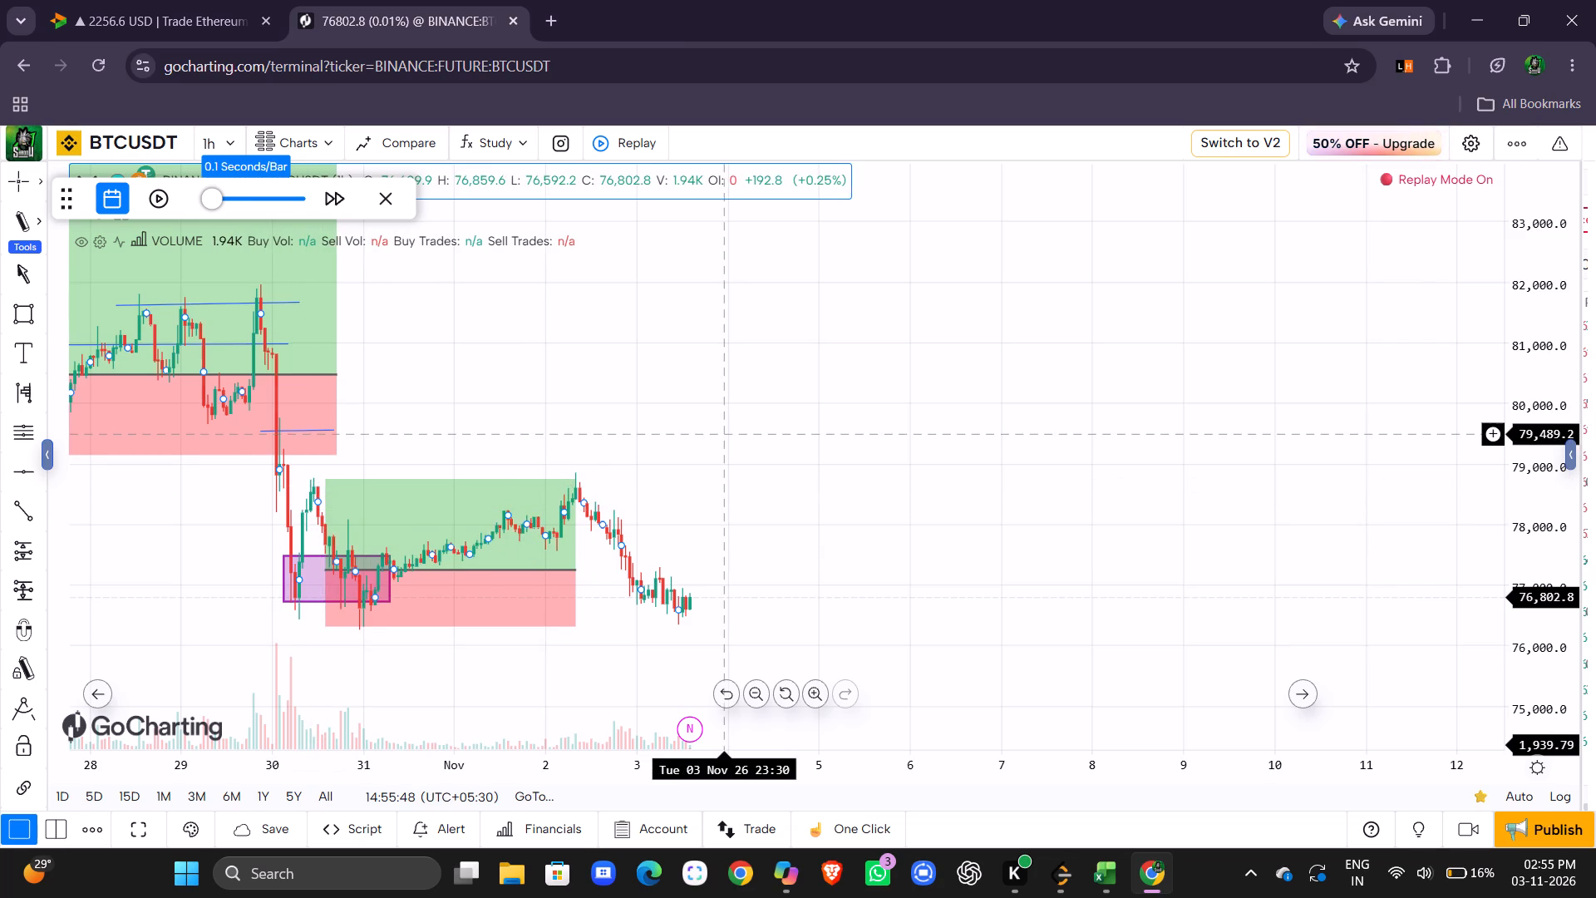
scroll(725, 434, "left", 1)
scroll(736, 624, "left", 1)
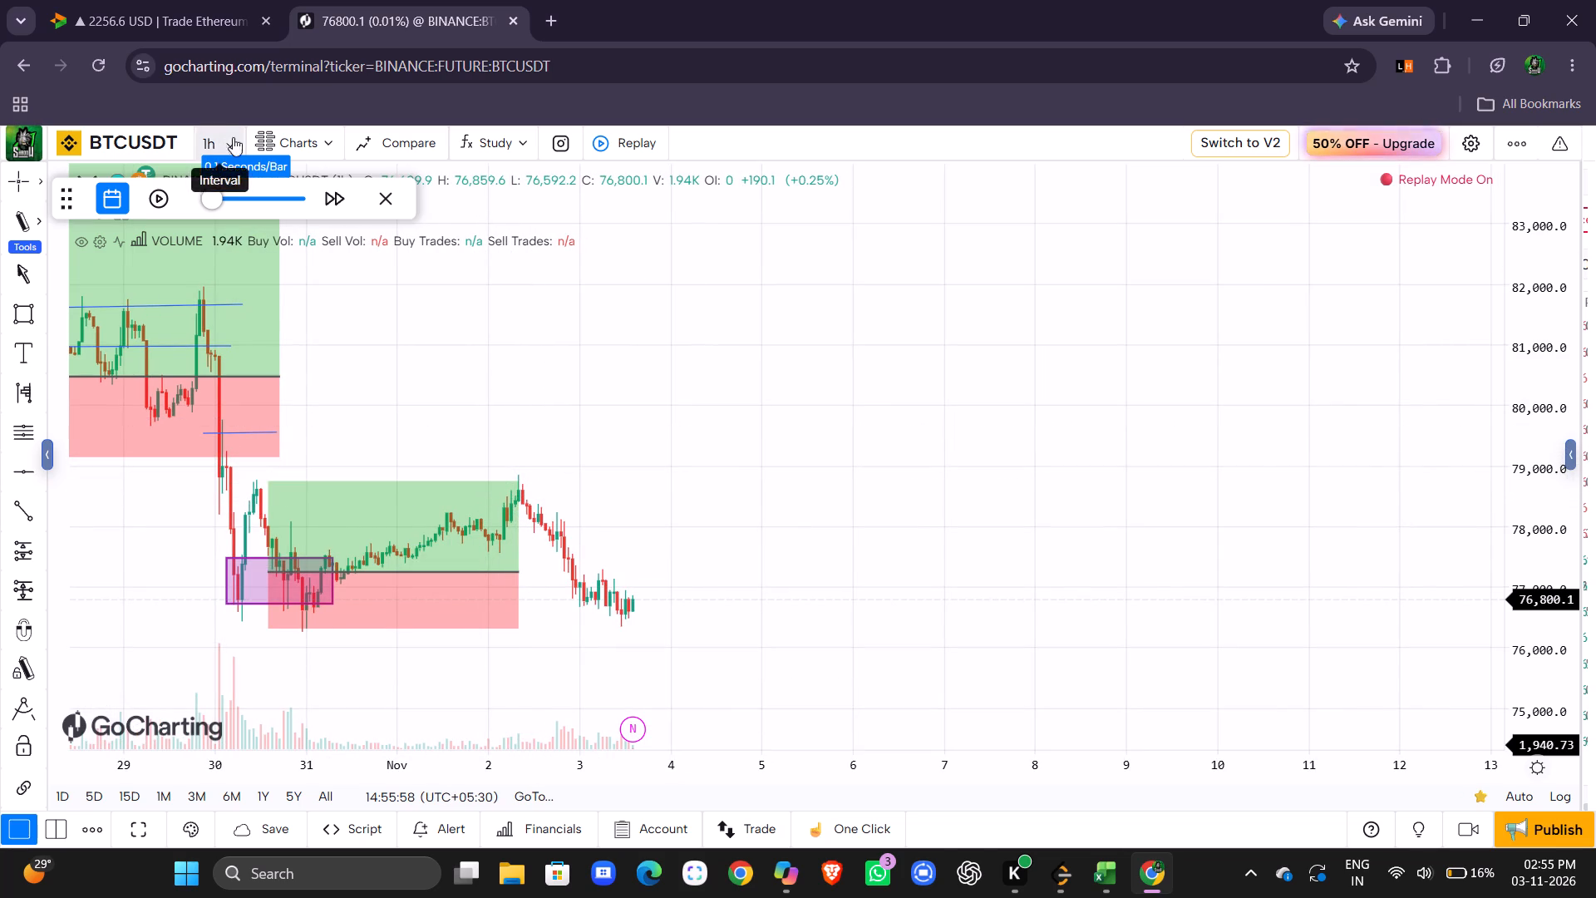
scroll(493, 550, "left", 1)
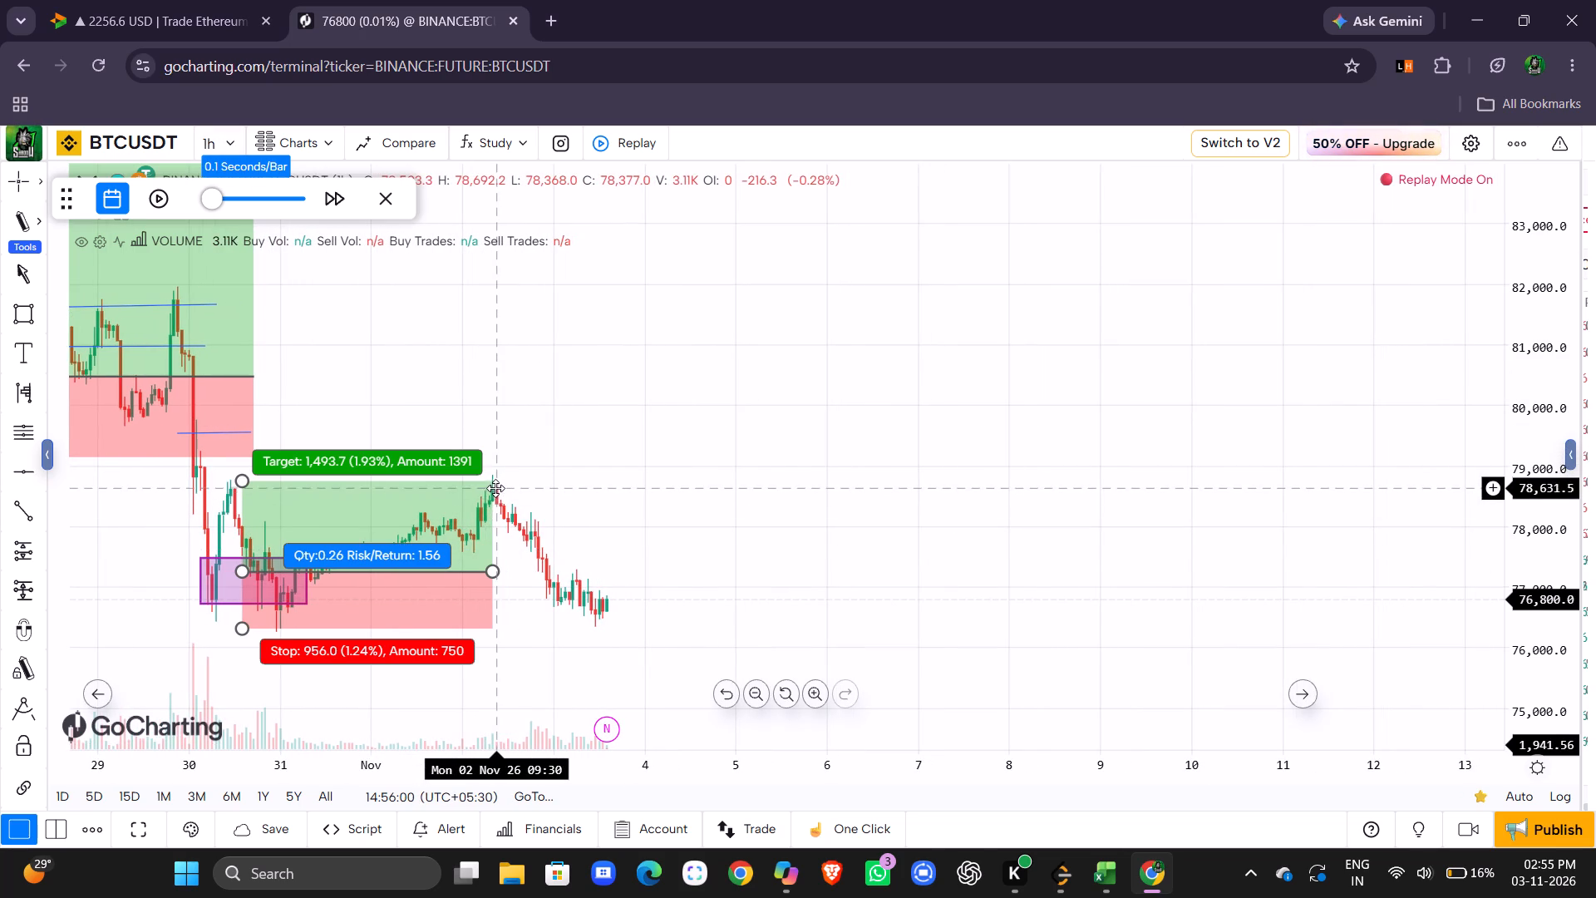
left_click(242, 484)
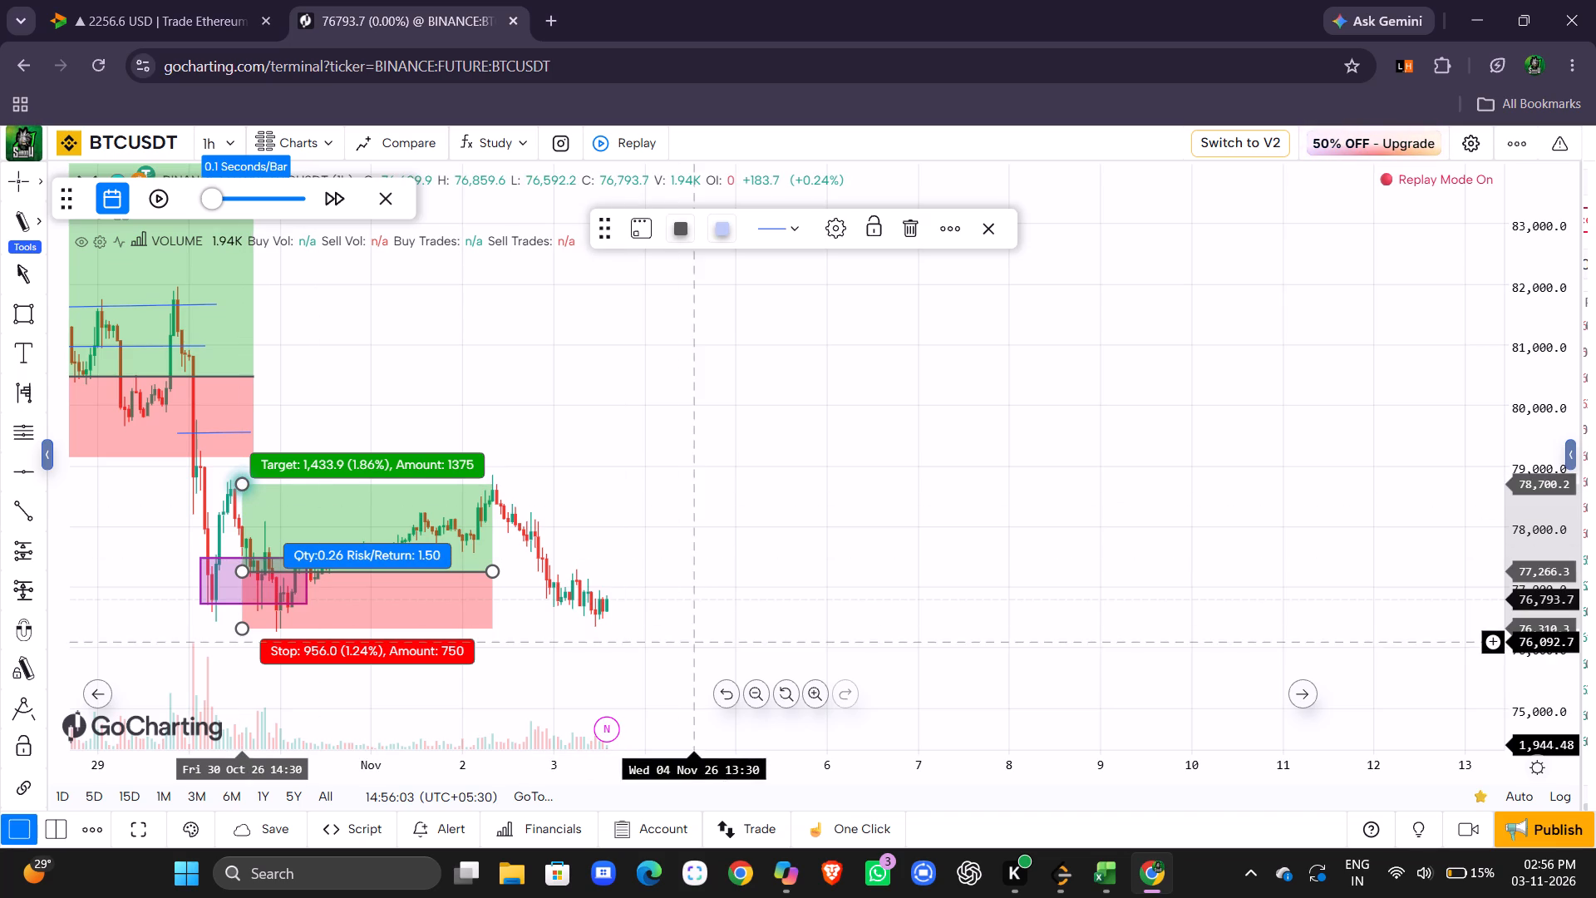
Reopen the Binance BTC / USDT perpetual futures chart through the symbol search.
scroll(445, 471, "right", 5)
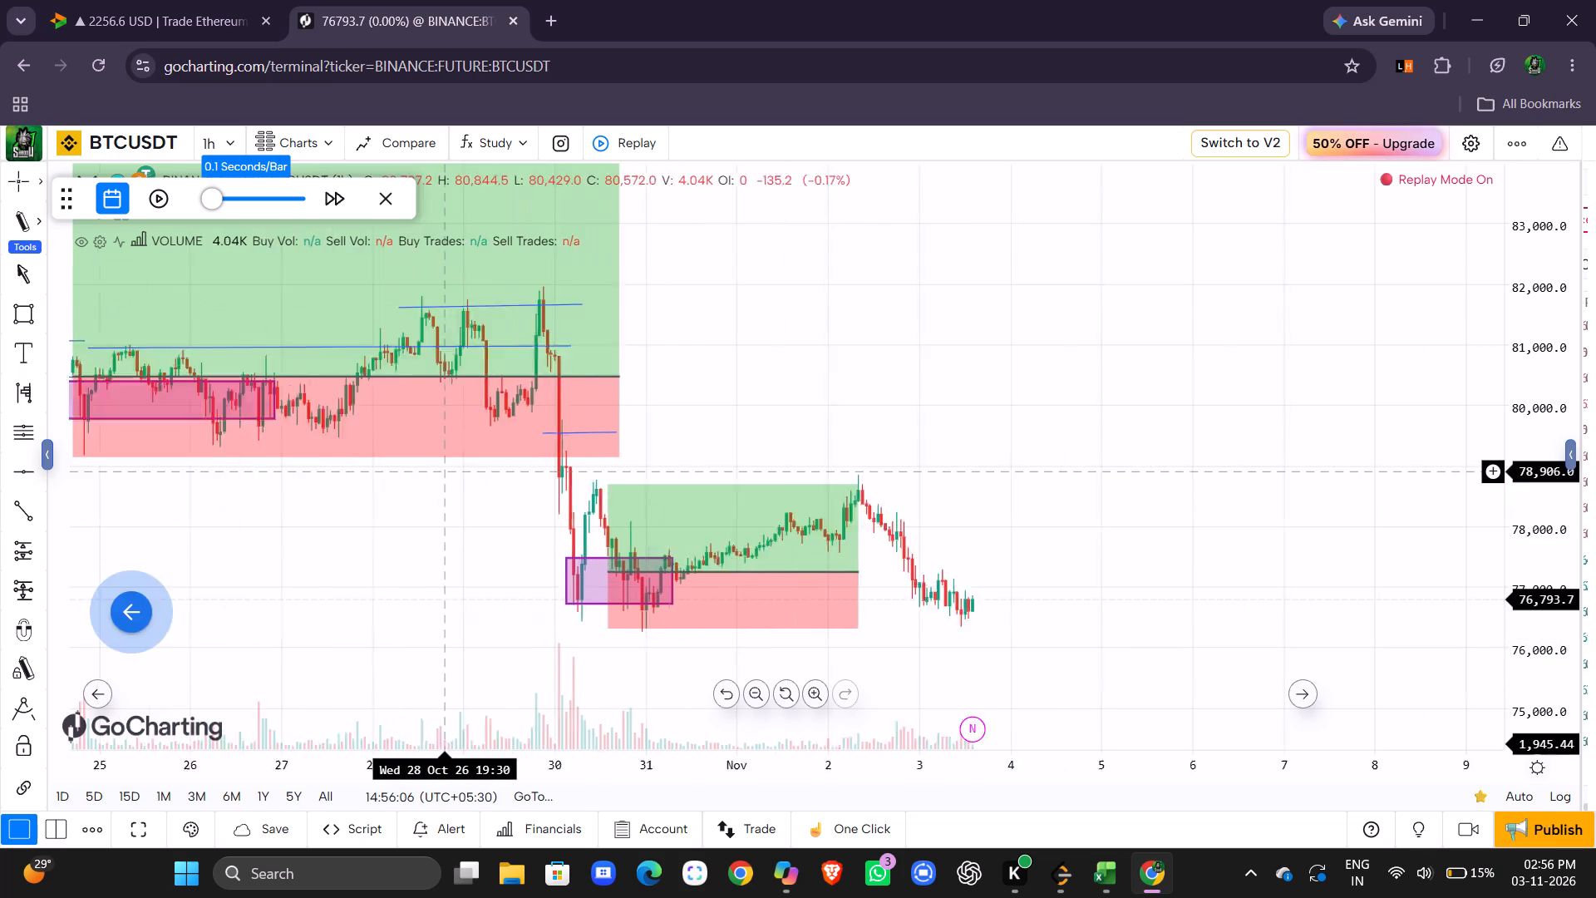
scroll(445, 471, "right", 1)
scroll(445, 471, "left", 4)
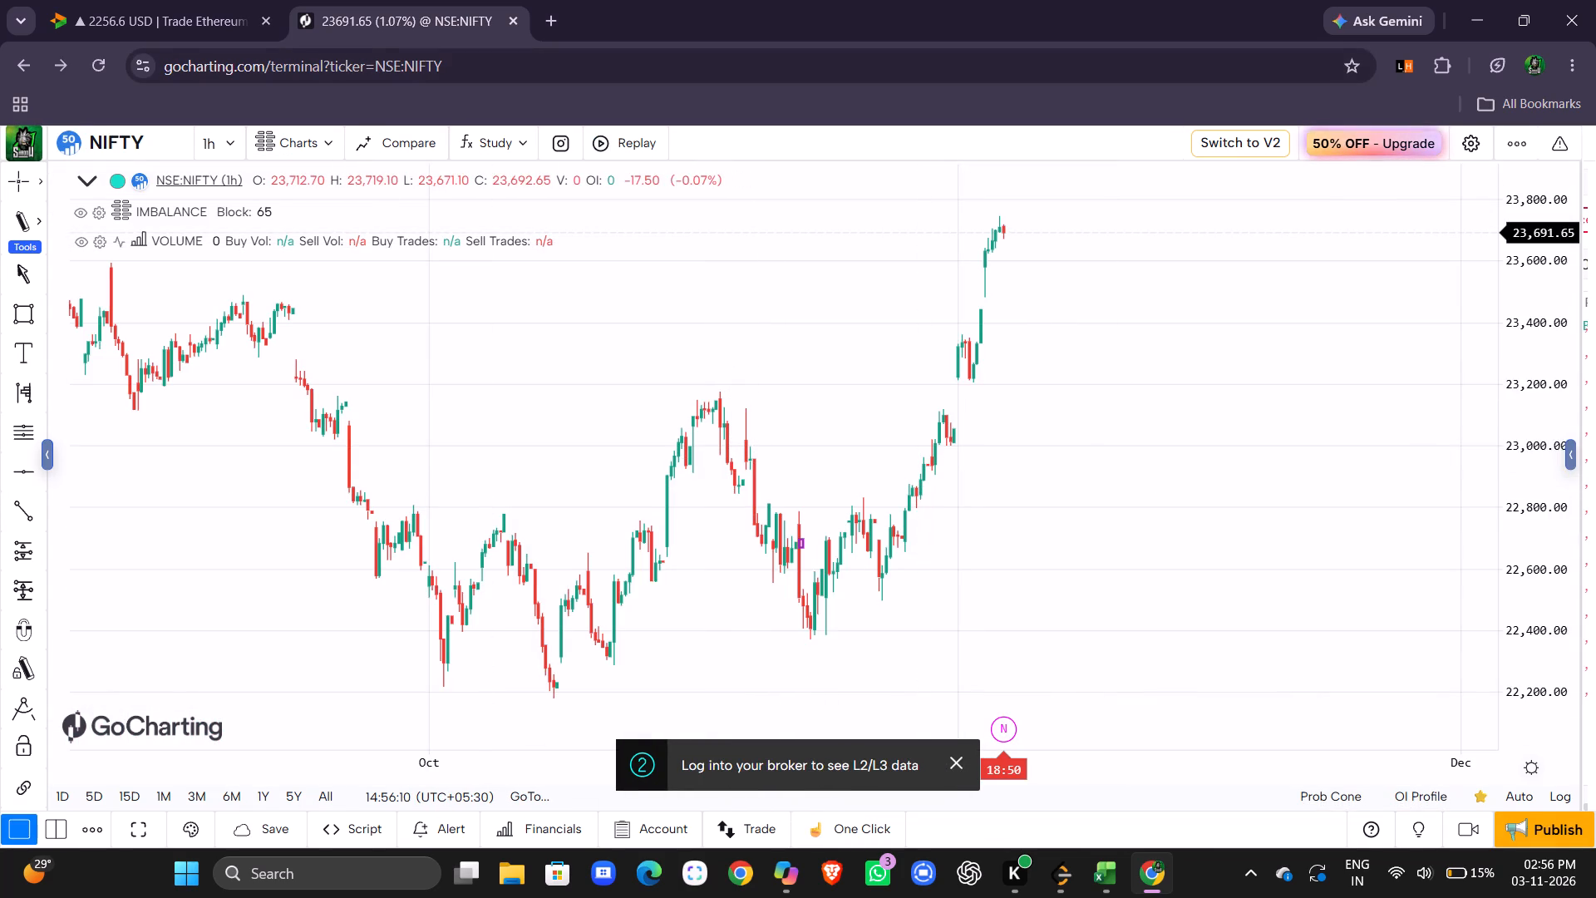
left_click(144, 133)
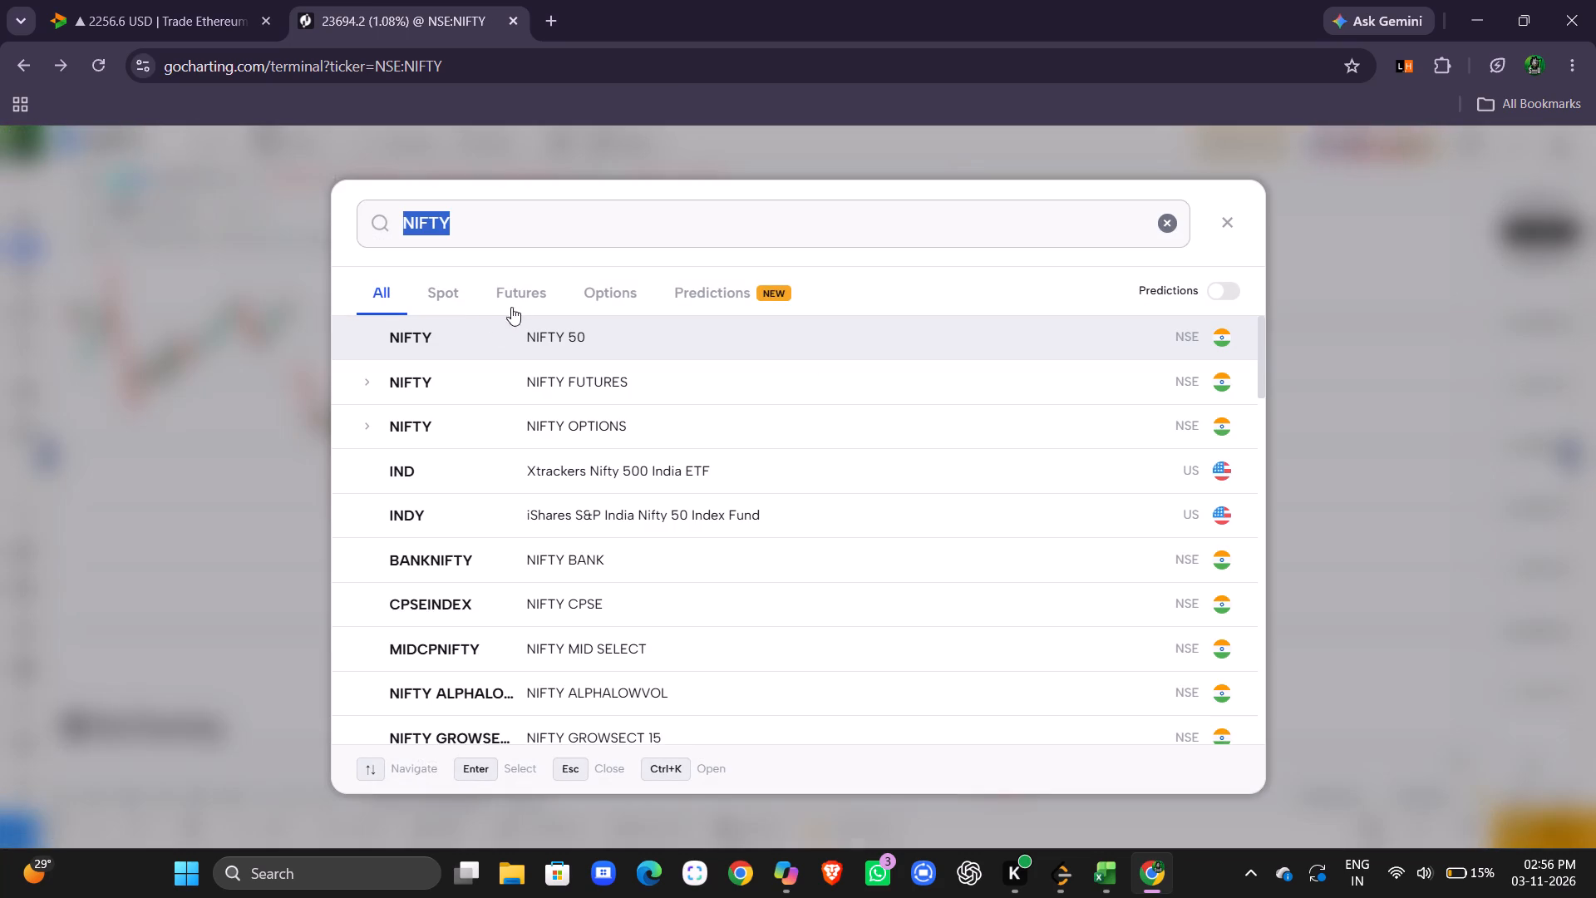
key("BackSpace")
left_click(563, 324)
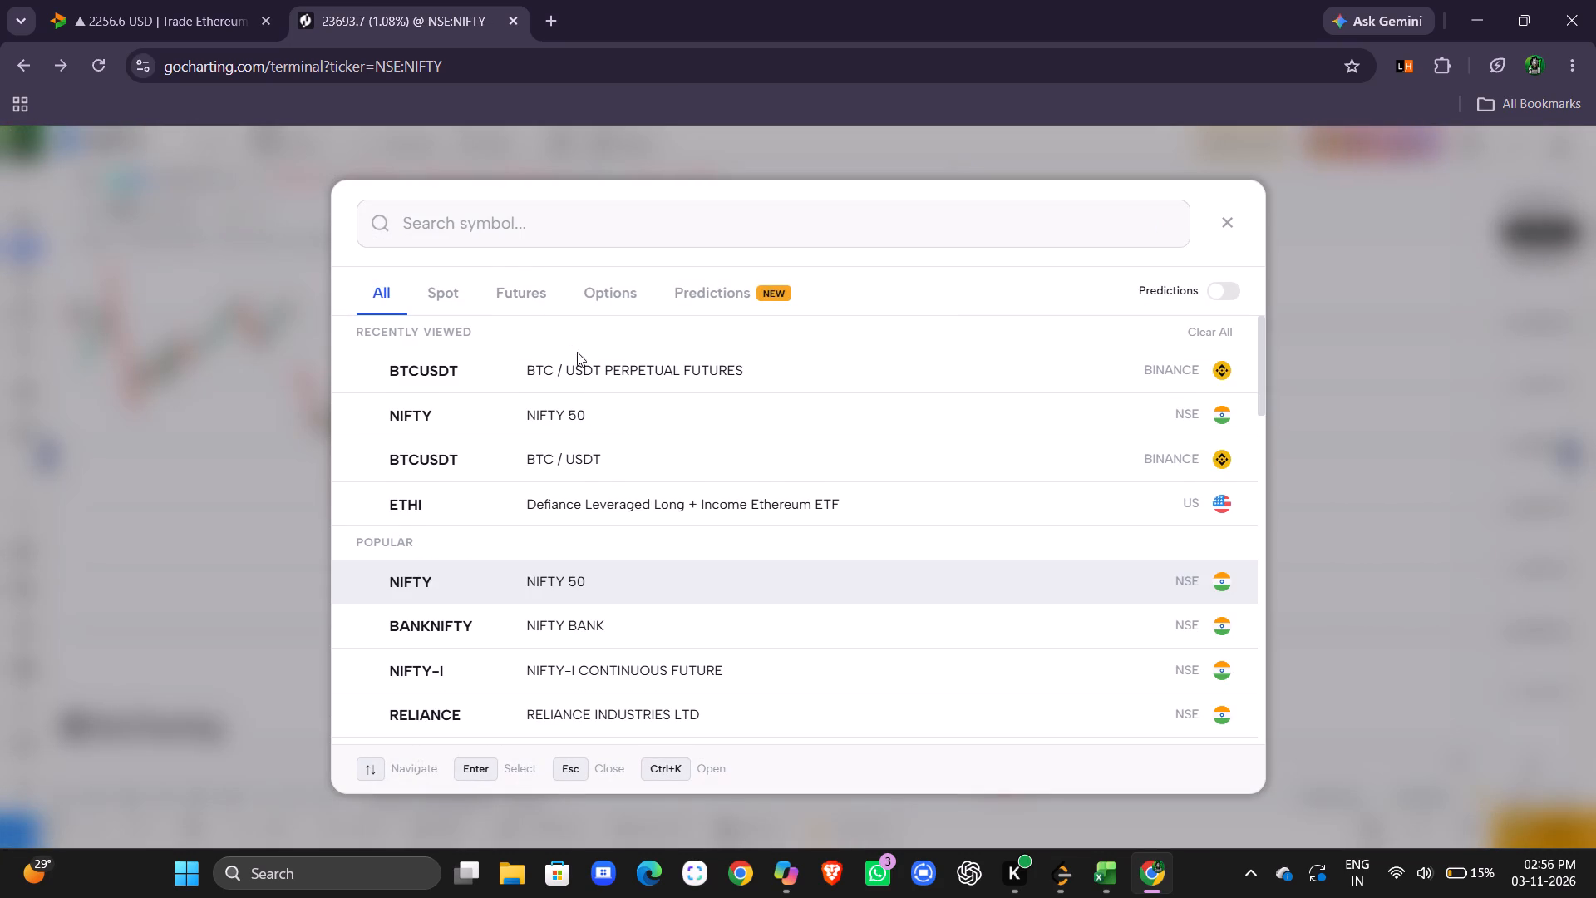
left_click(587, 371)
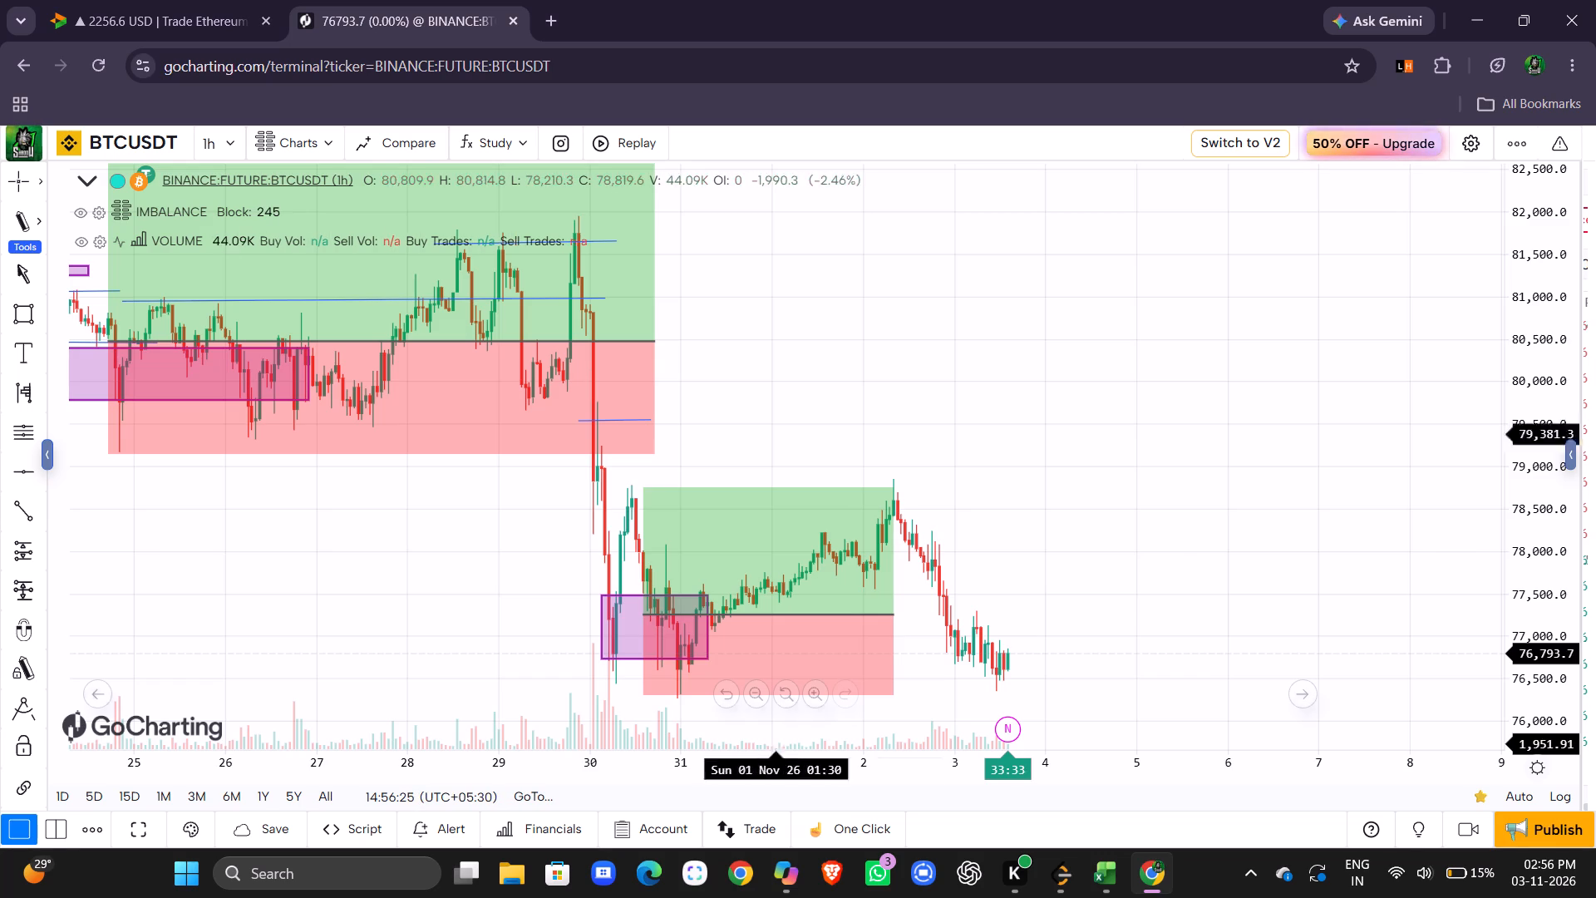
Extend the lower starting corner of the purple zone at the 30 October low slightly earlier and down to about 76,585.
scroll(1064, 582, "left", 7)
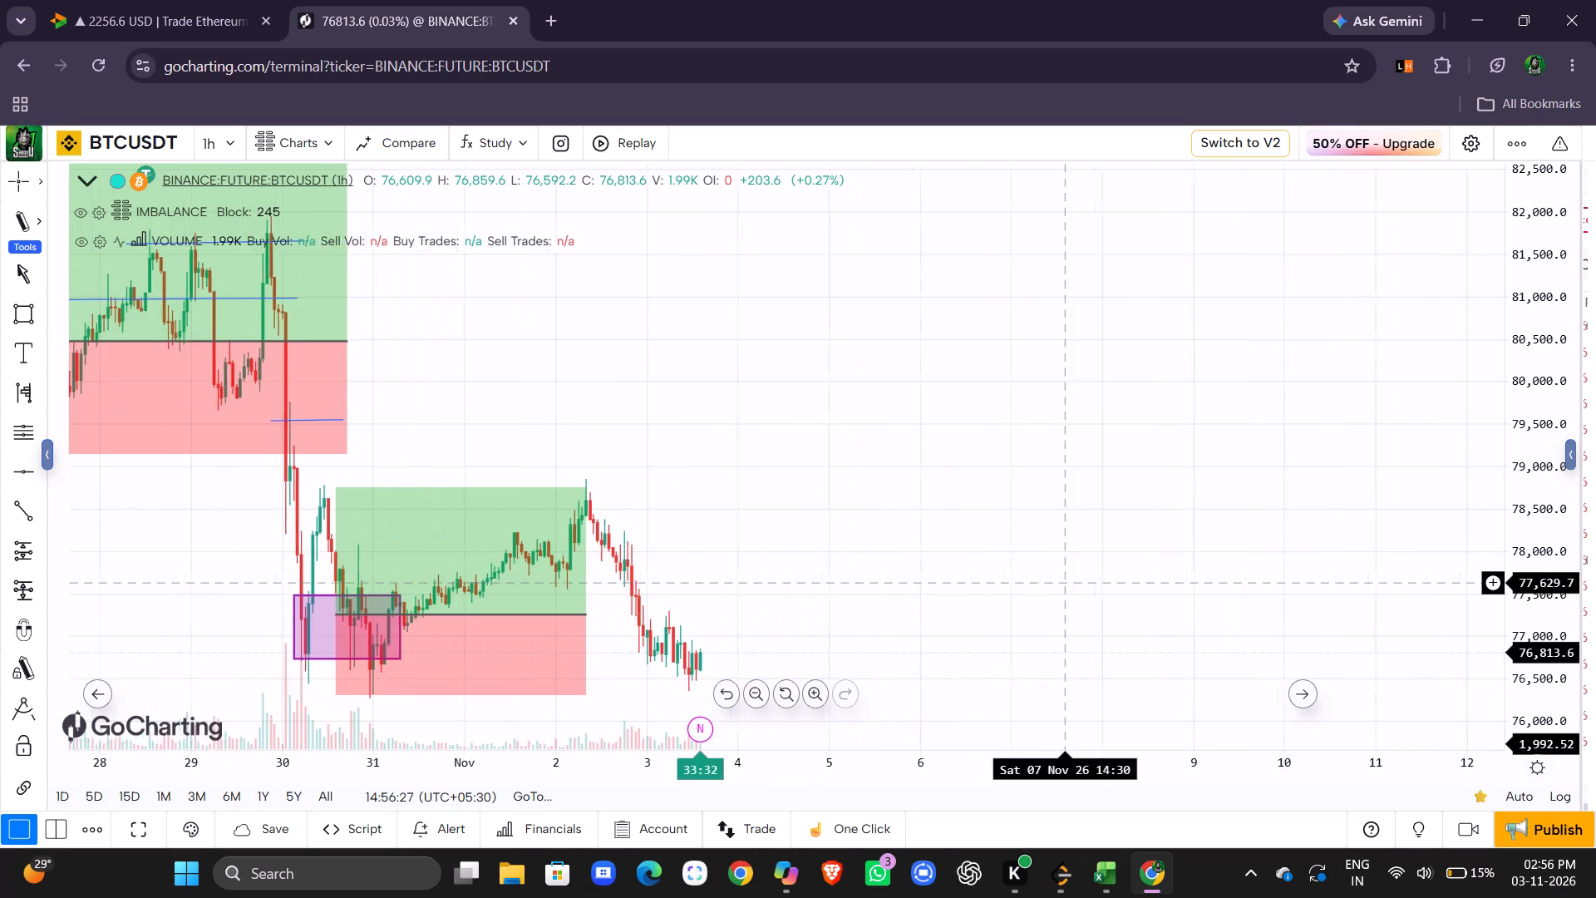
left_click(372, 516)
left_click(516, 415)
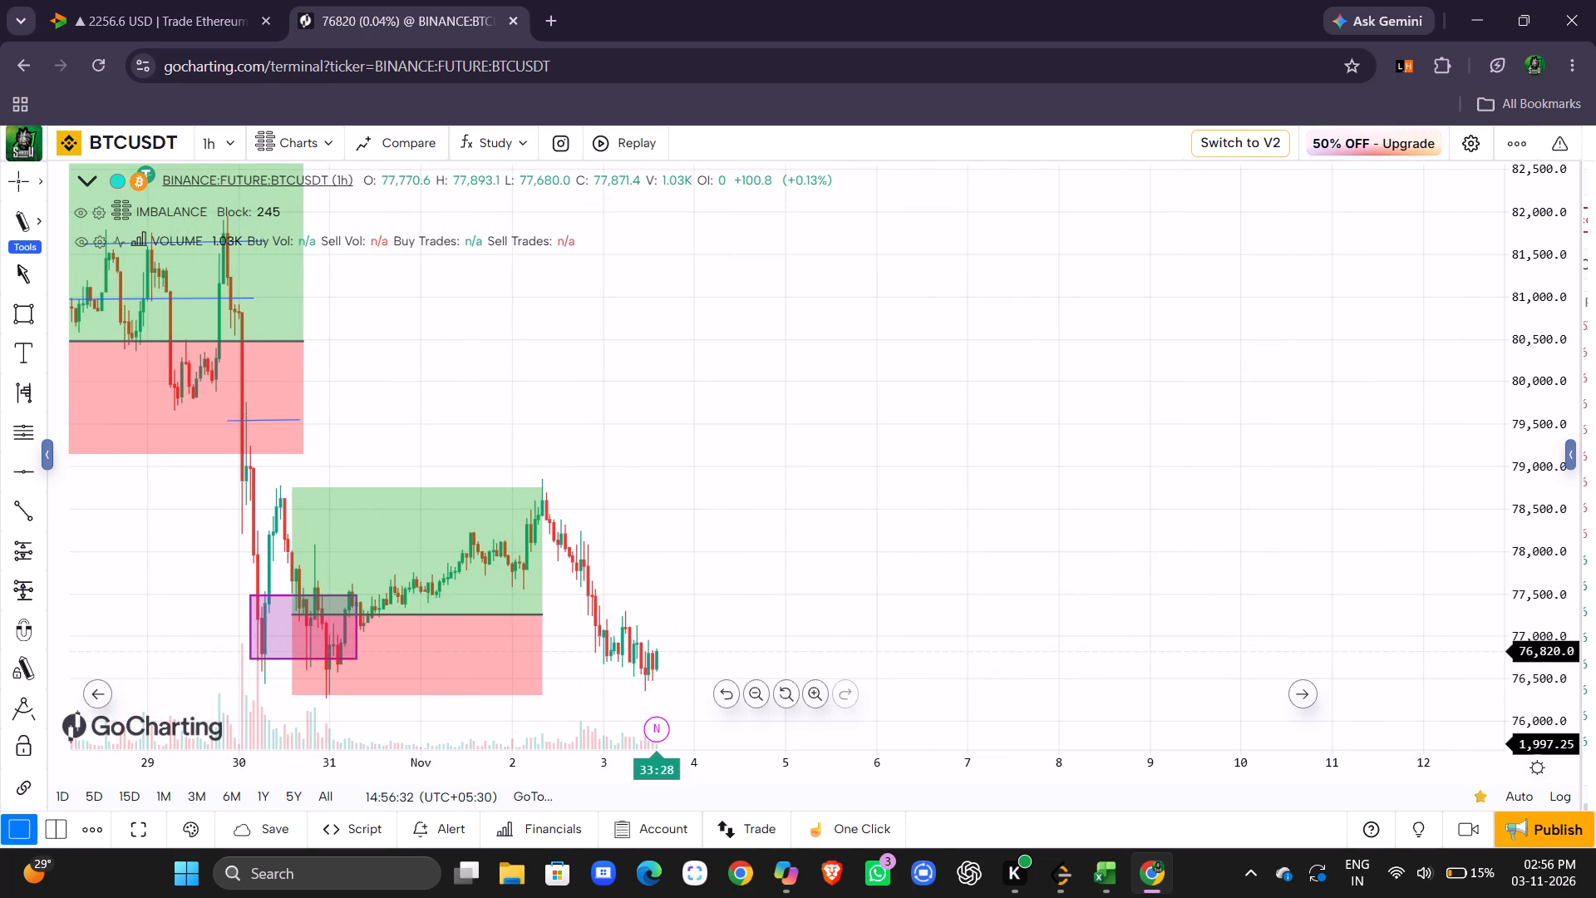
scroll(516, 415, "right", 2)
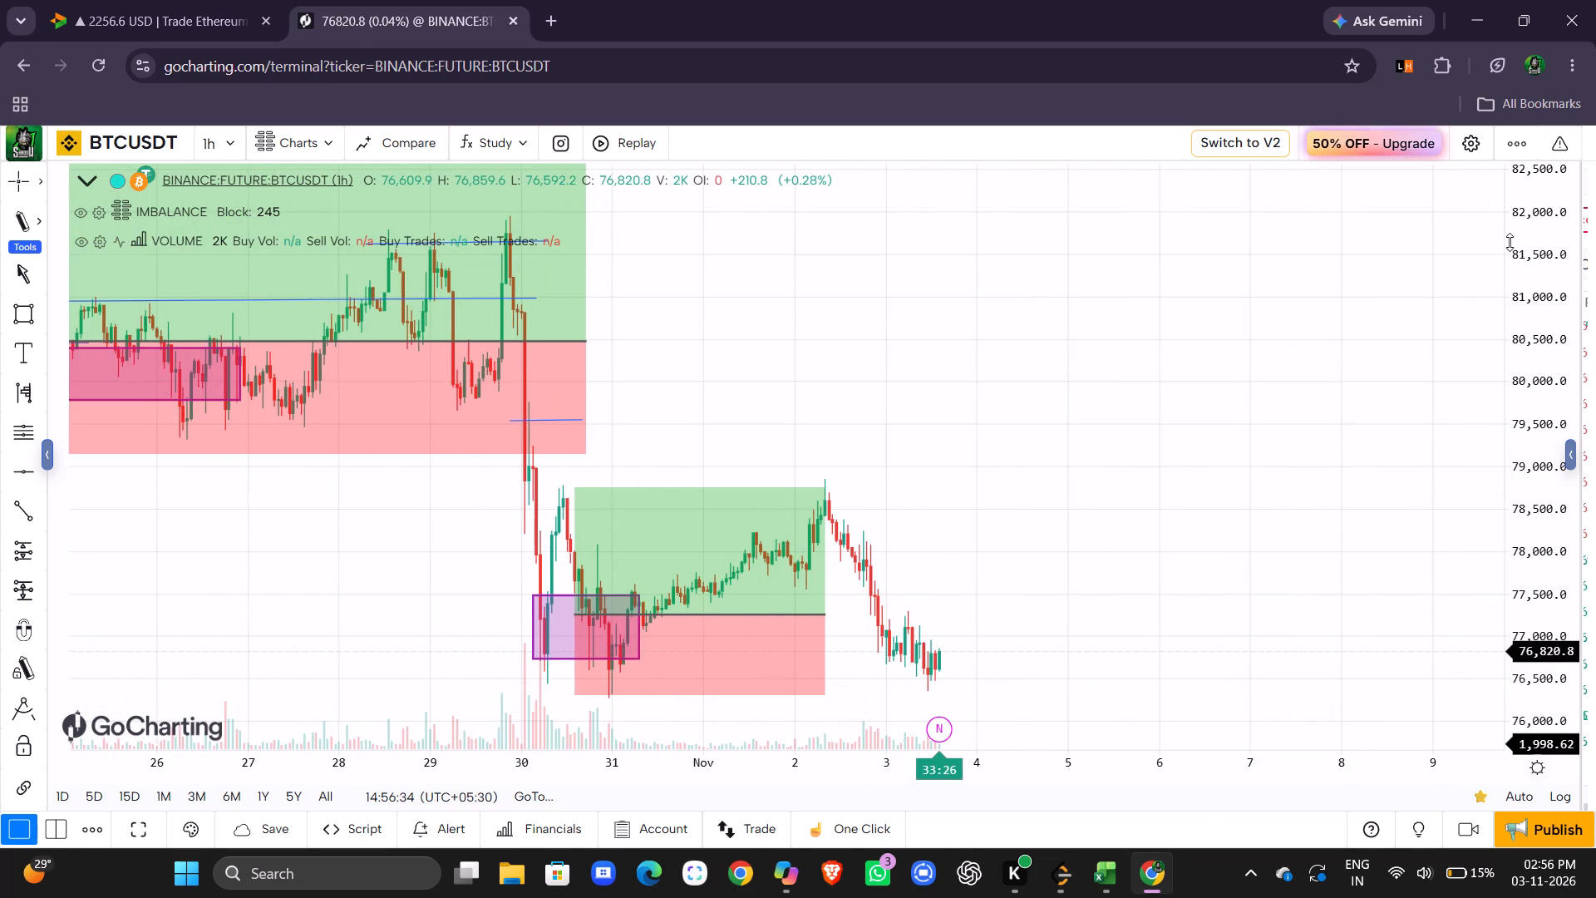
left_click_drag(1559, 205, 1583, 380)
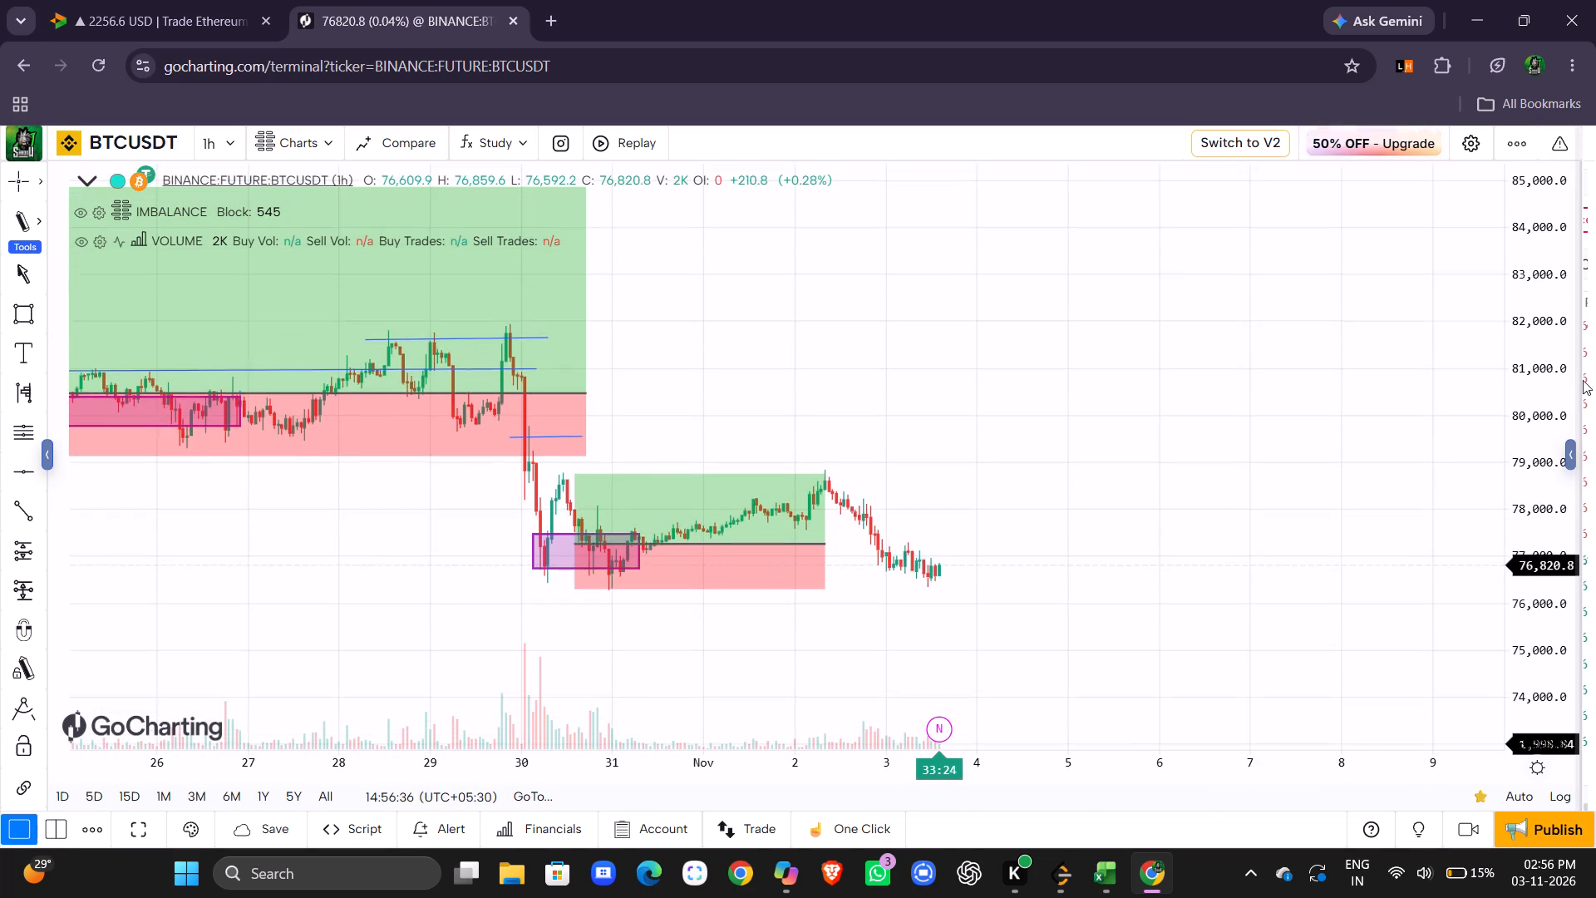
left_click_drag(1583, 380, 1594, 331)
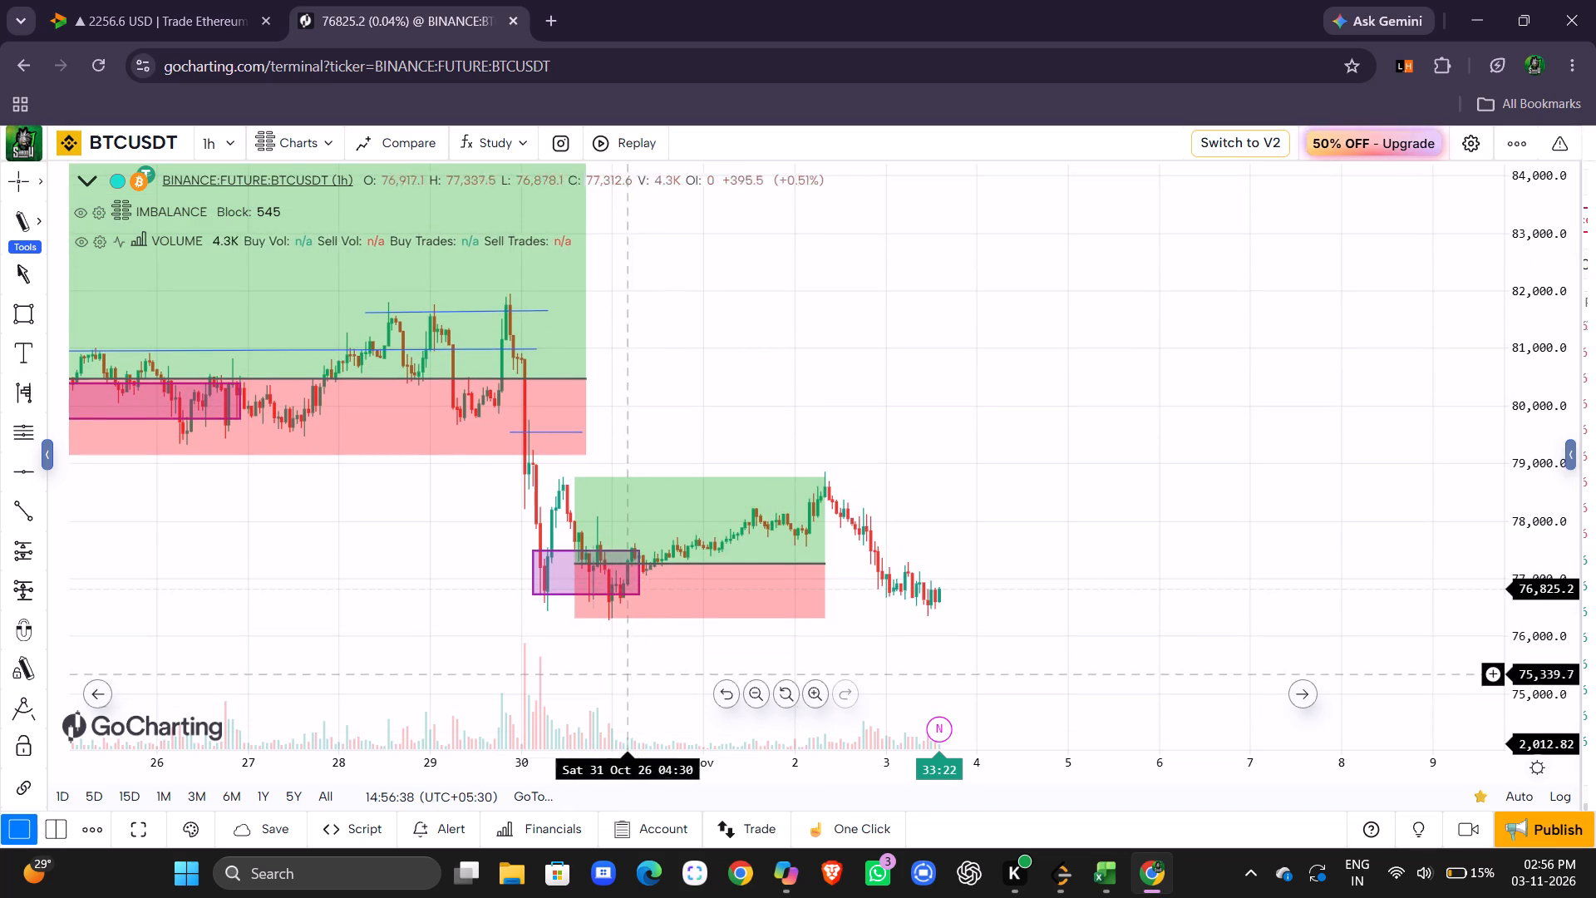
scroll(639, 650, "left", 1)
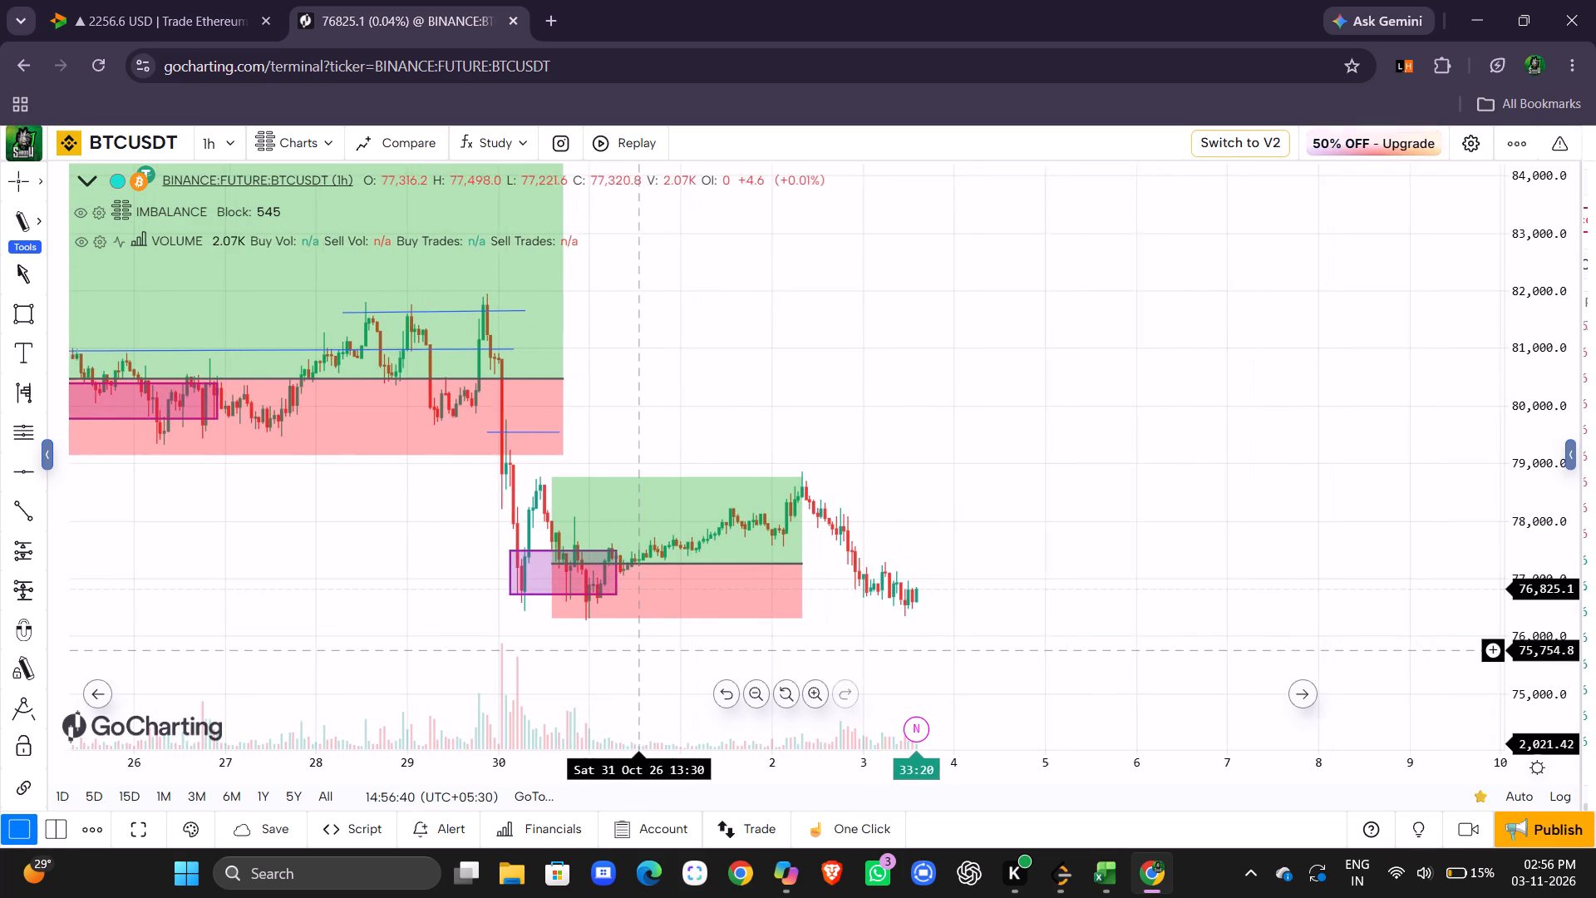
scroll(639, 650, "left", 1)
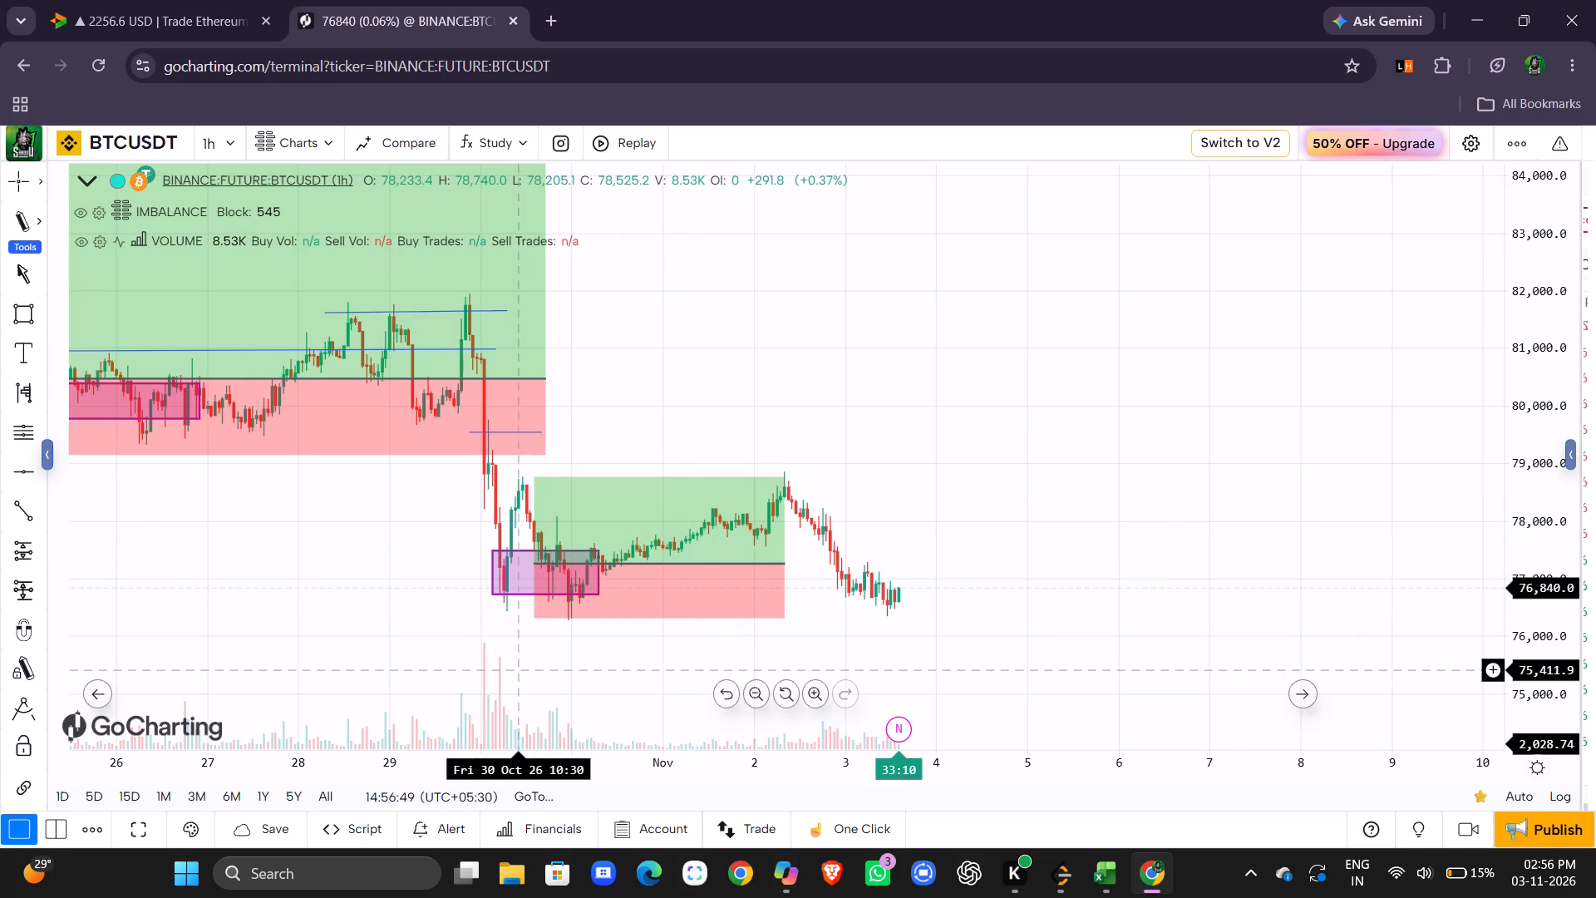
scroll(517, 670, "left", 1)
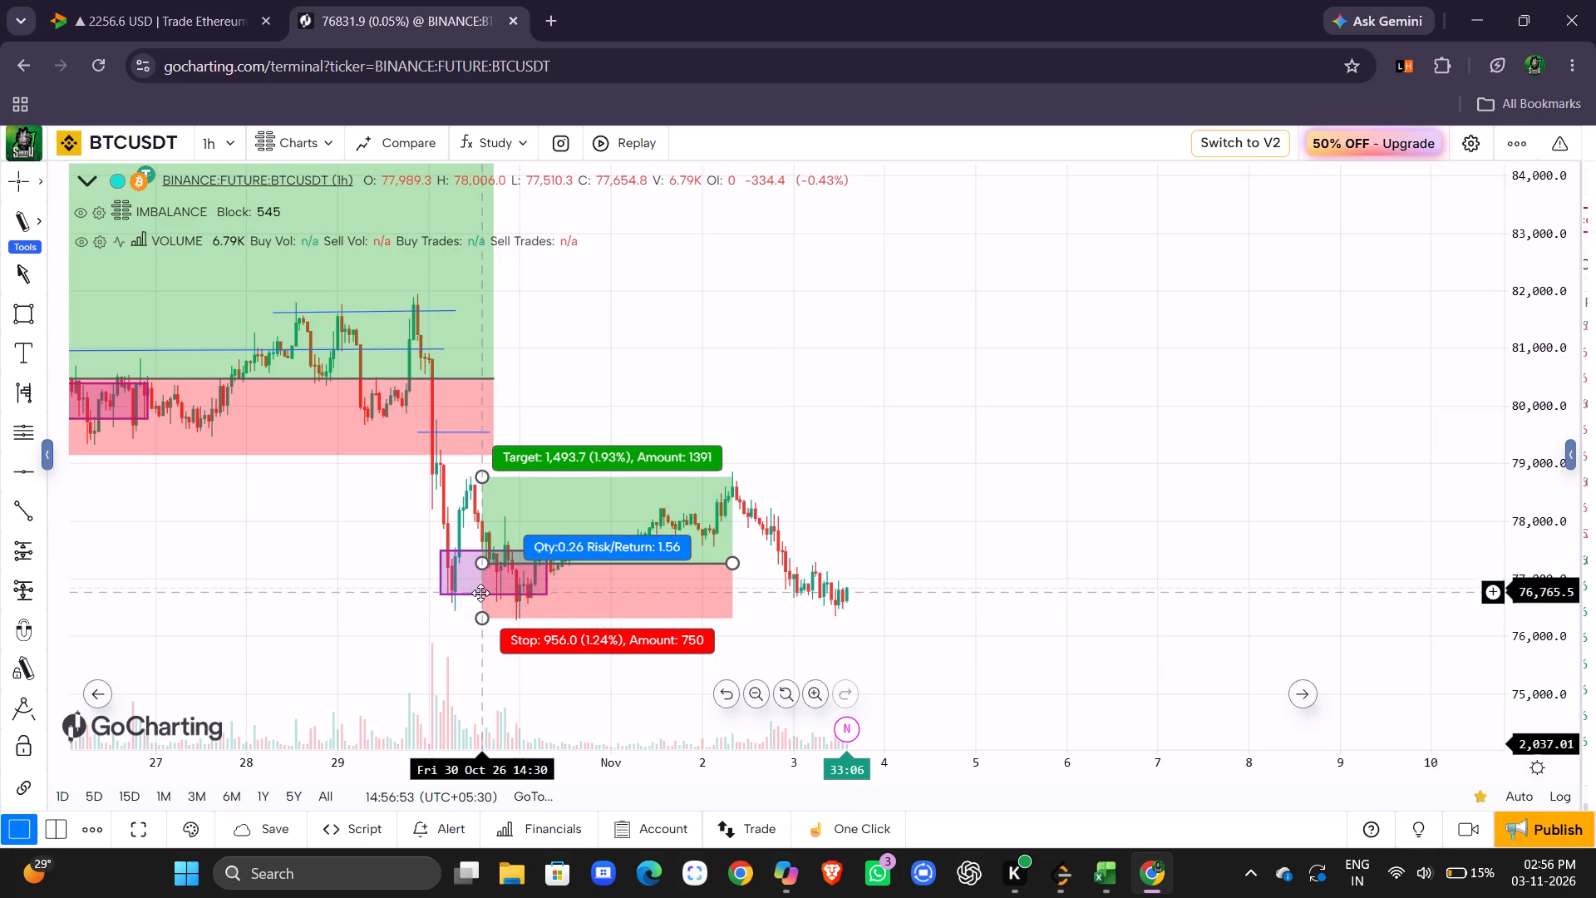
left_click(441, 594)
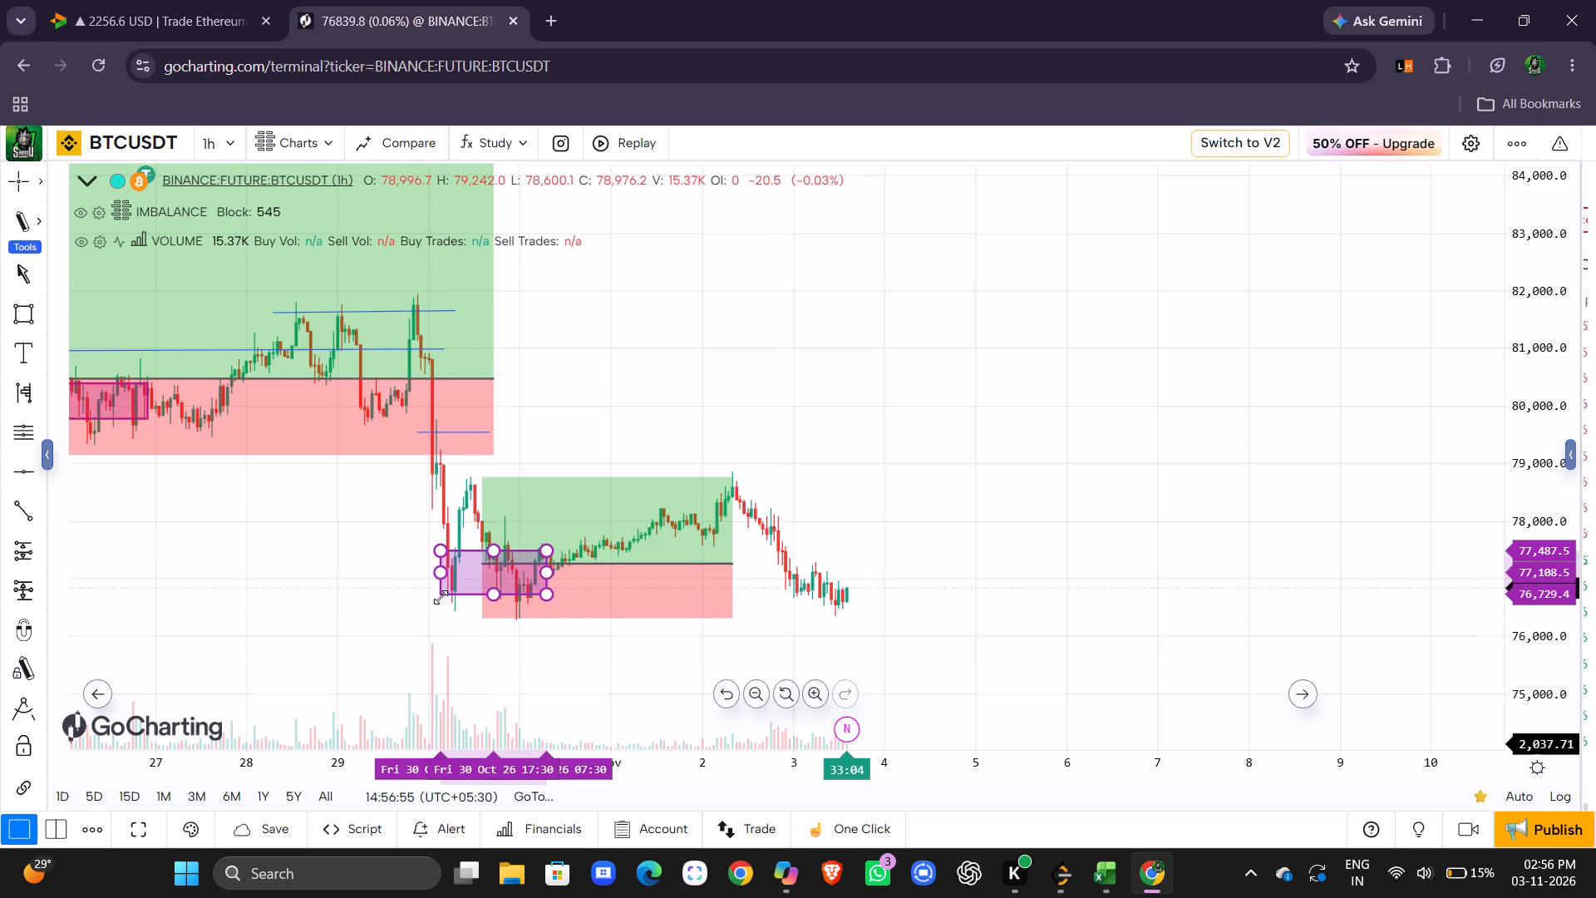
left_click(870, 480)
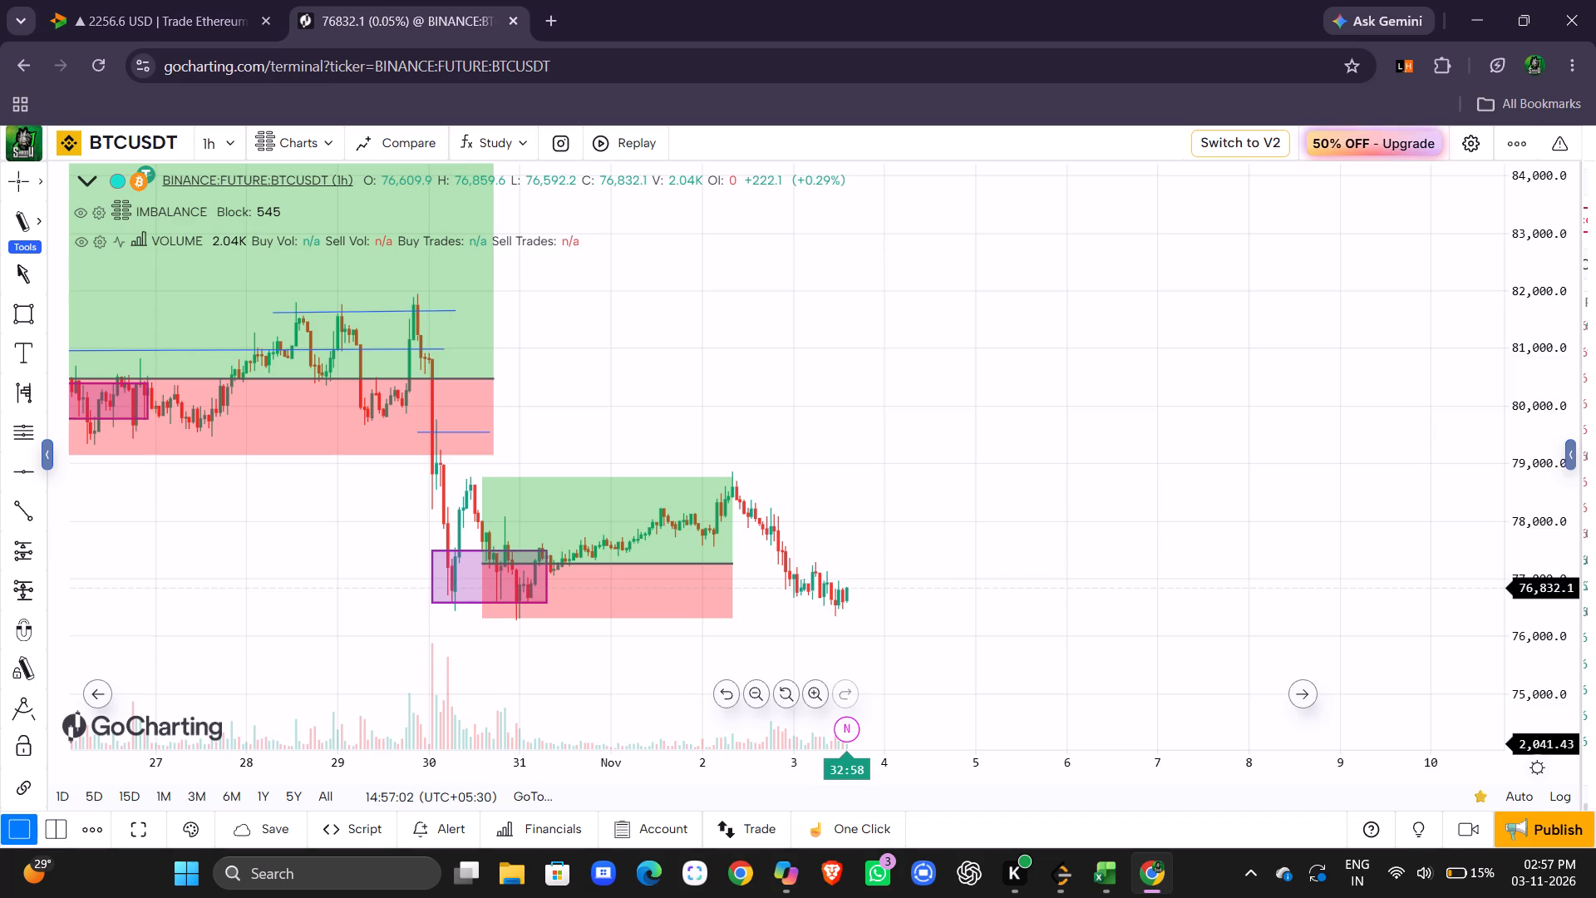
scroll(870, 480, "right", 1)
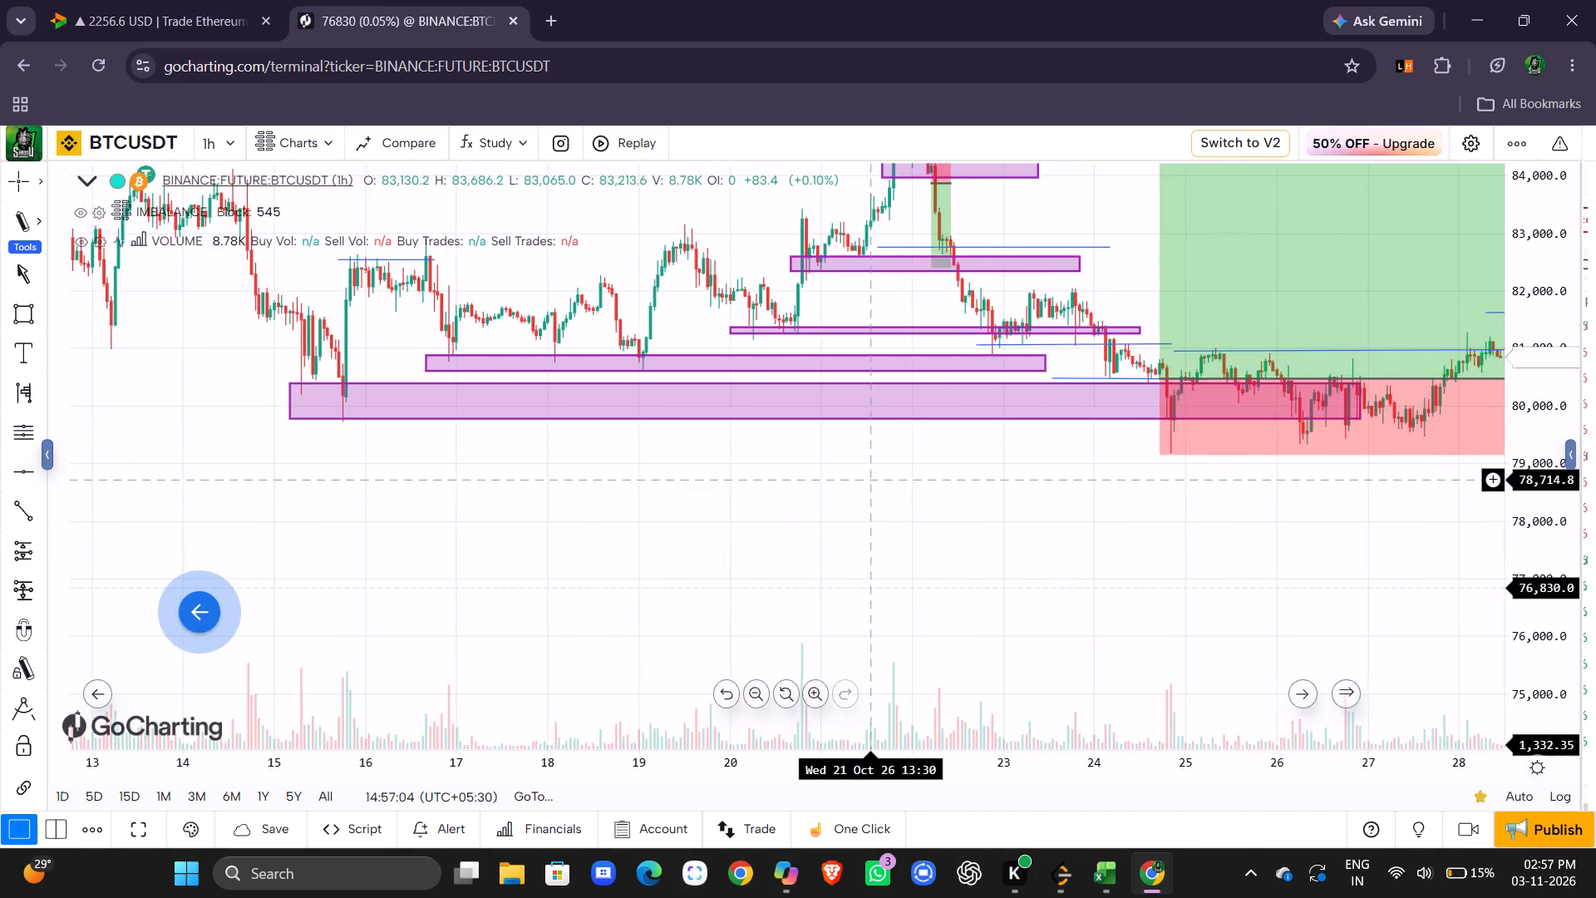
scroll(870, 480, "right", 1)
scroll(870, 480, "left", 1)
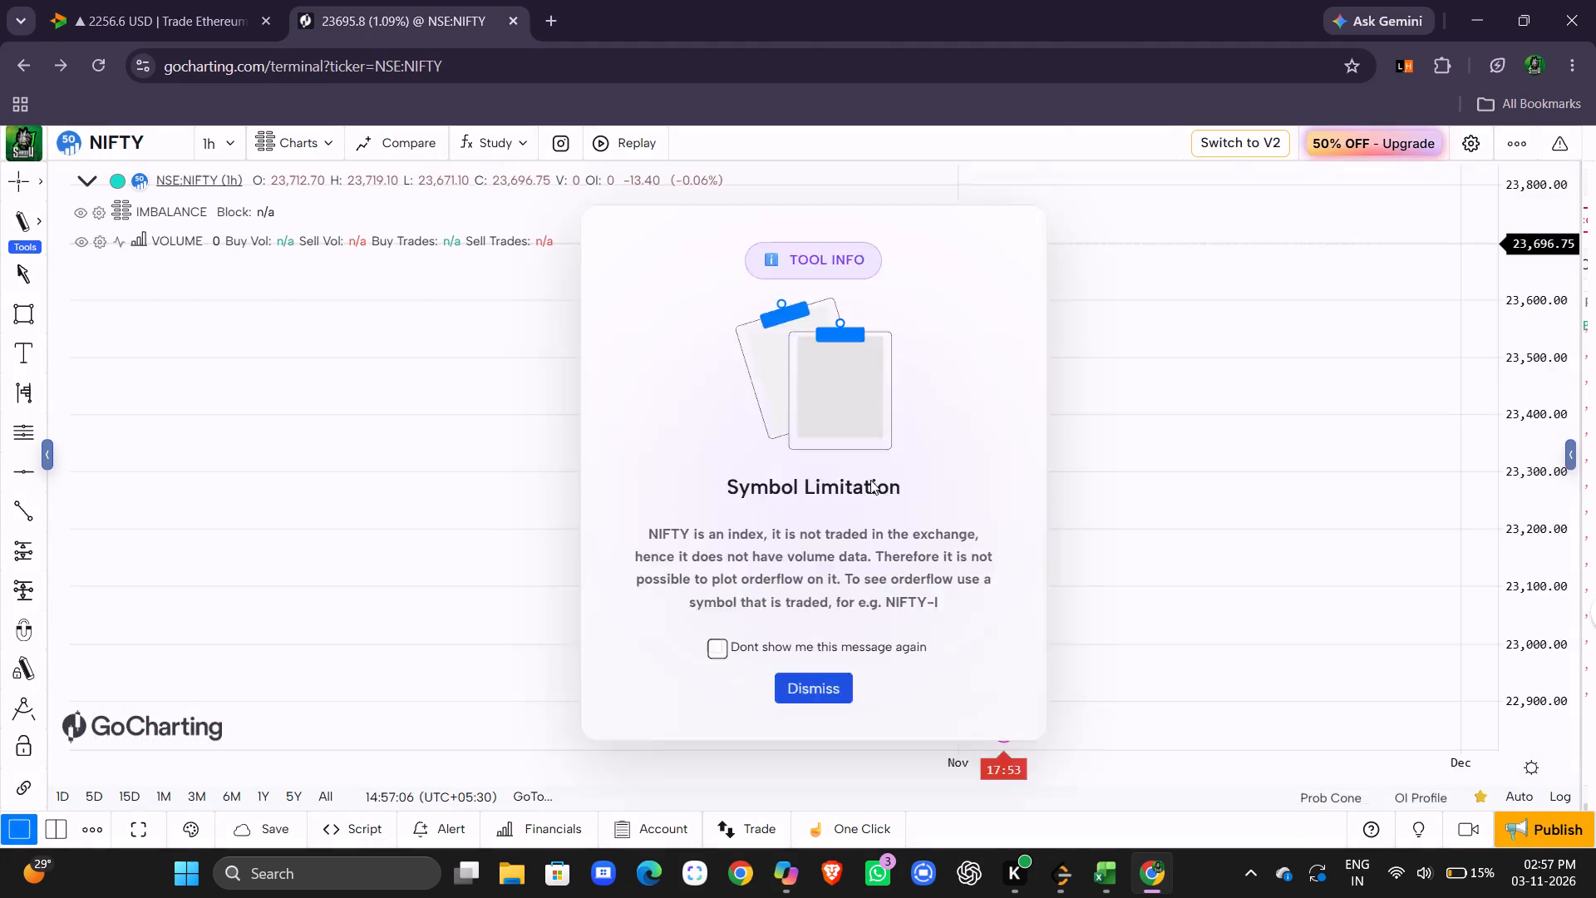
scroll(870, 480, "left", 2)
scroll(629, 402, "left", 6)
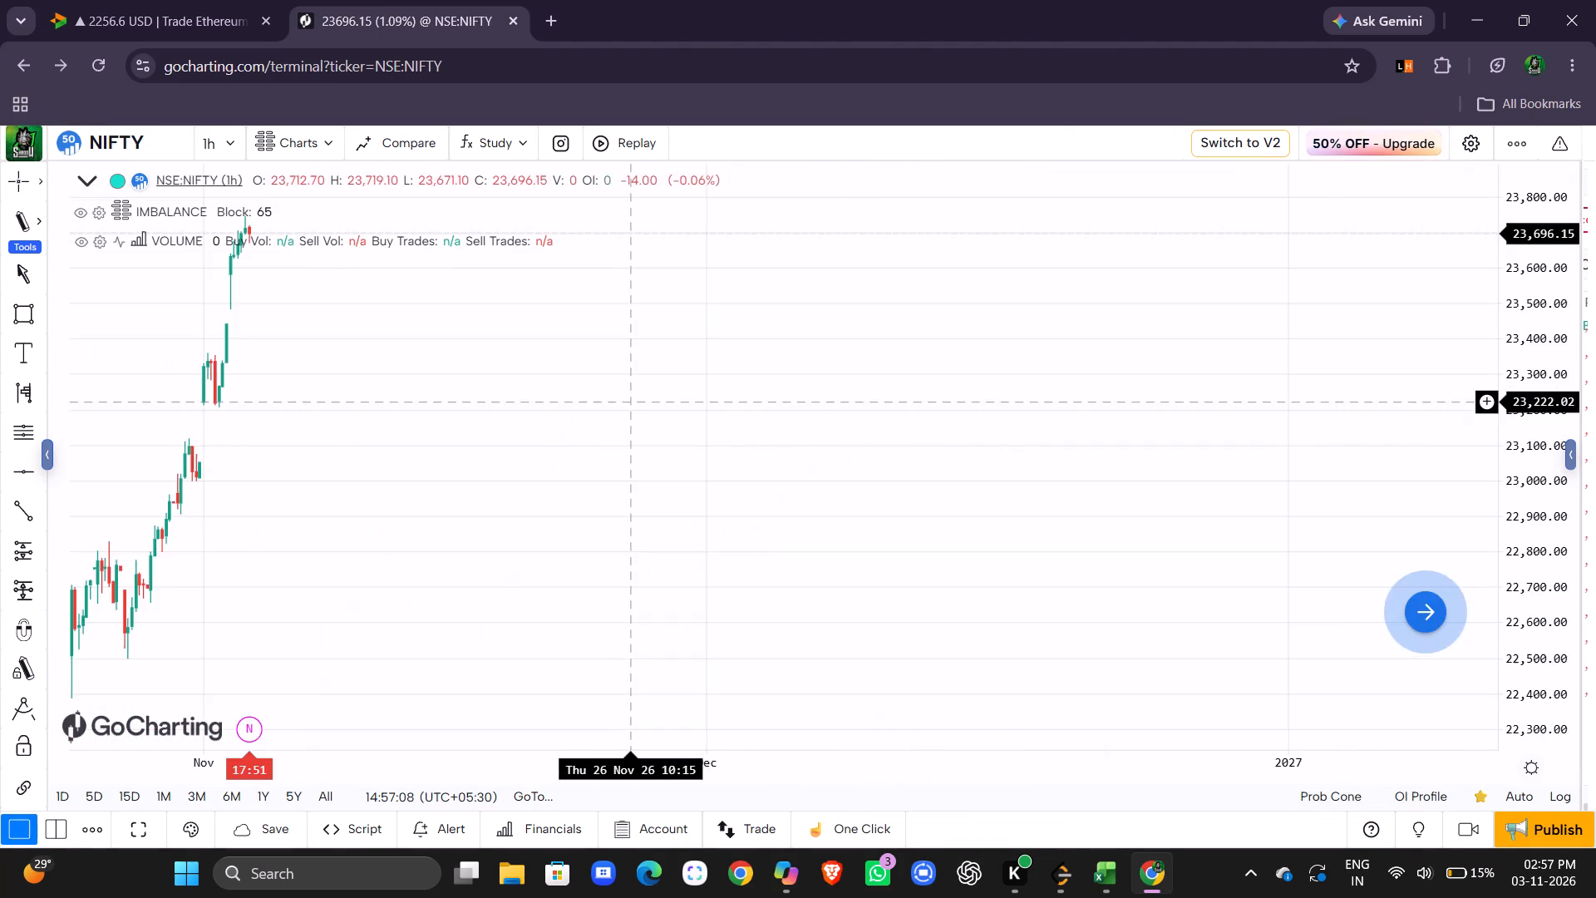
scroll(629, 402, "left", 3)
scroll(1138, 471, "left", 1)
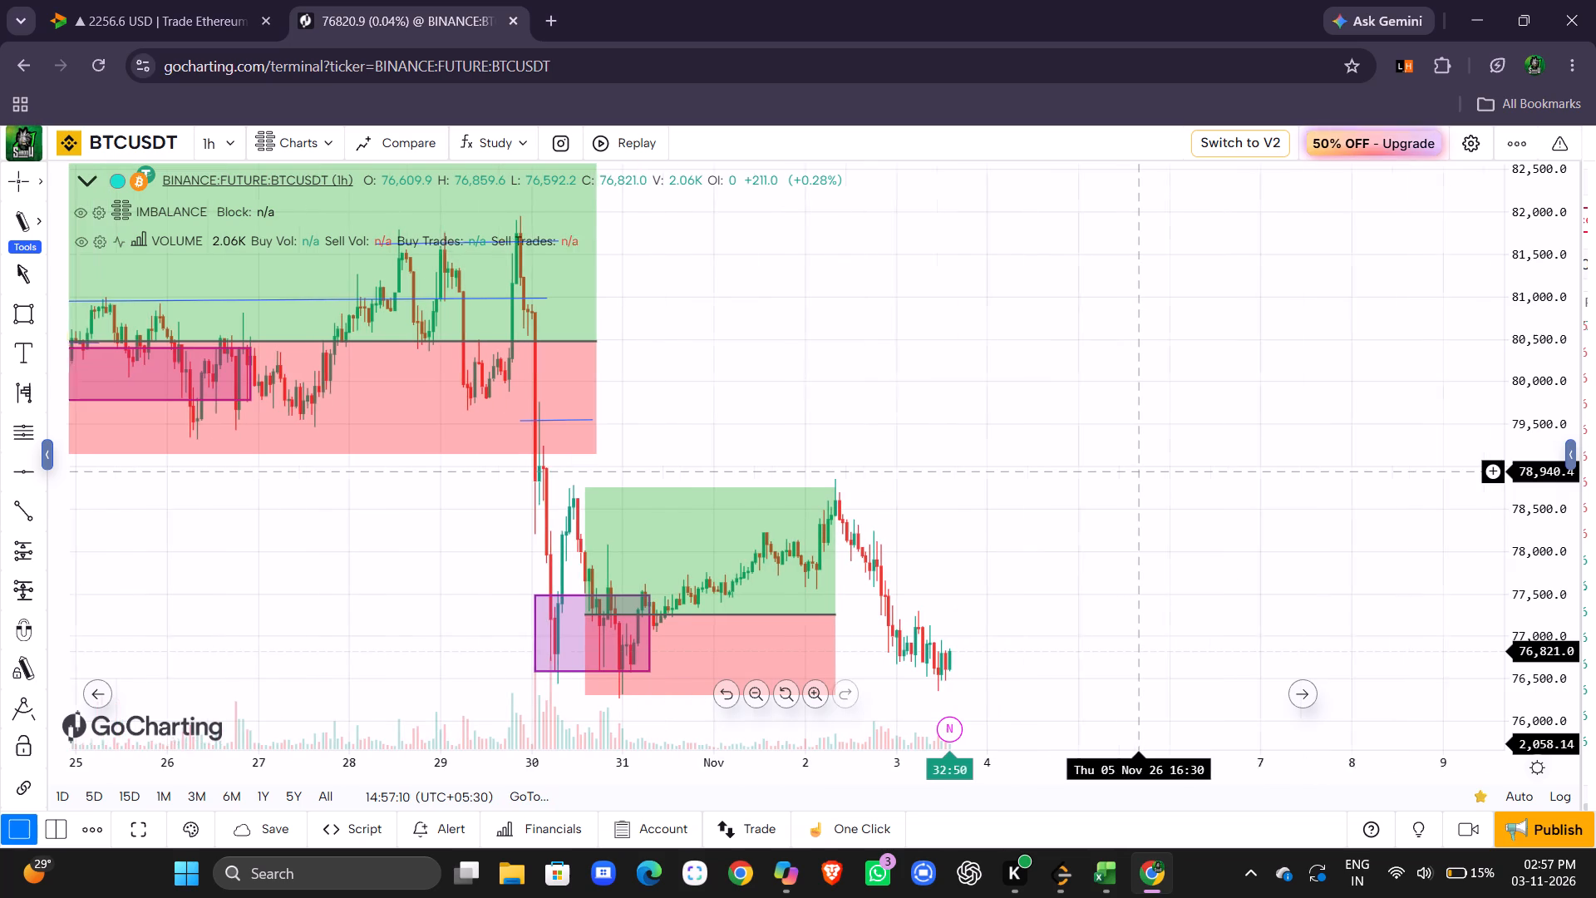
Delete the long position entered at 77,266.3 from the chart.
scroll(1138, 471, "left", 1)
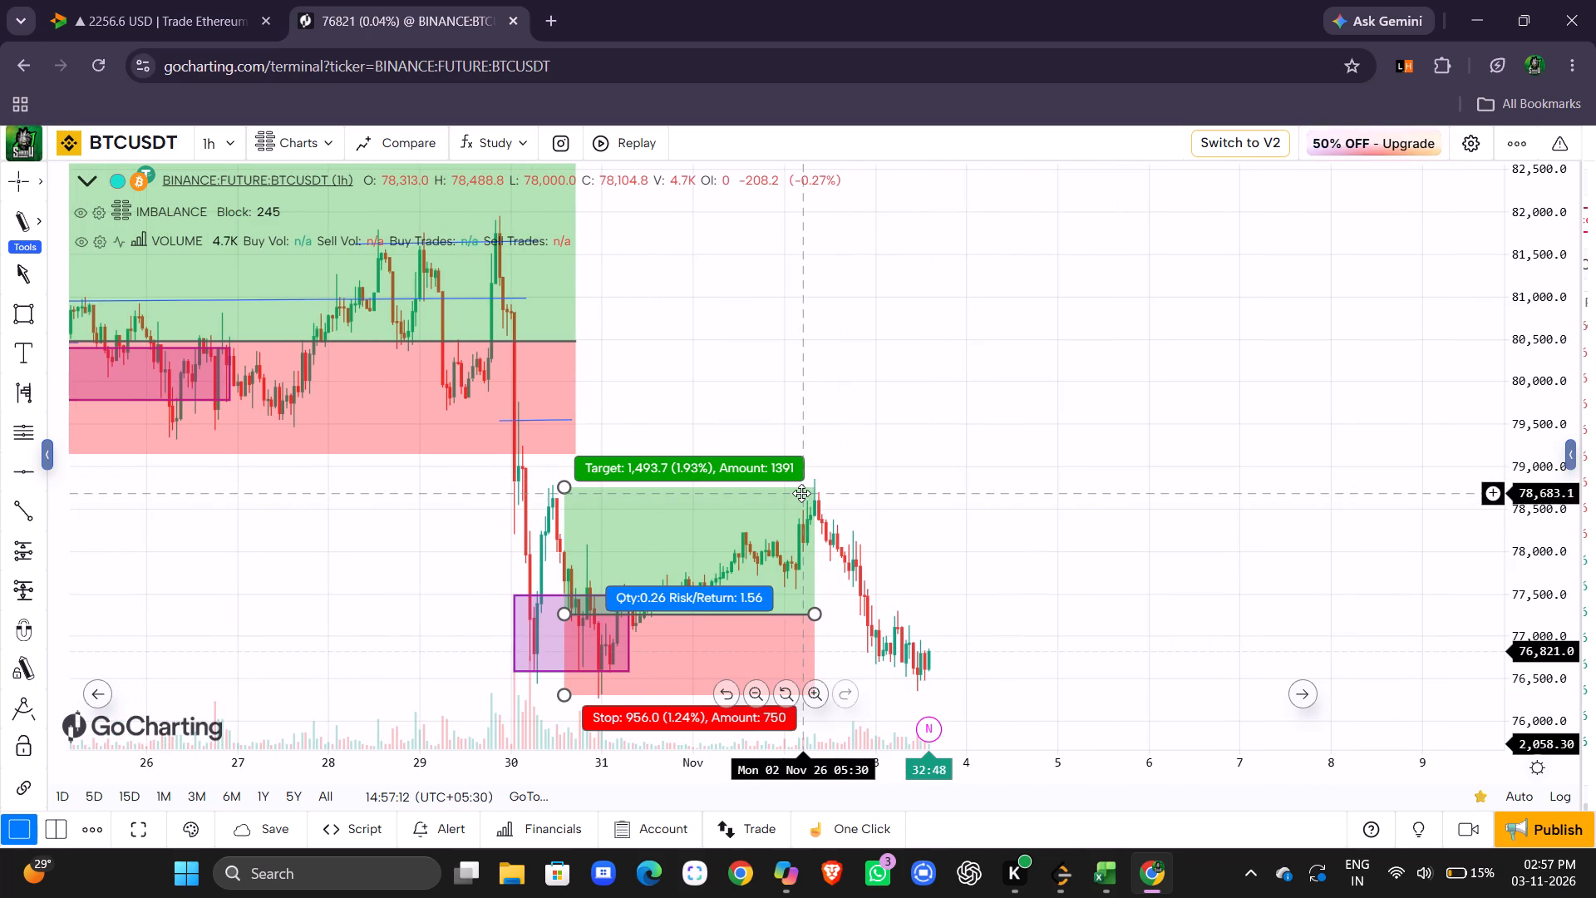
left_click(801, 493)
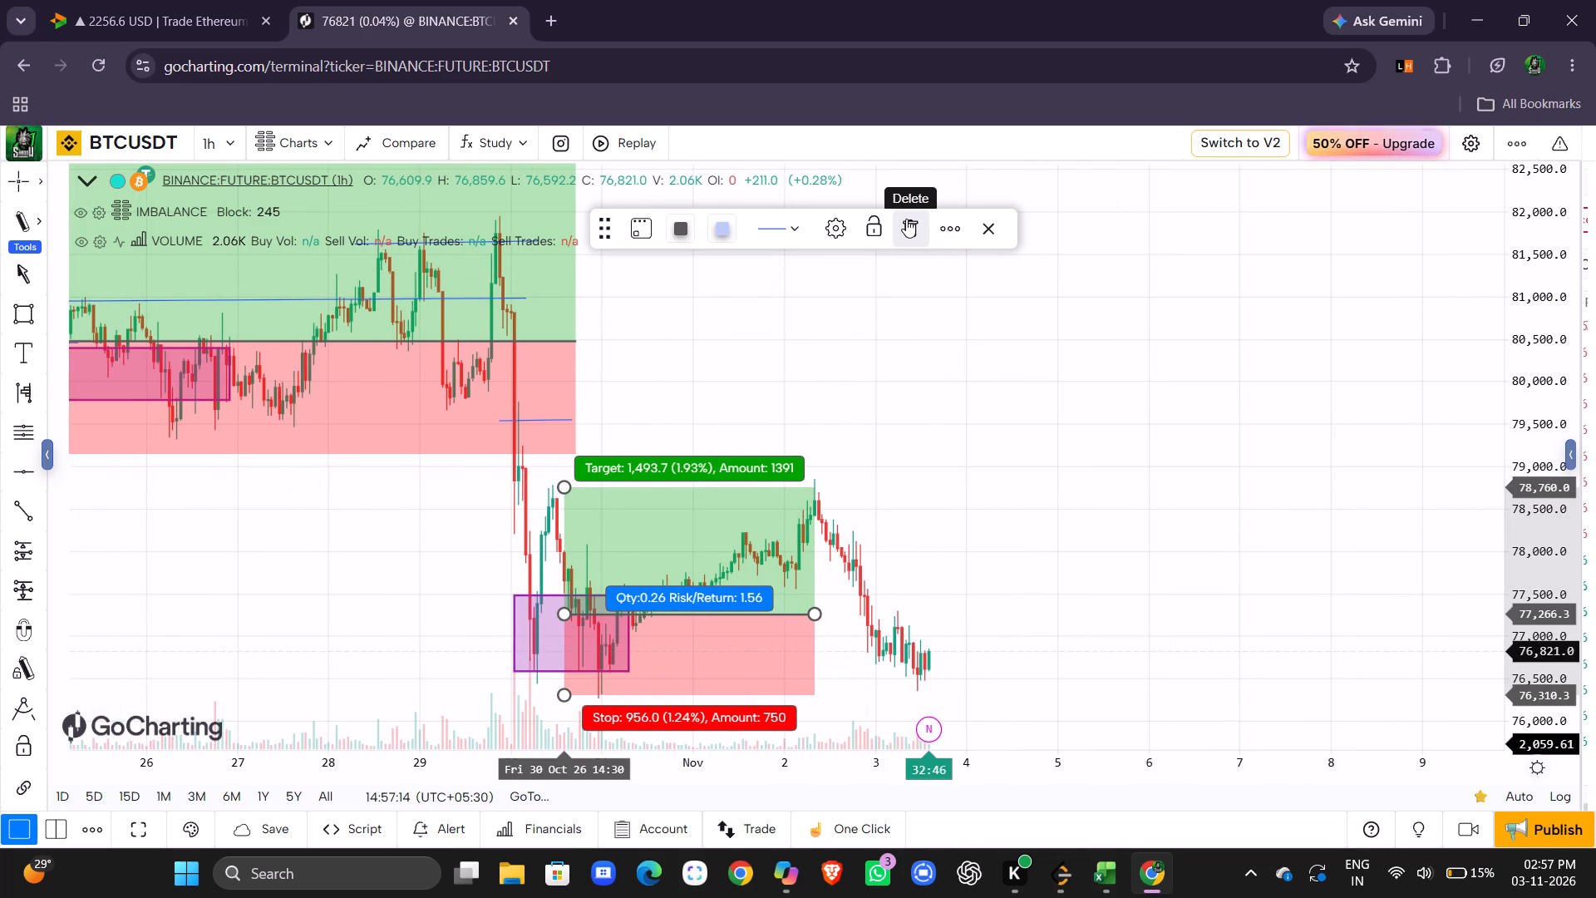
left_click(878, 533)
scroll(878, 533, "left", 1)
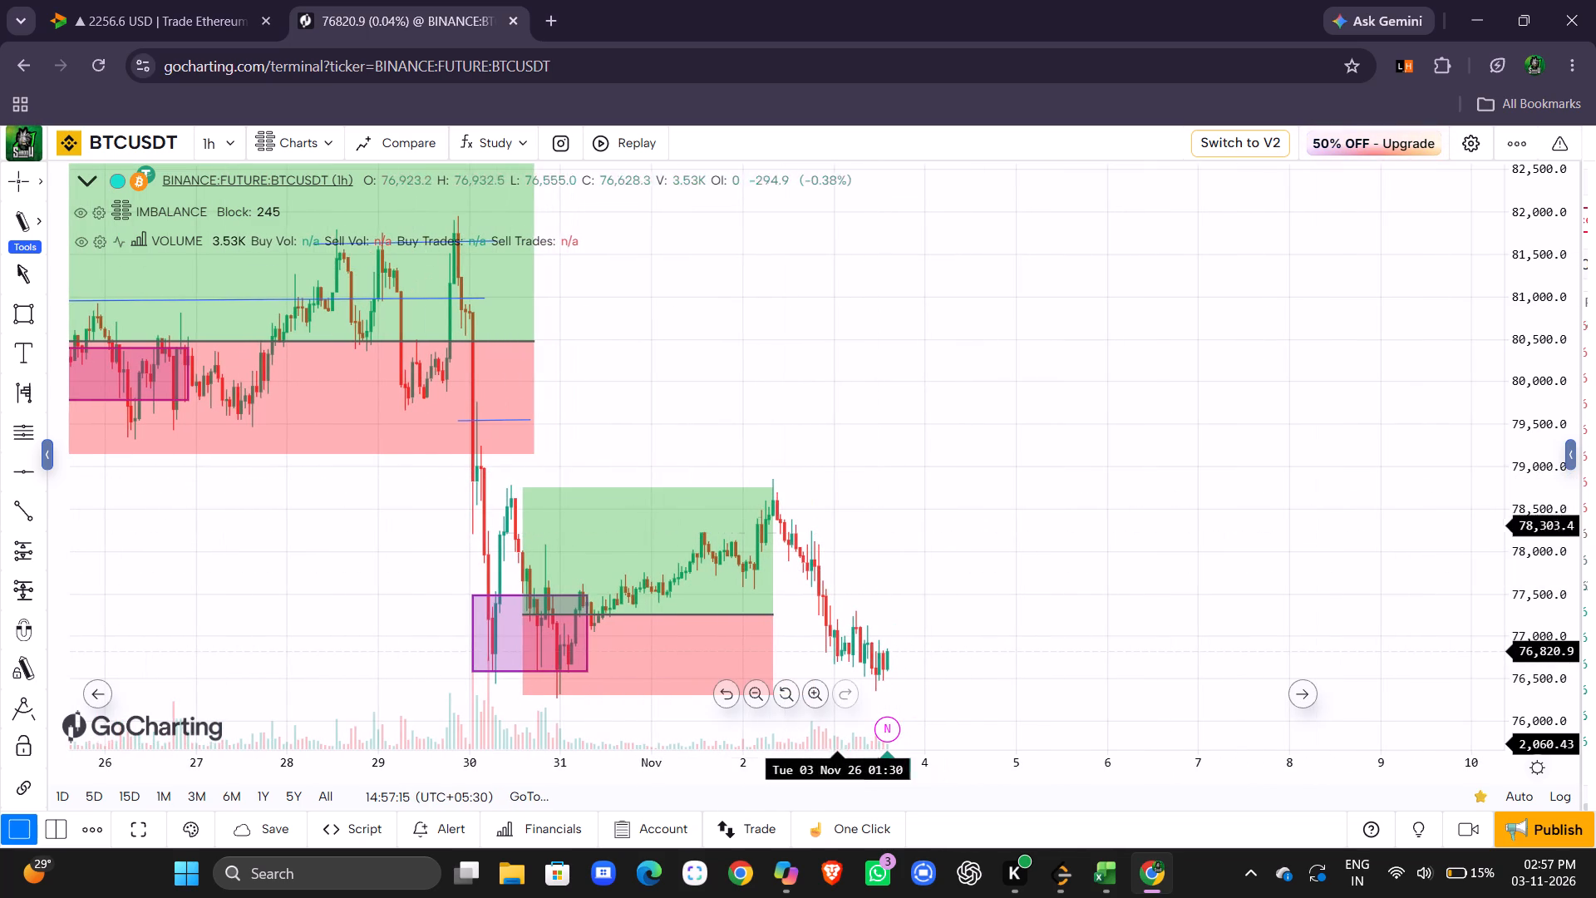
left_click(769, 504)
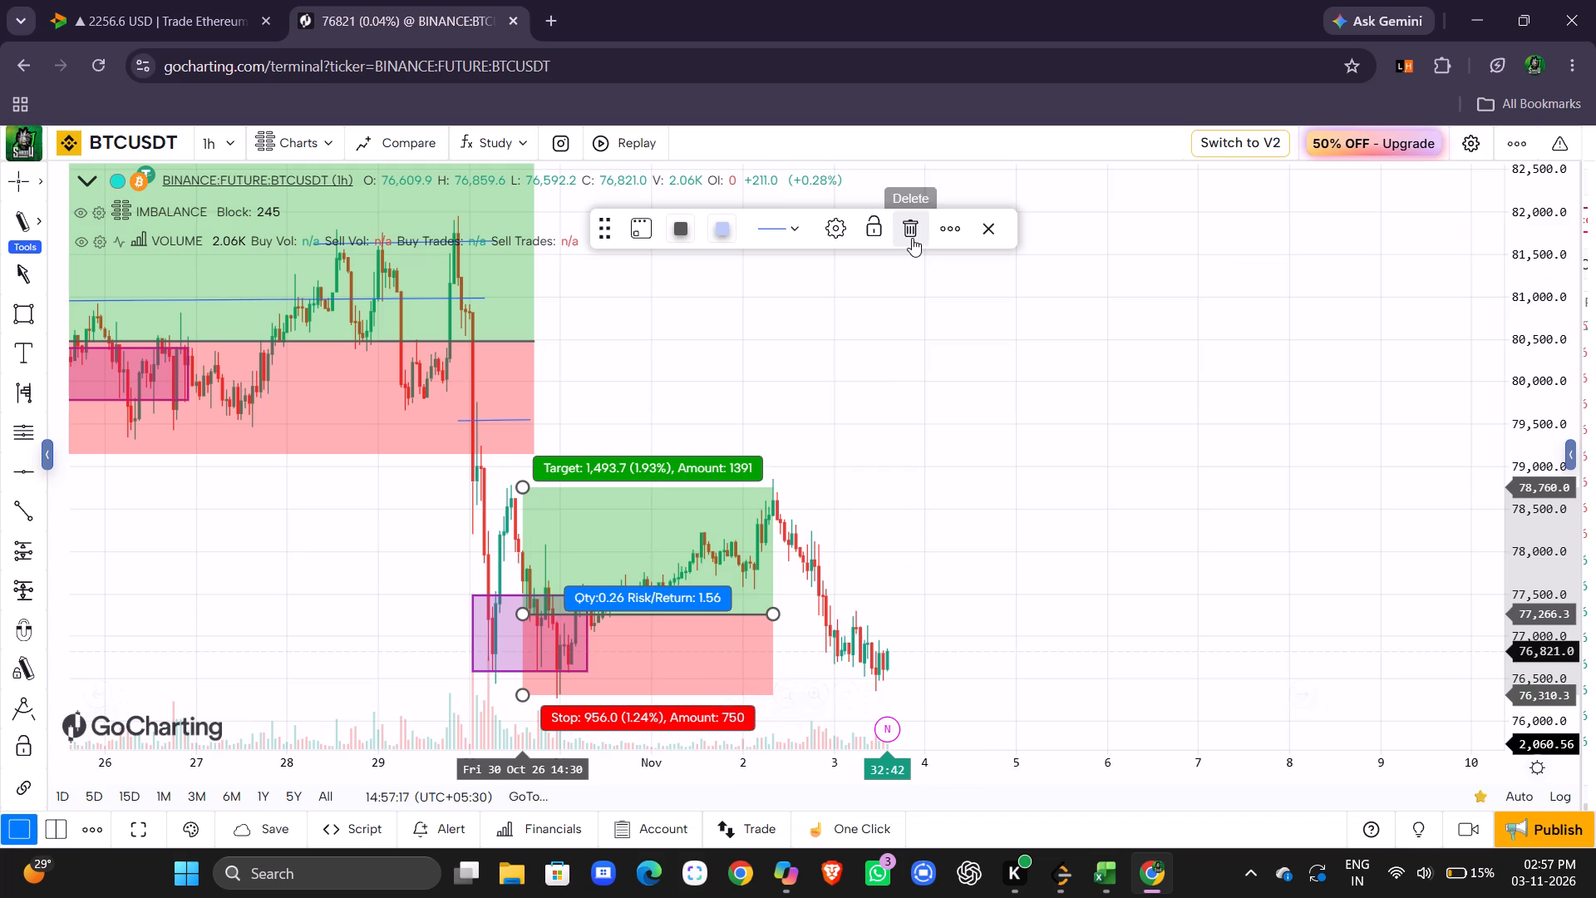
left_click(912, 238)
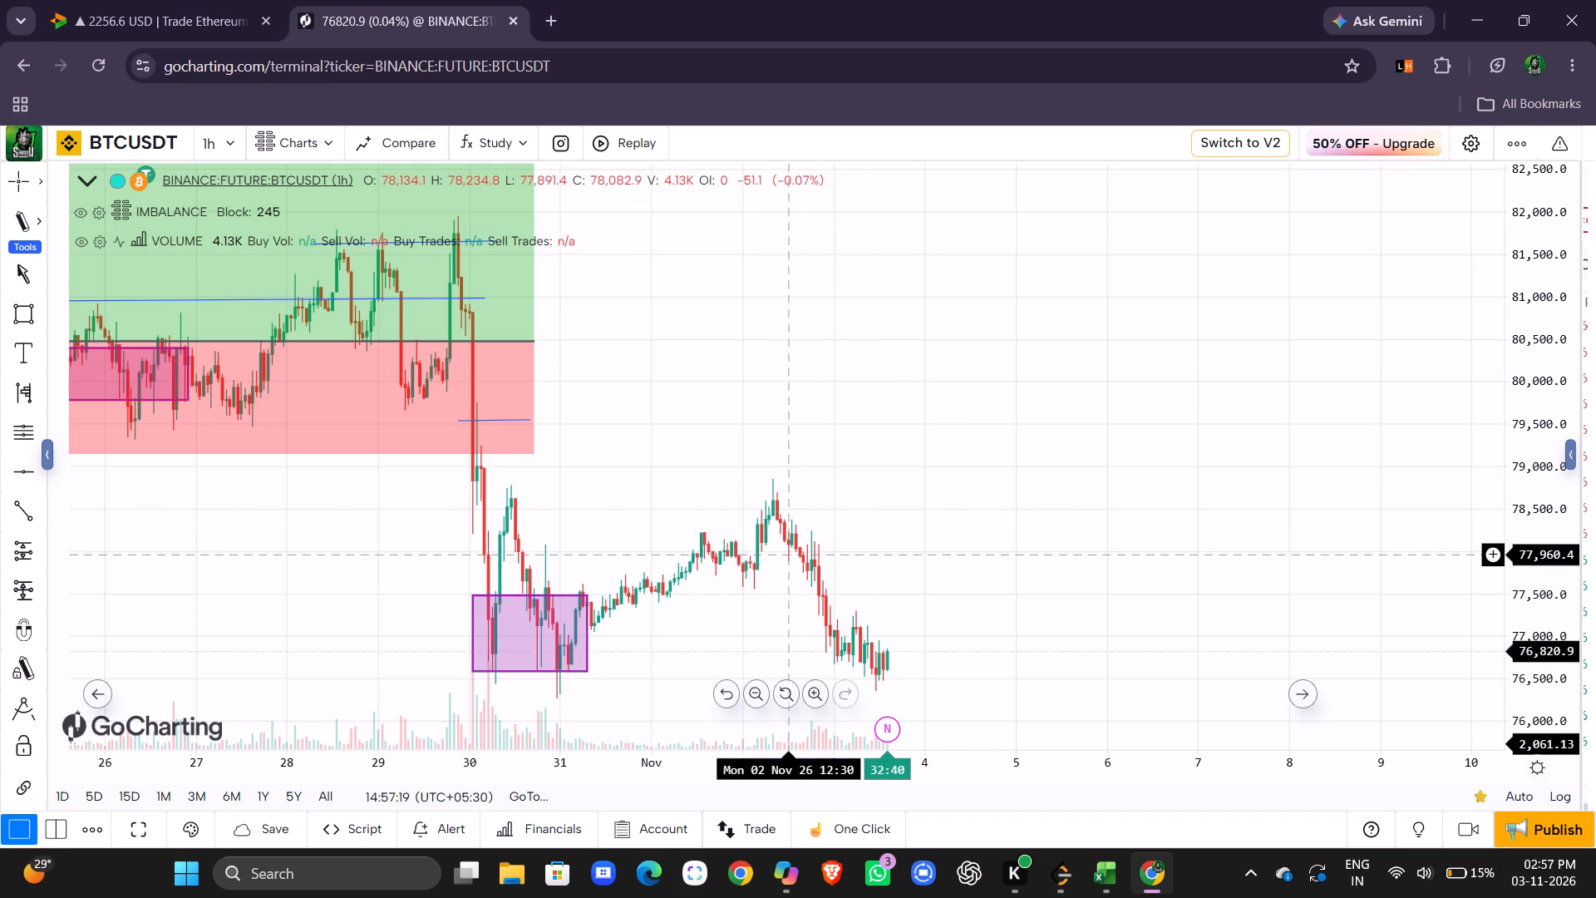
Start bar replay on the 1-hour chart from a candle just after the 2 November high.
left_click(786, 555)
left_click(790, 556)
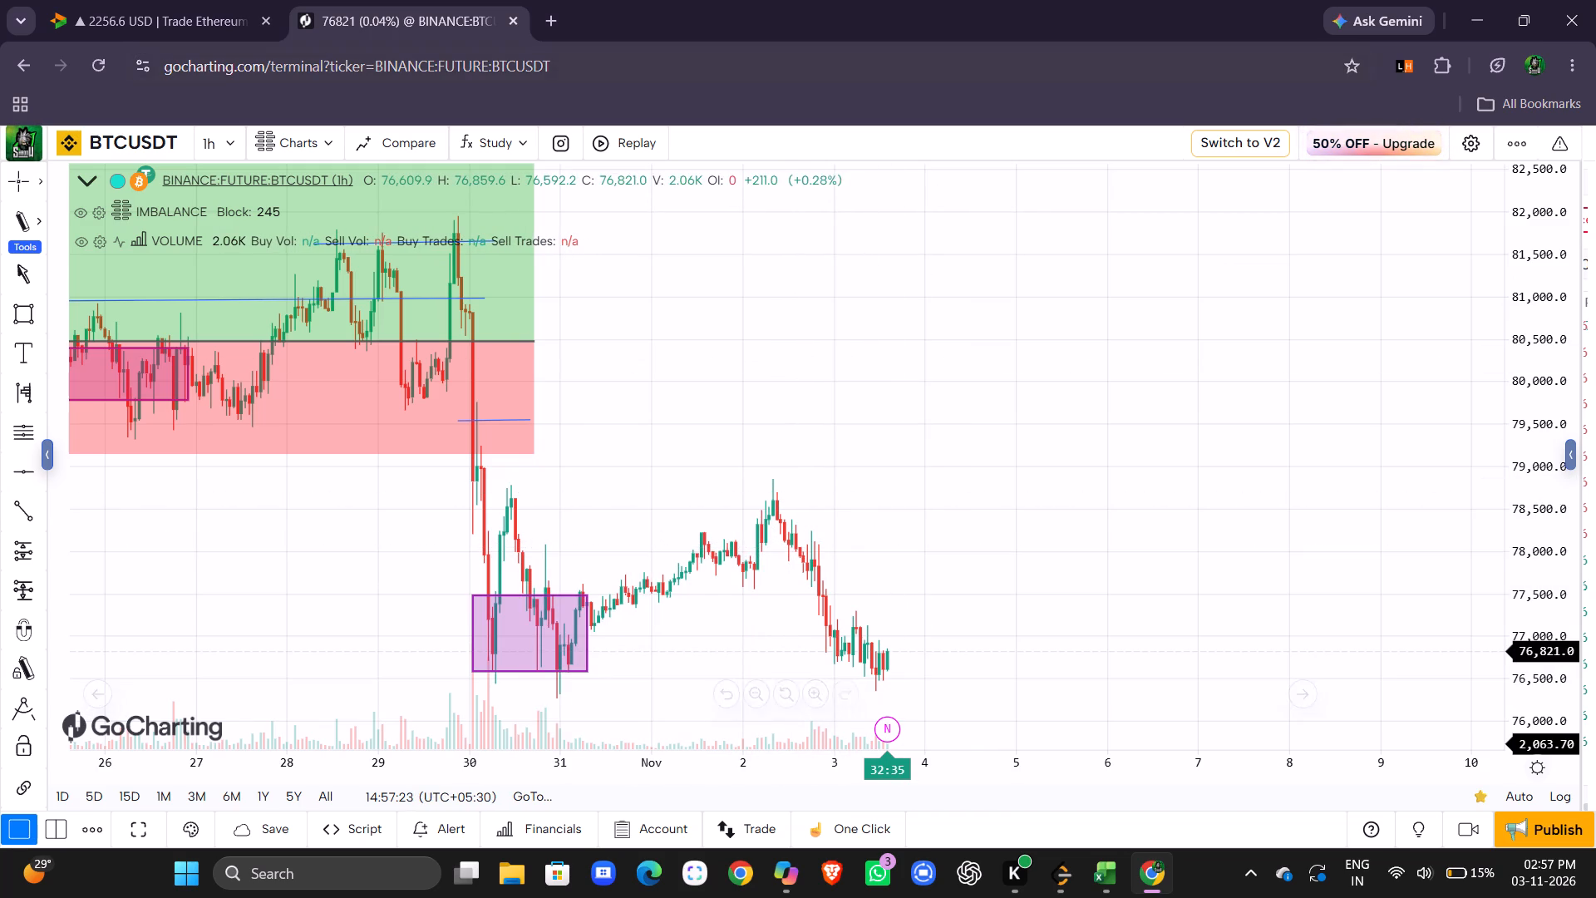
left_click(623, 142)
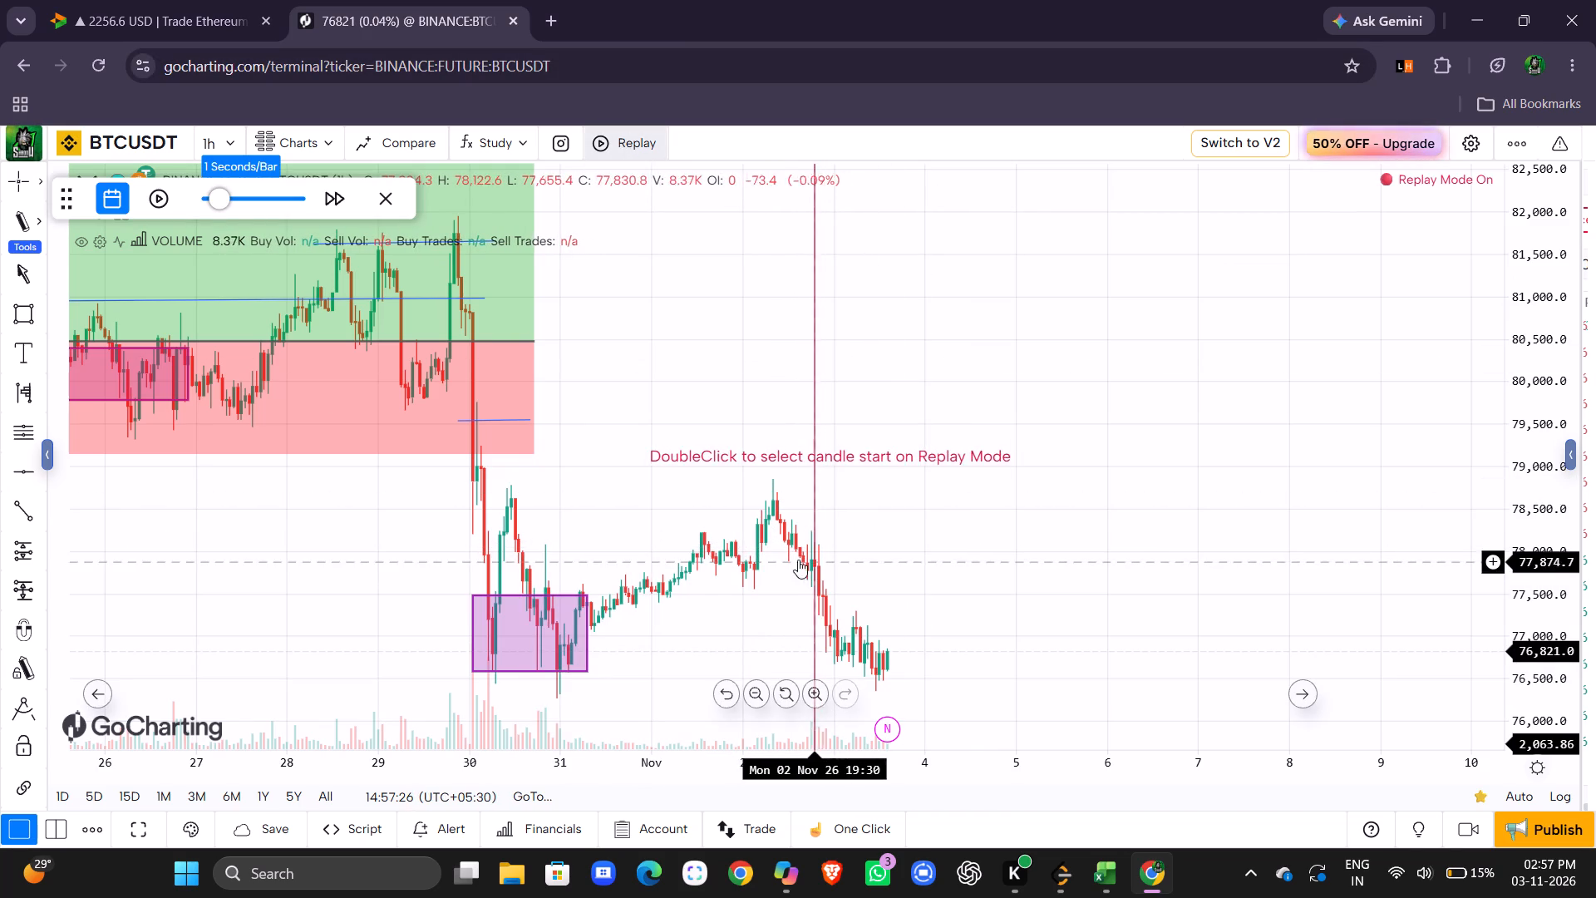
left_click(779, 554)
double_click(779, 554)
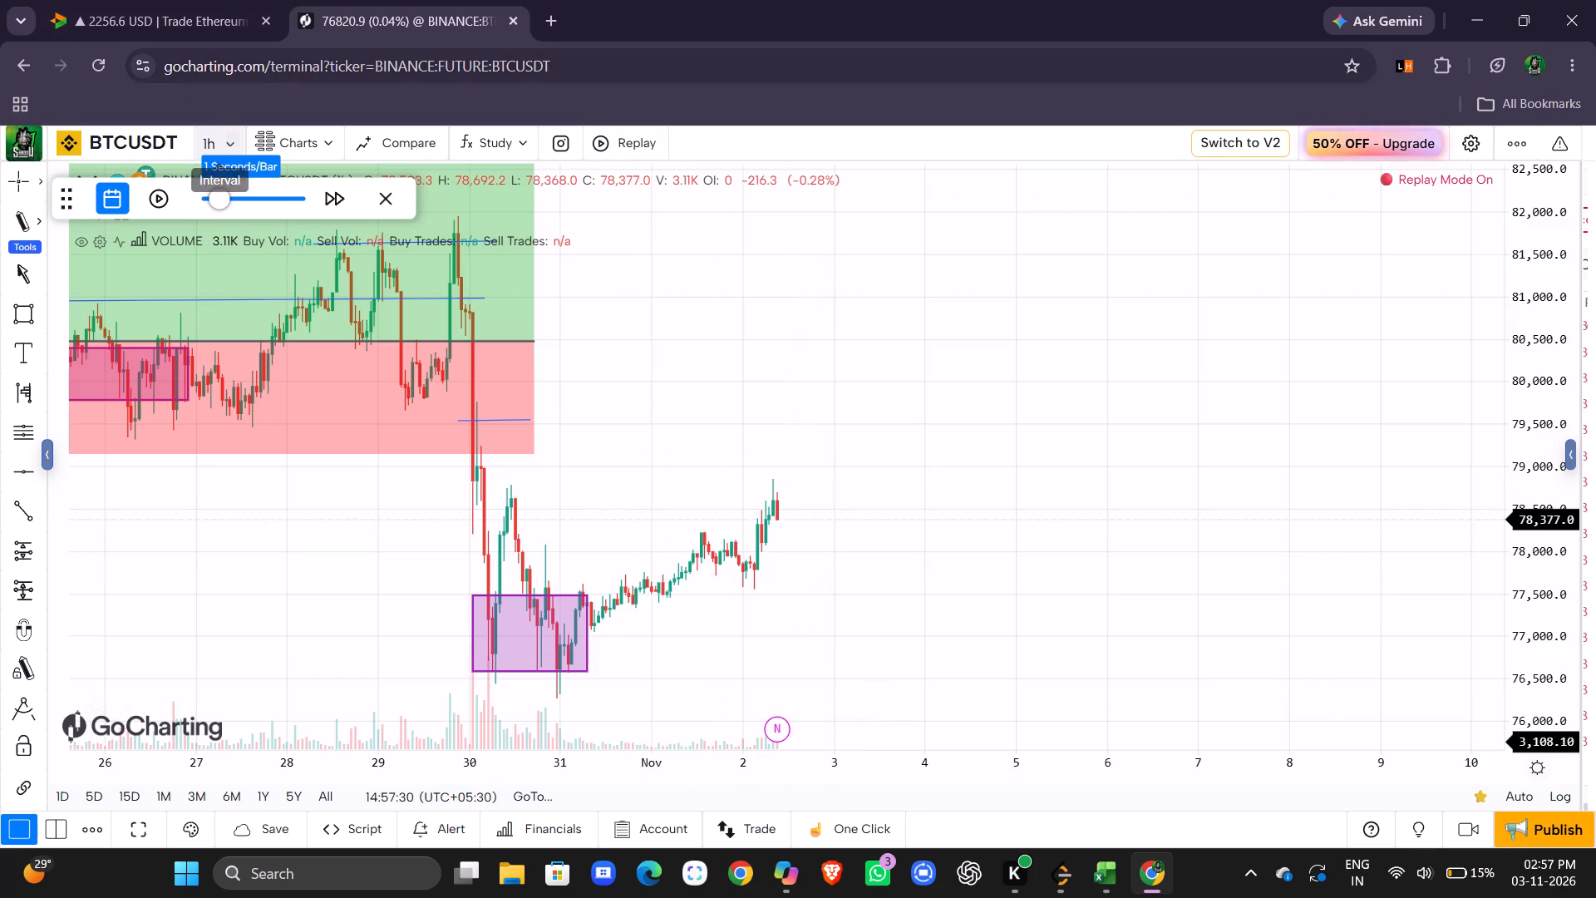
Switch the replayed chart to the 15-minute interval.
left_click(226, 128)
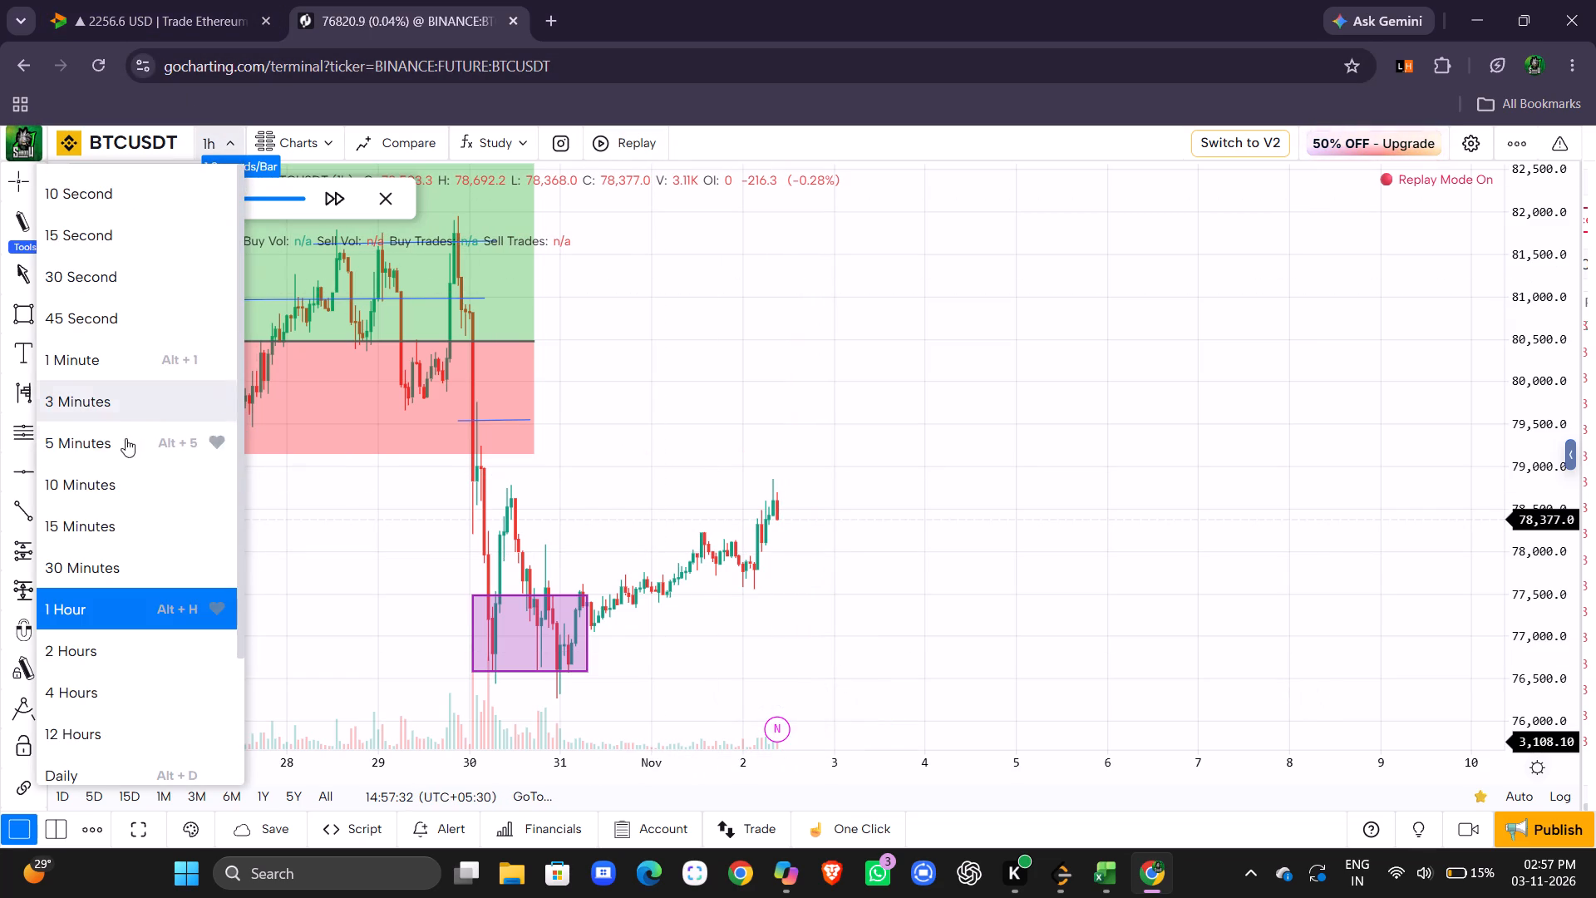
left_click(104, 534)
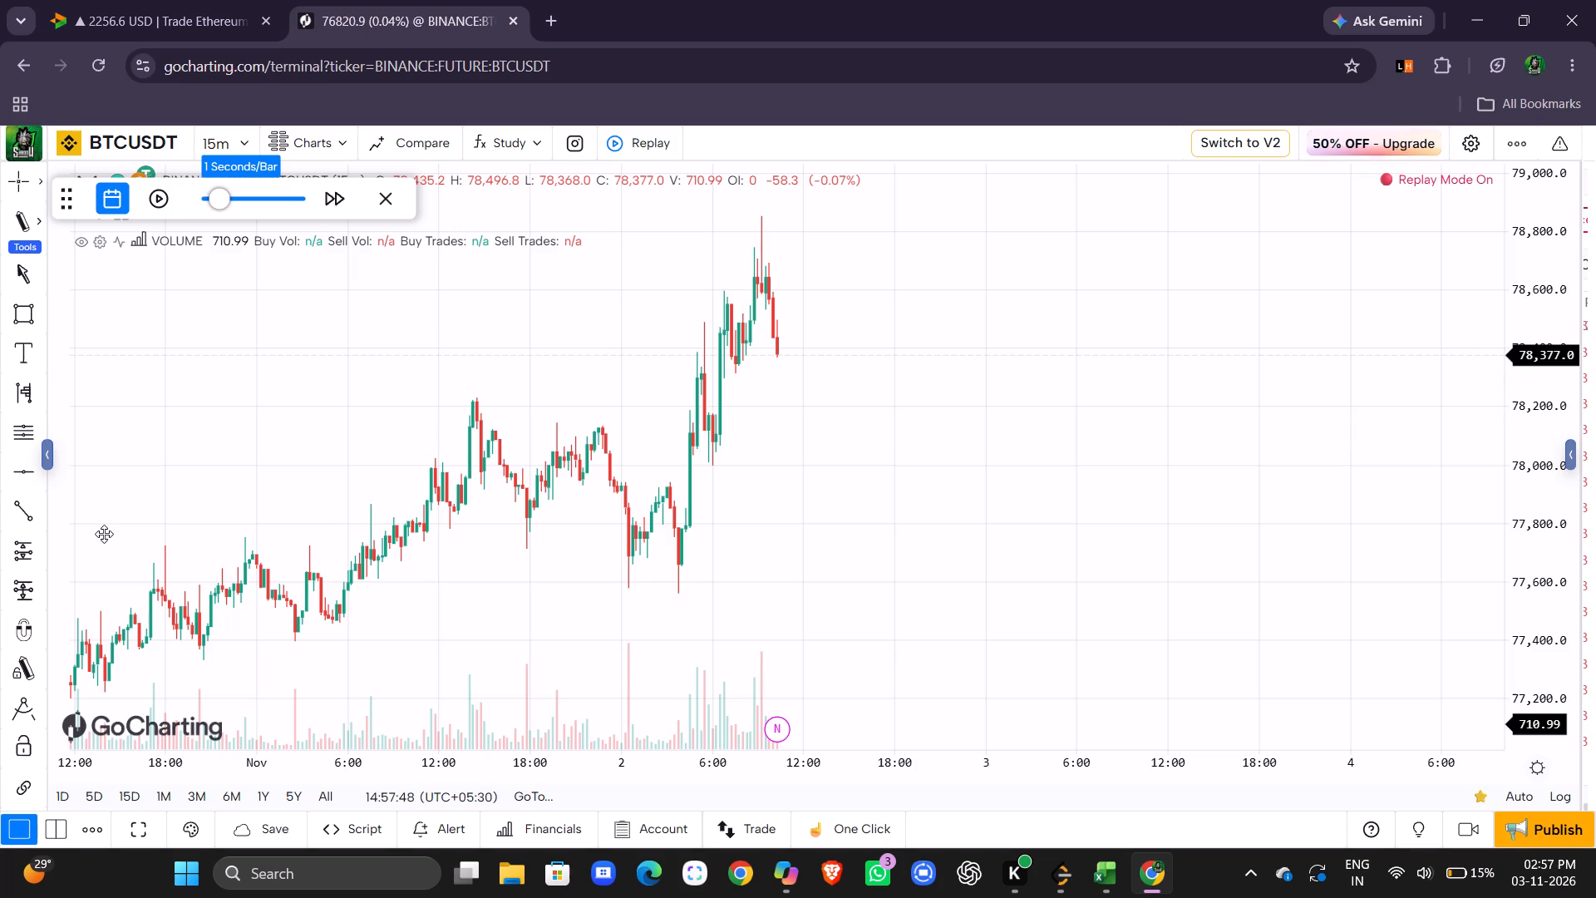
Play the 15-minute replay at 1 second per bar and pause it just past 12:00 on 2 November.
left_click_drag(1532, 207, 1558, 340)
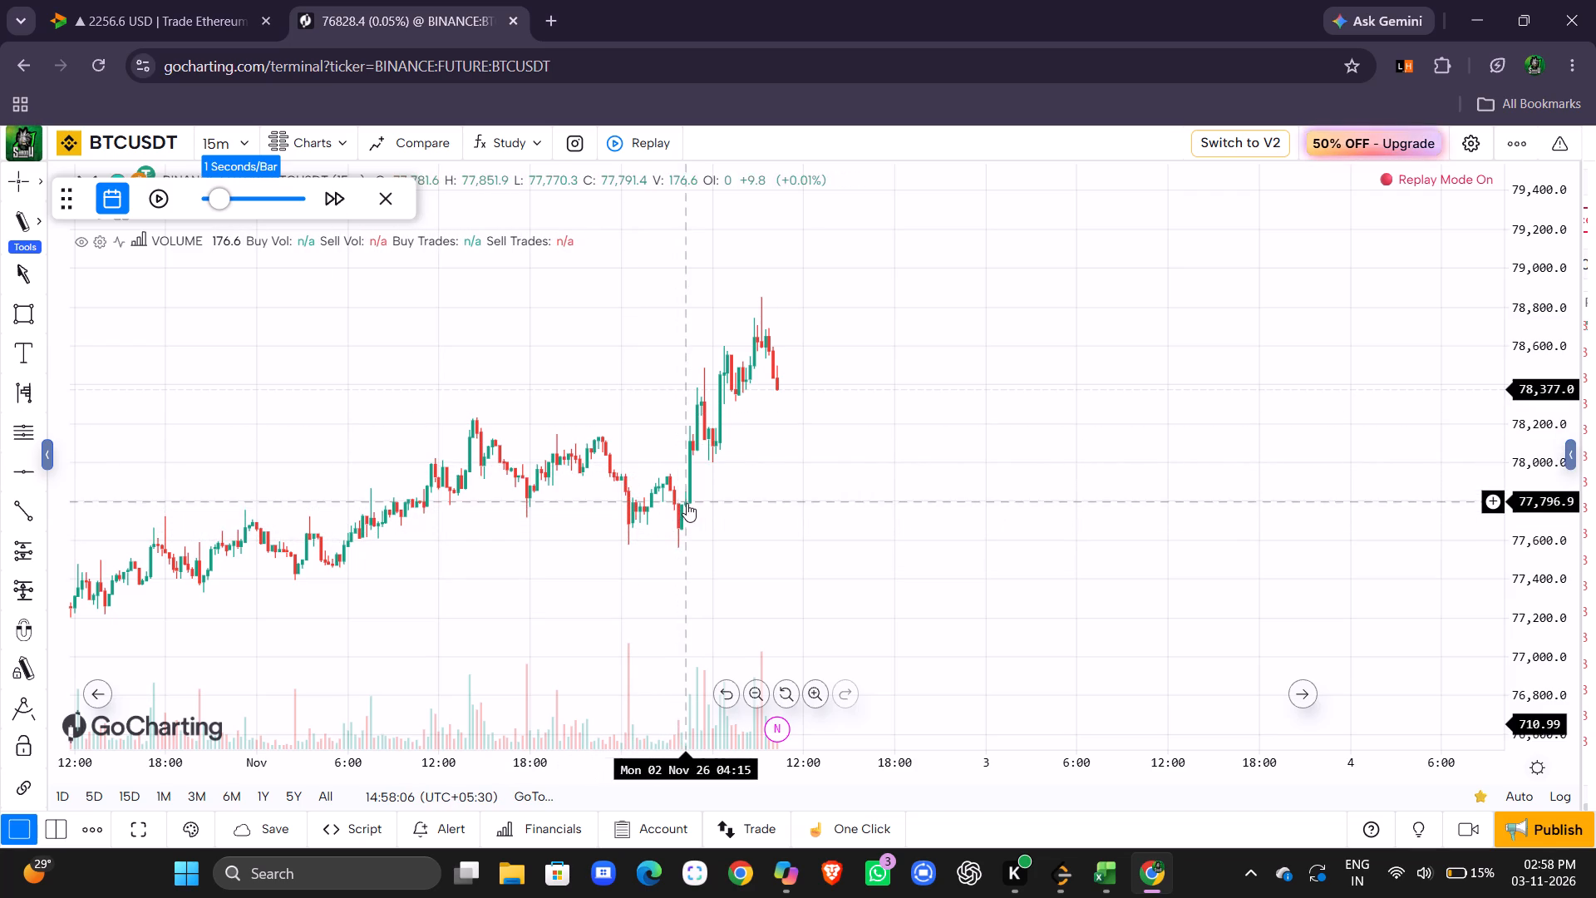
scroll(687, 504, "left", 1)
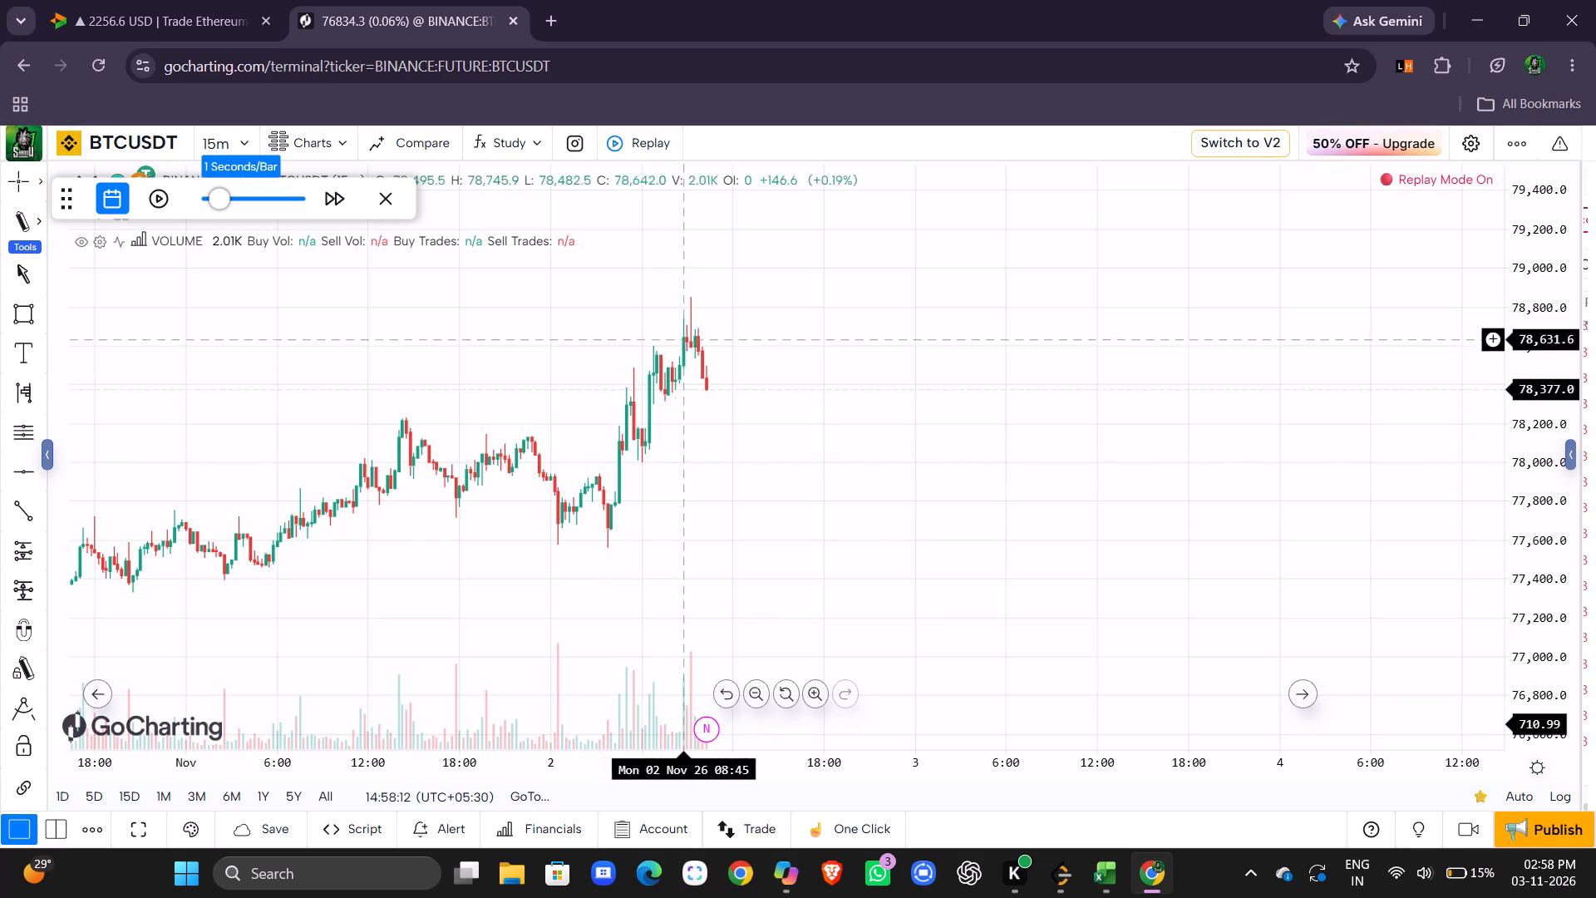
scroll(821, 387, "left", 1)
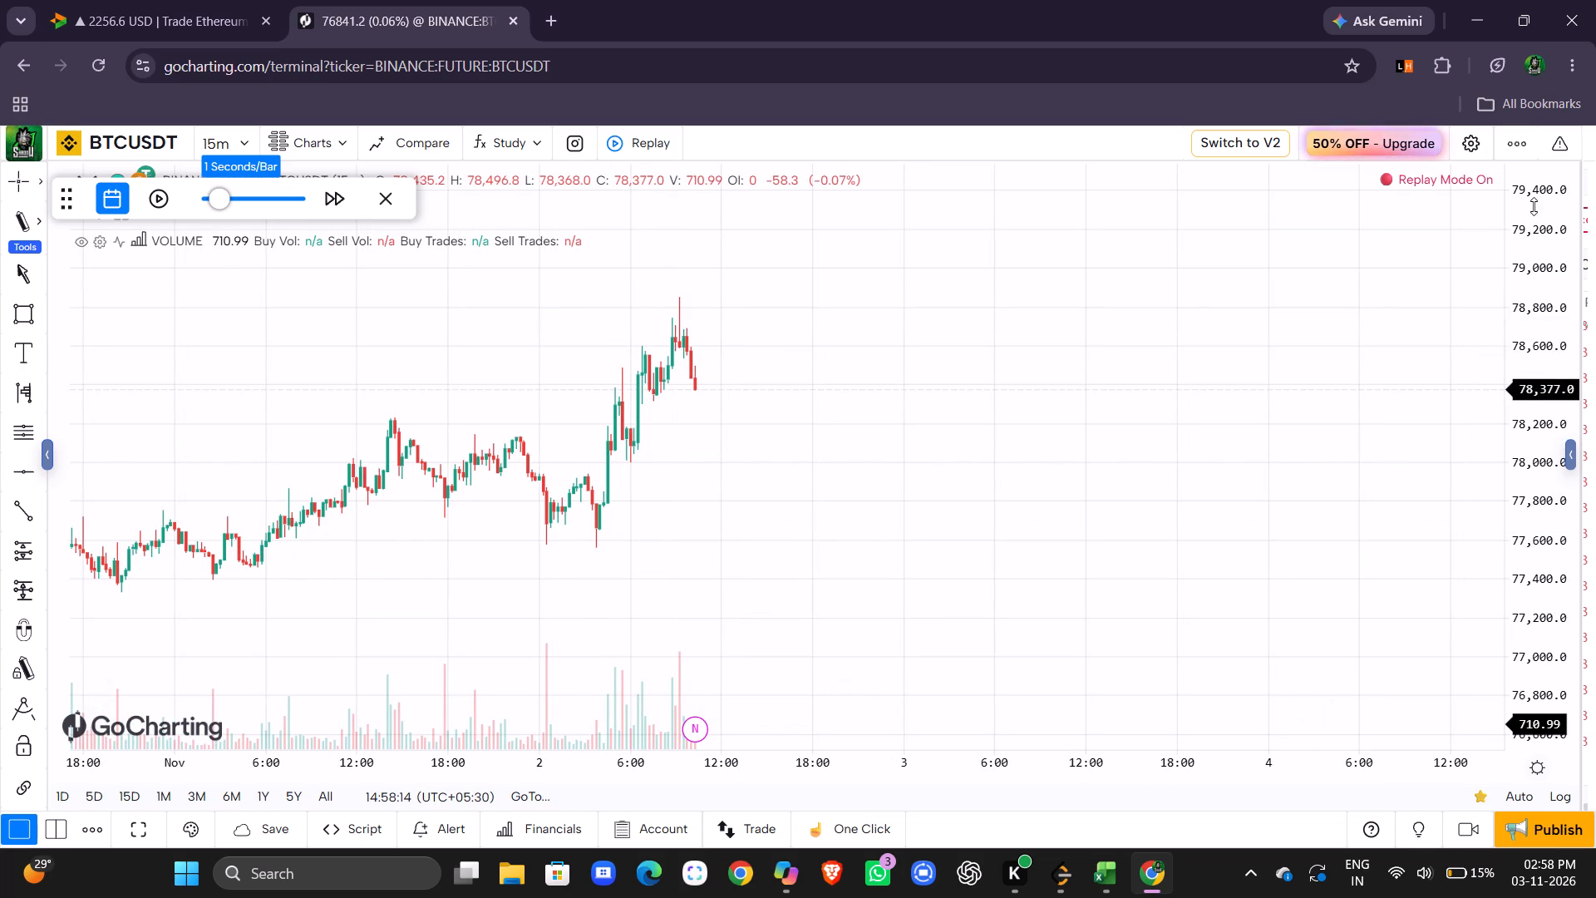
left_click_drag(1534, 206, 1551, 284)
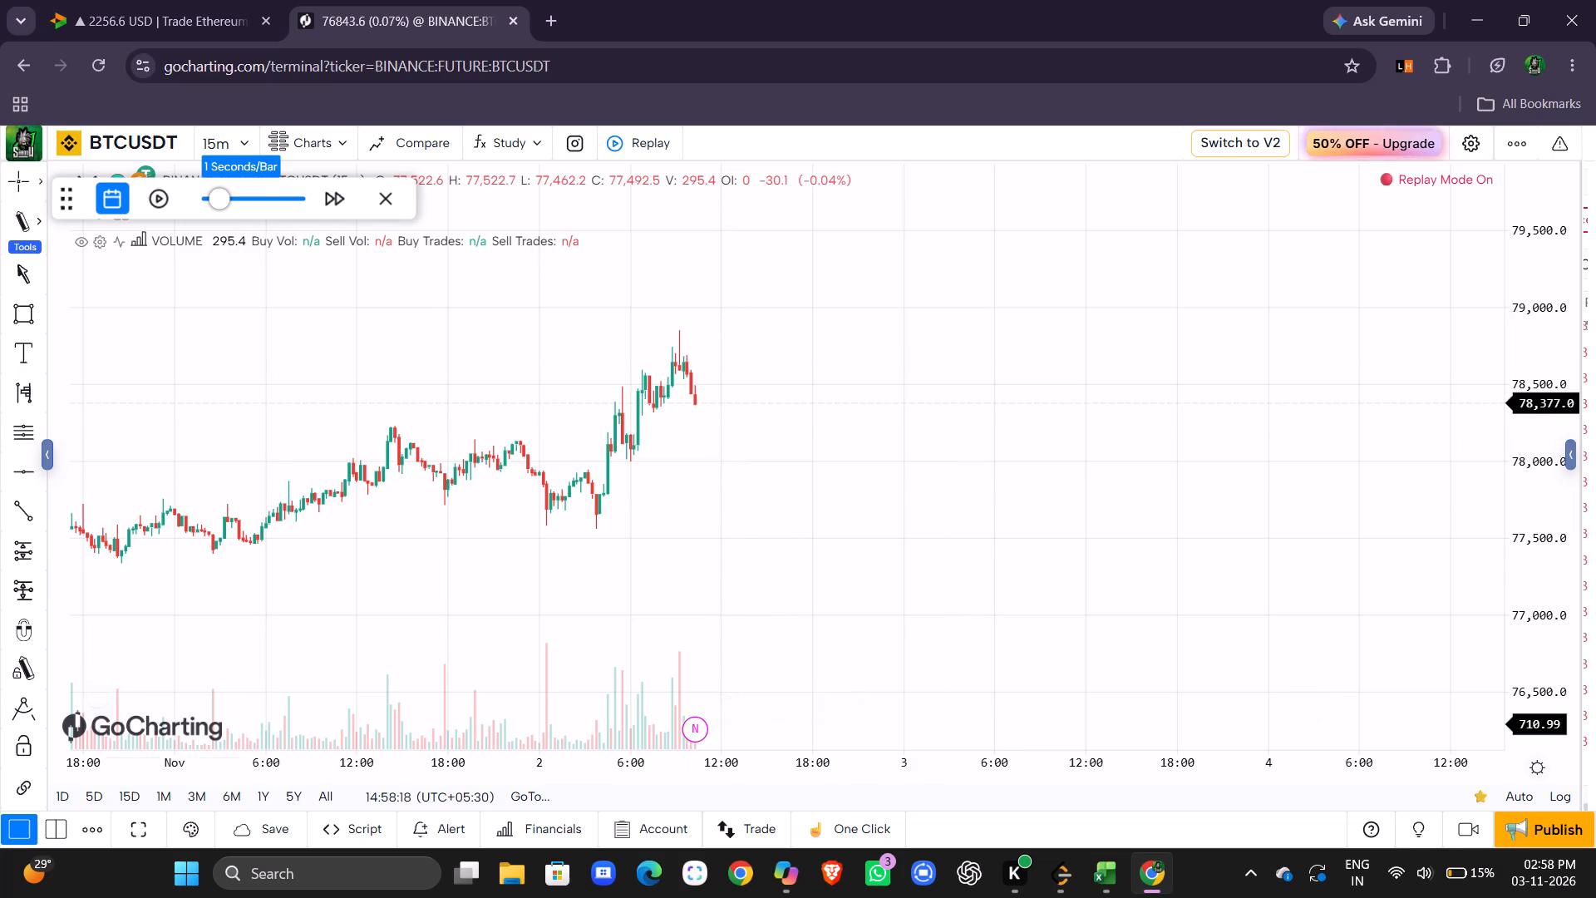
left_click(163, 192)
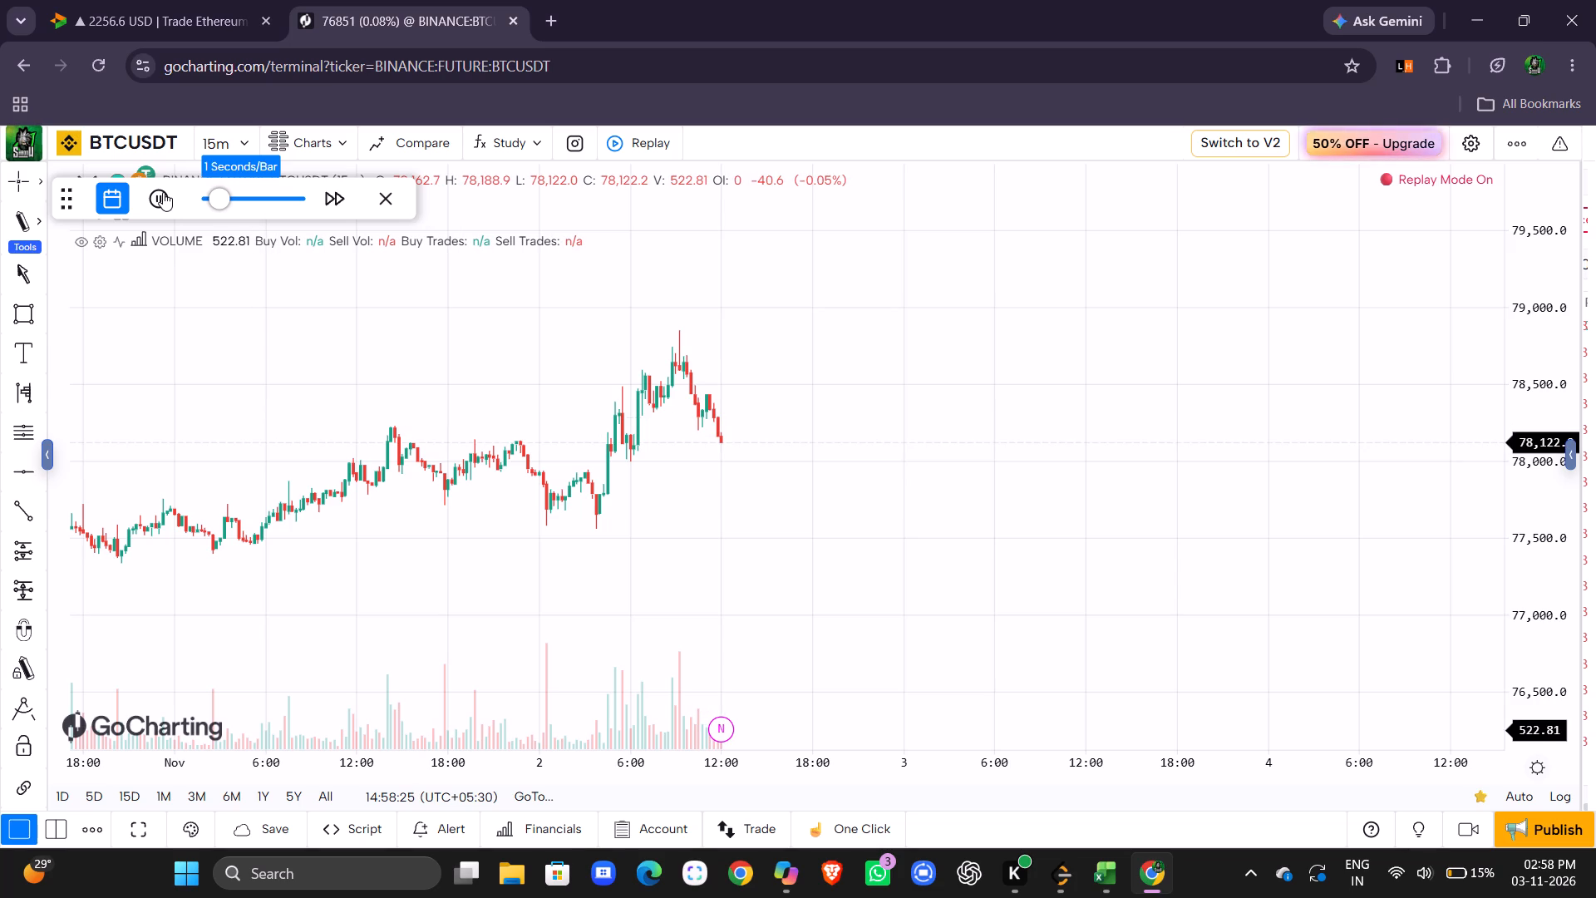
left_click(163, 192)
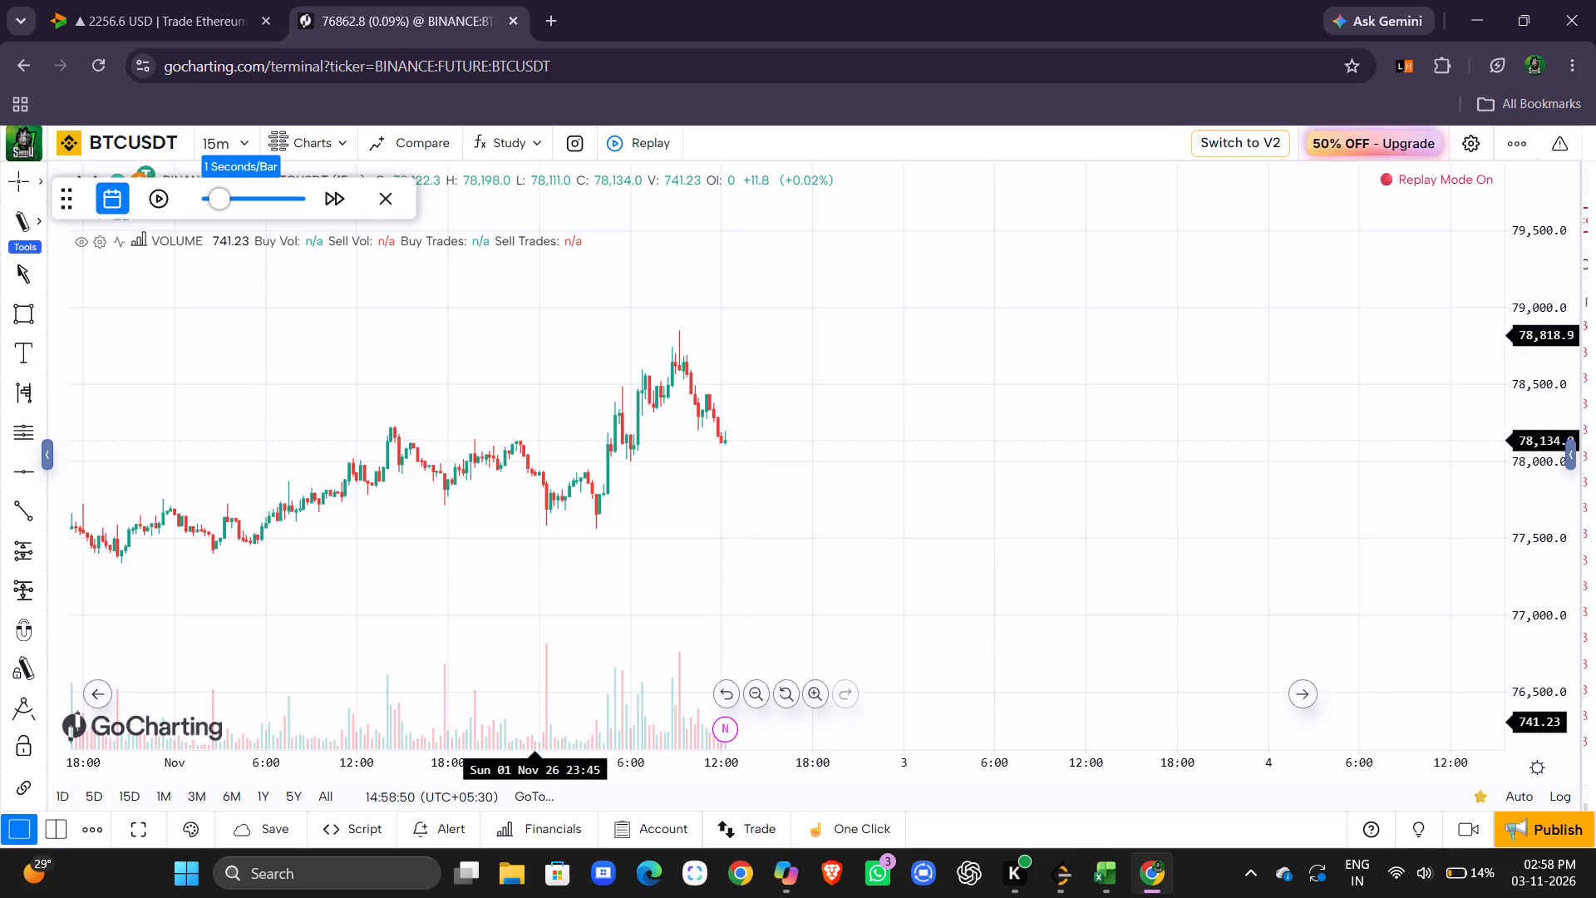
Resume the replay and follow the new 15-minute bars through the afternoon of 2 November.
left_click(169, 192)
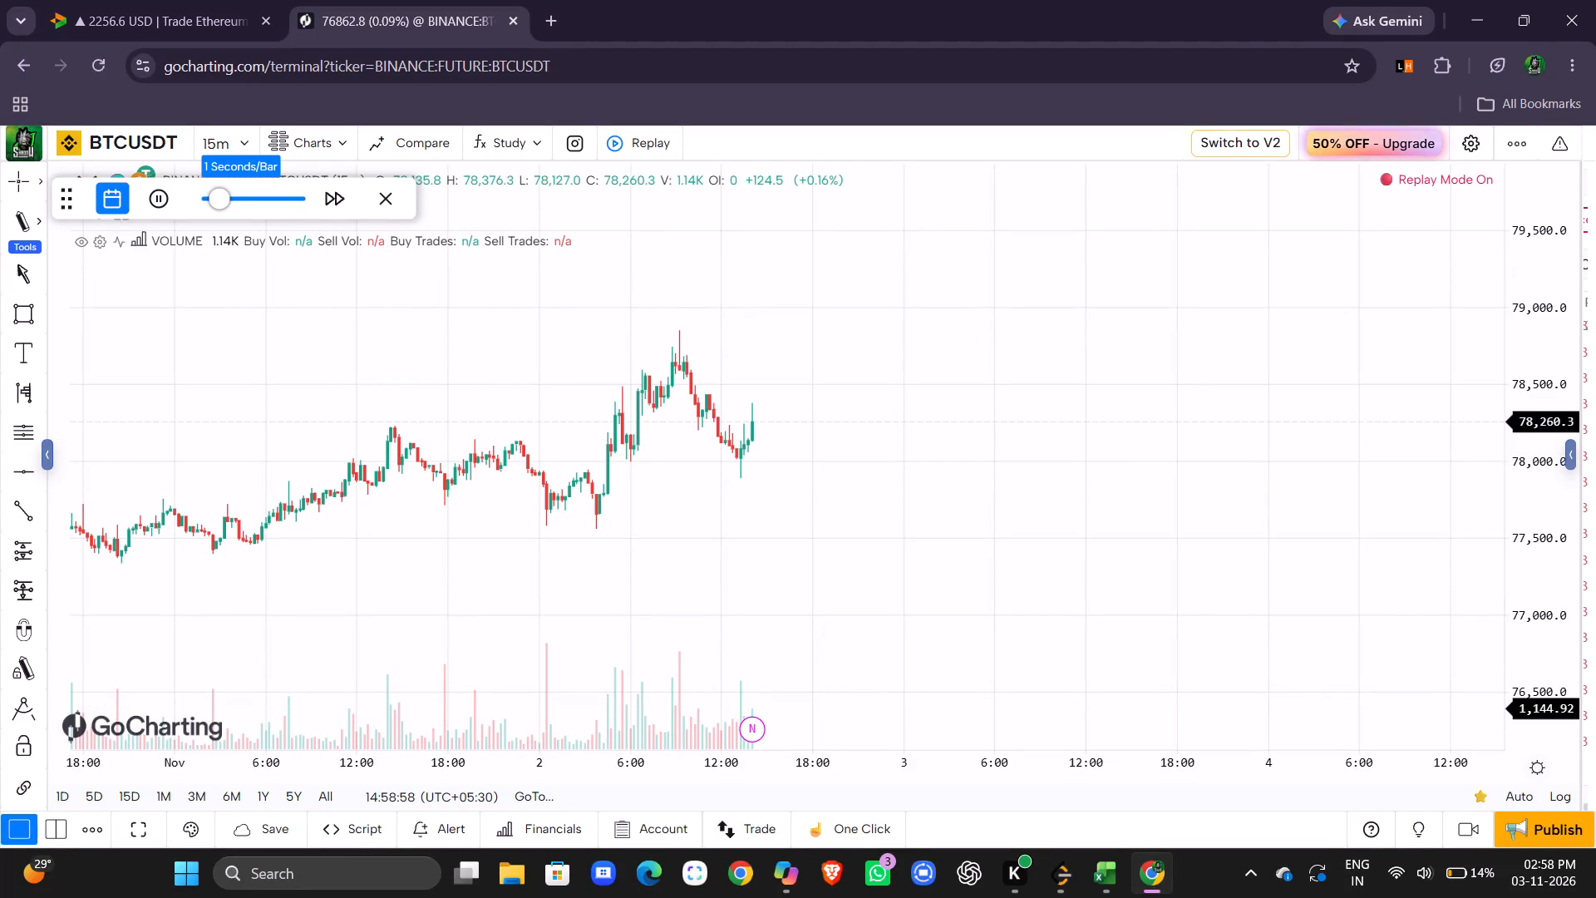
scroll(766, 442, "left", 1)
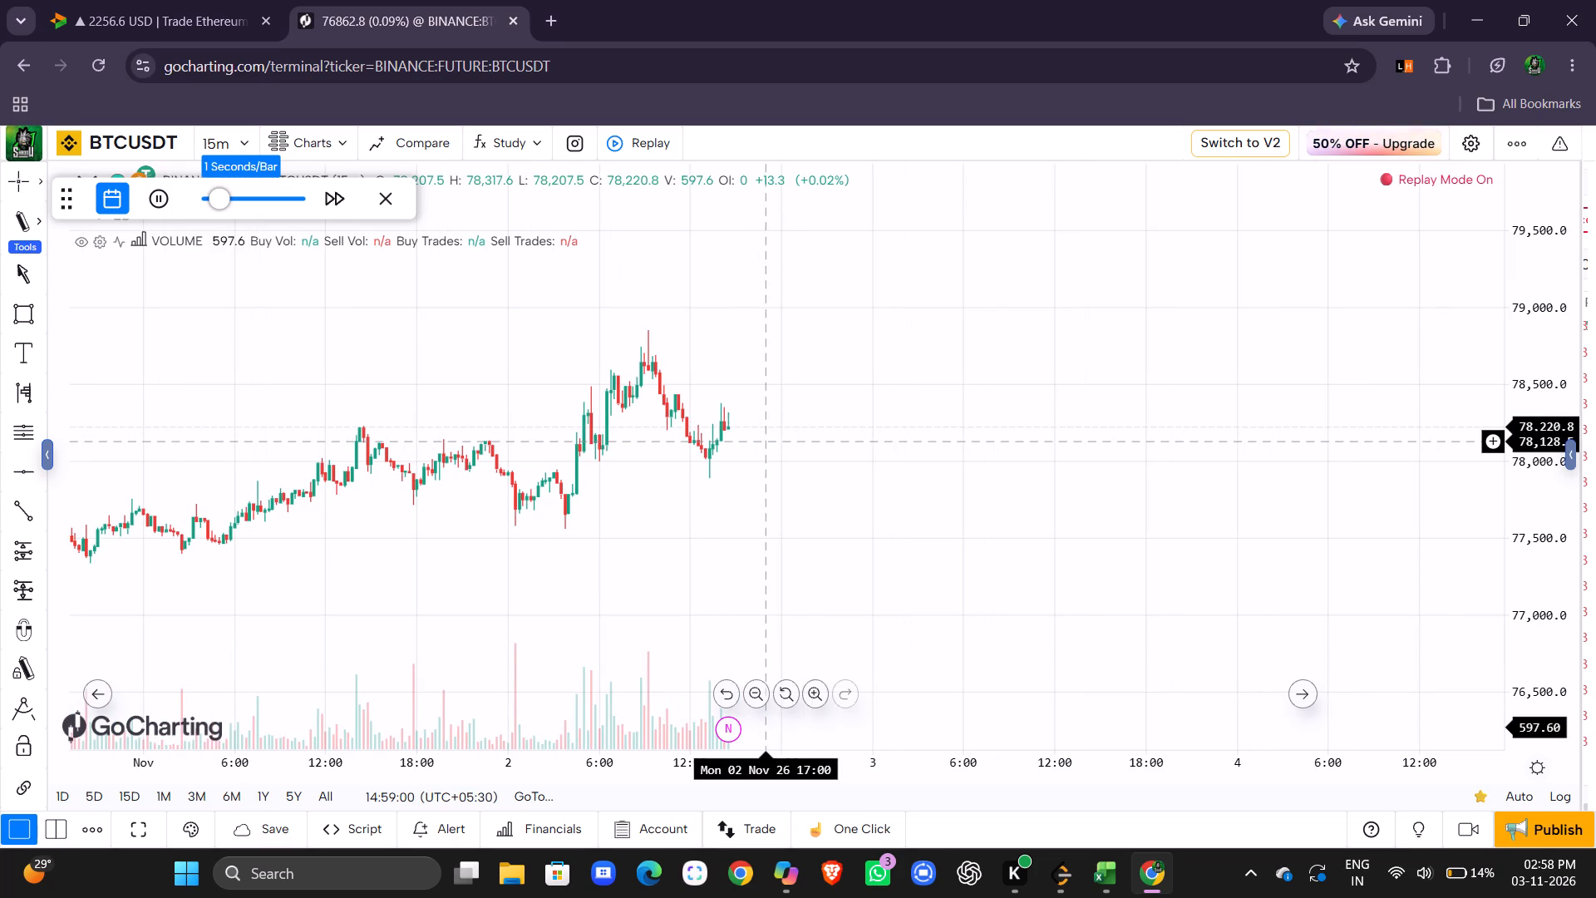
scroll(766, 442, "left", 1)
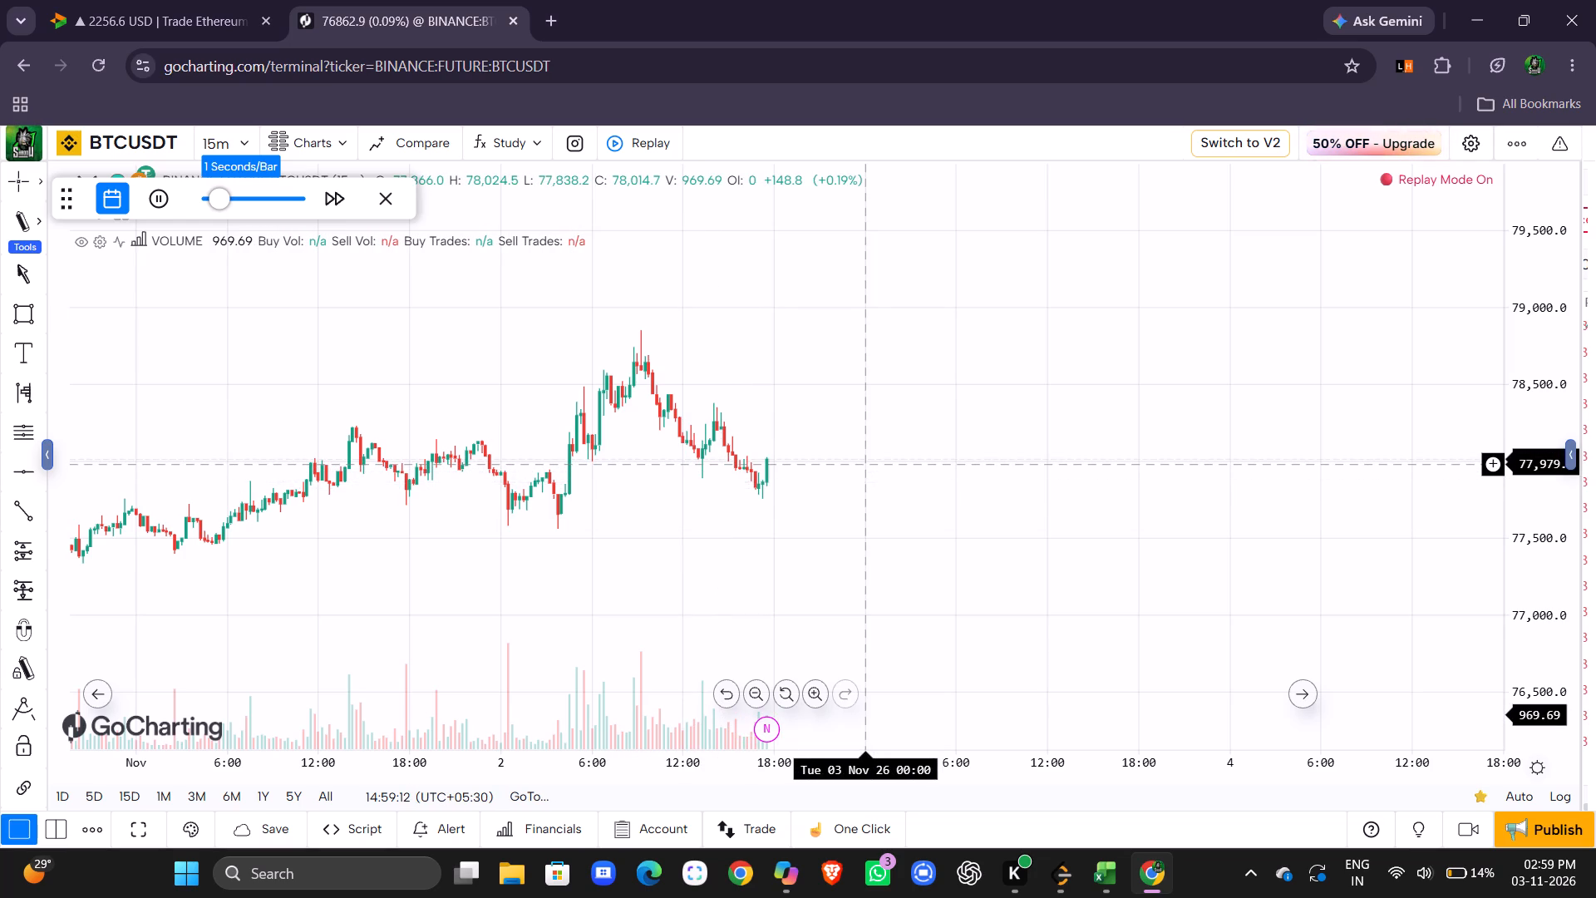
scroll(864, 464, "left", 1)
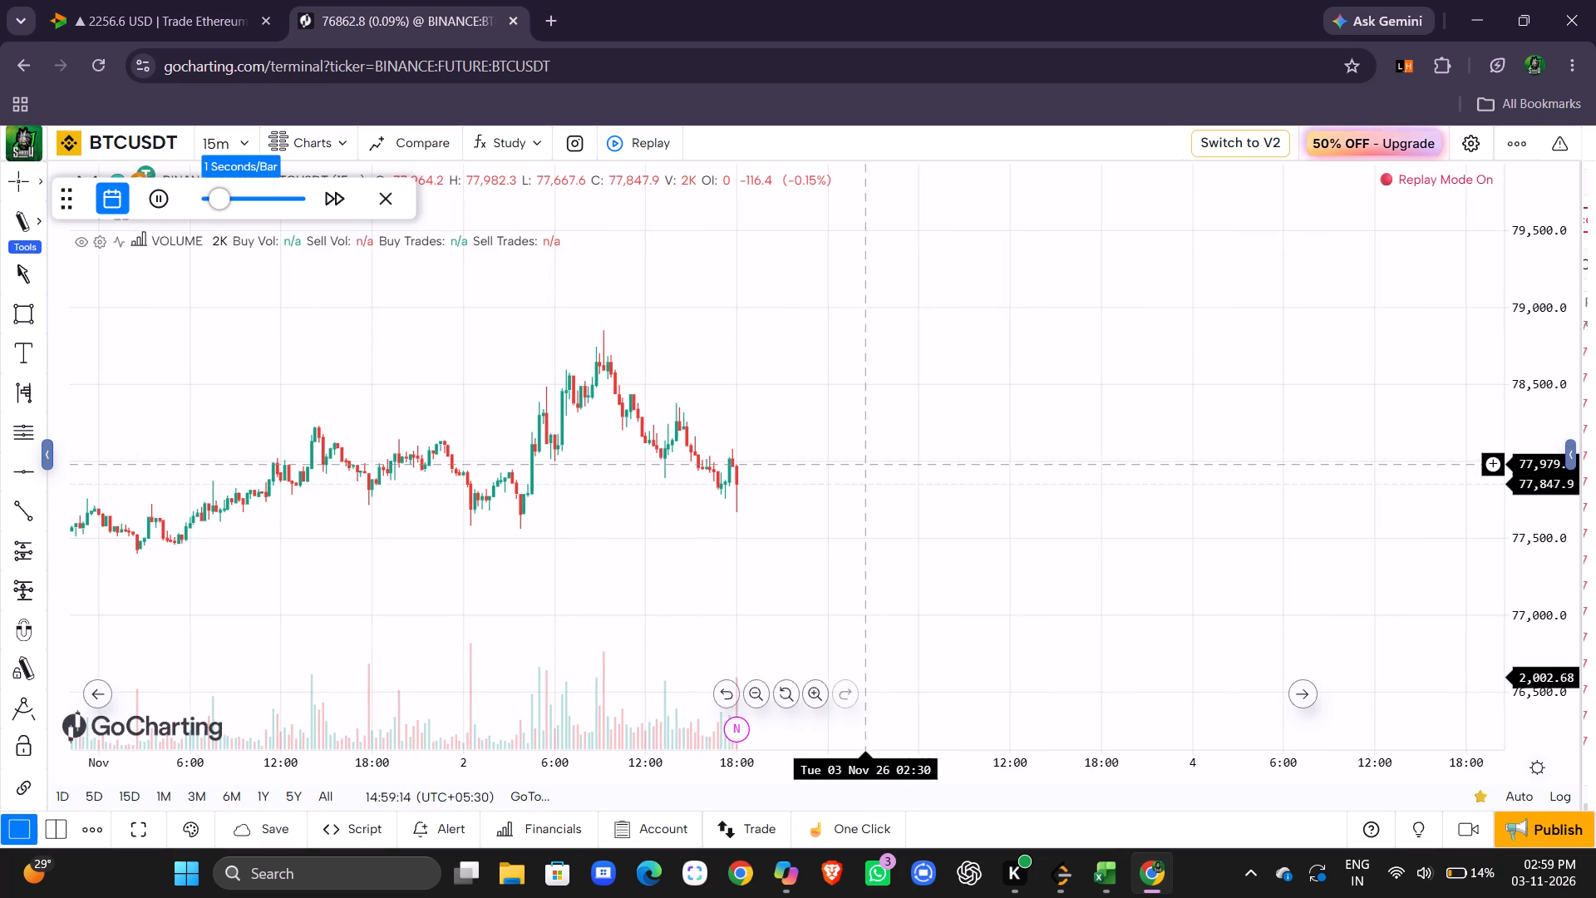
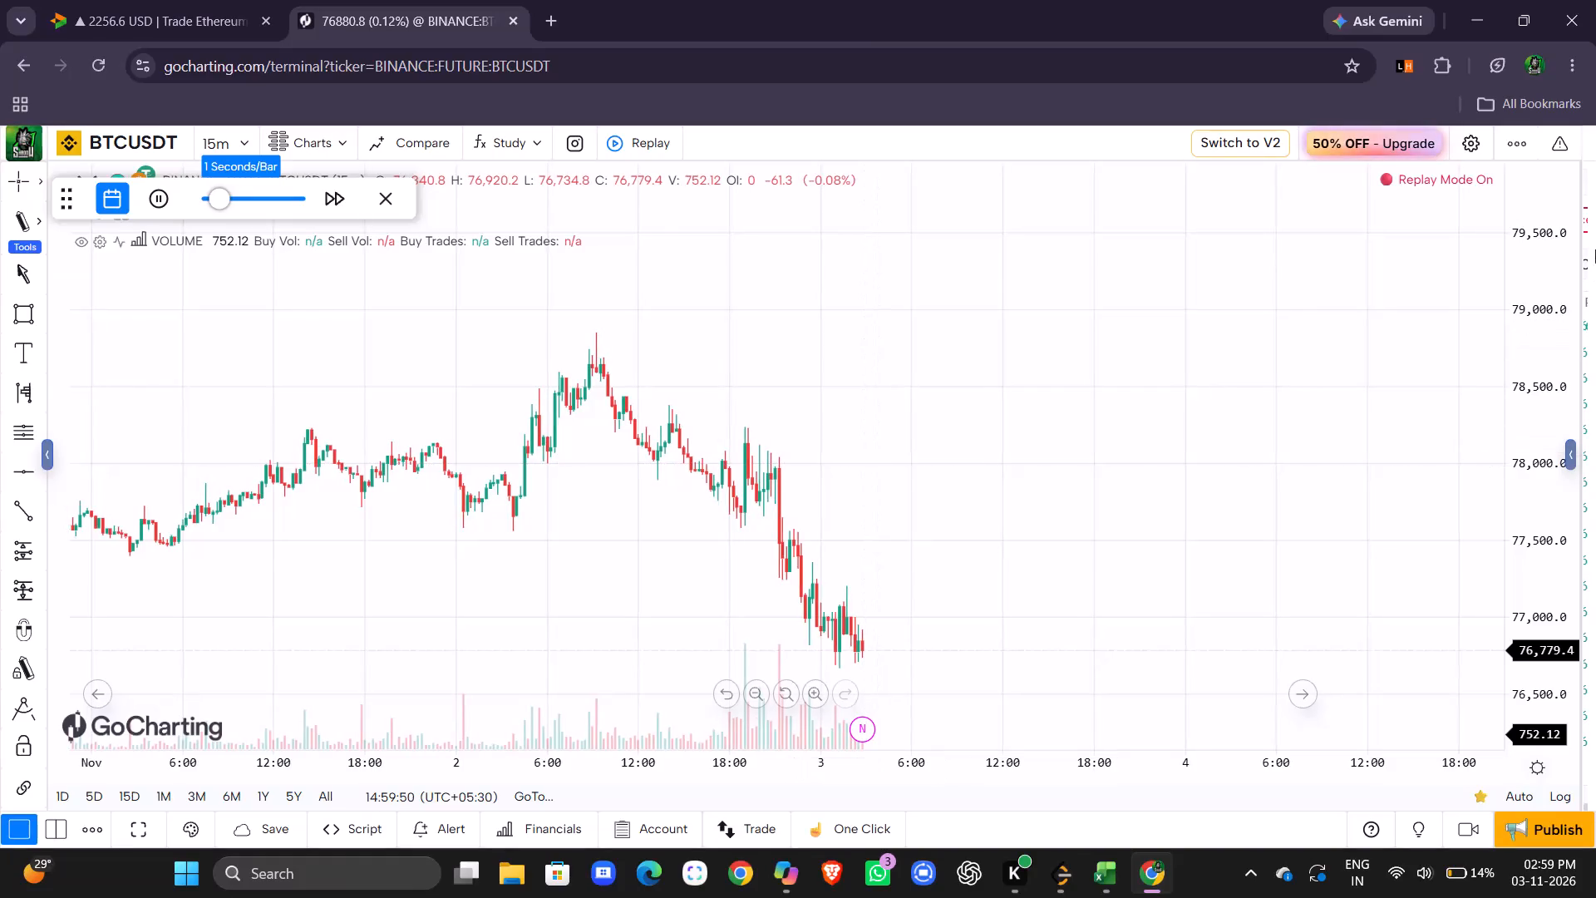
Follow the running 15-minute replay into the early hours of 3 November, examining the newest bars against the preceding sell-off.
left_click_drag(1559, 248, 1529, 384)
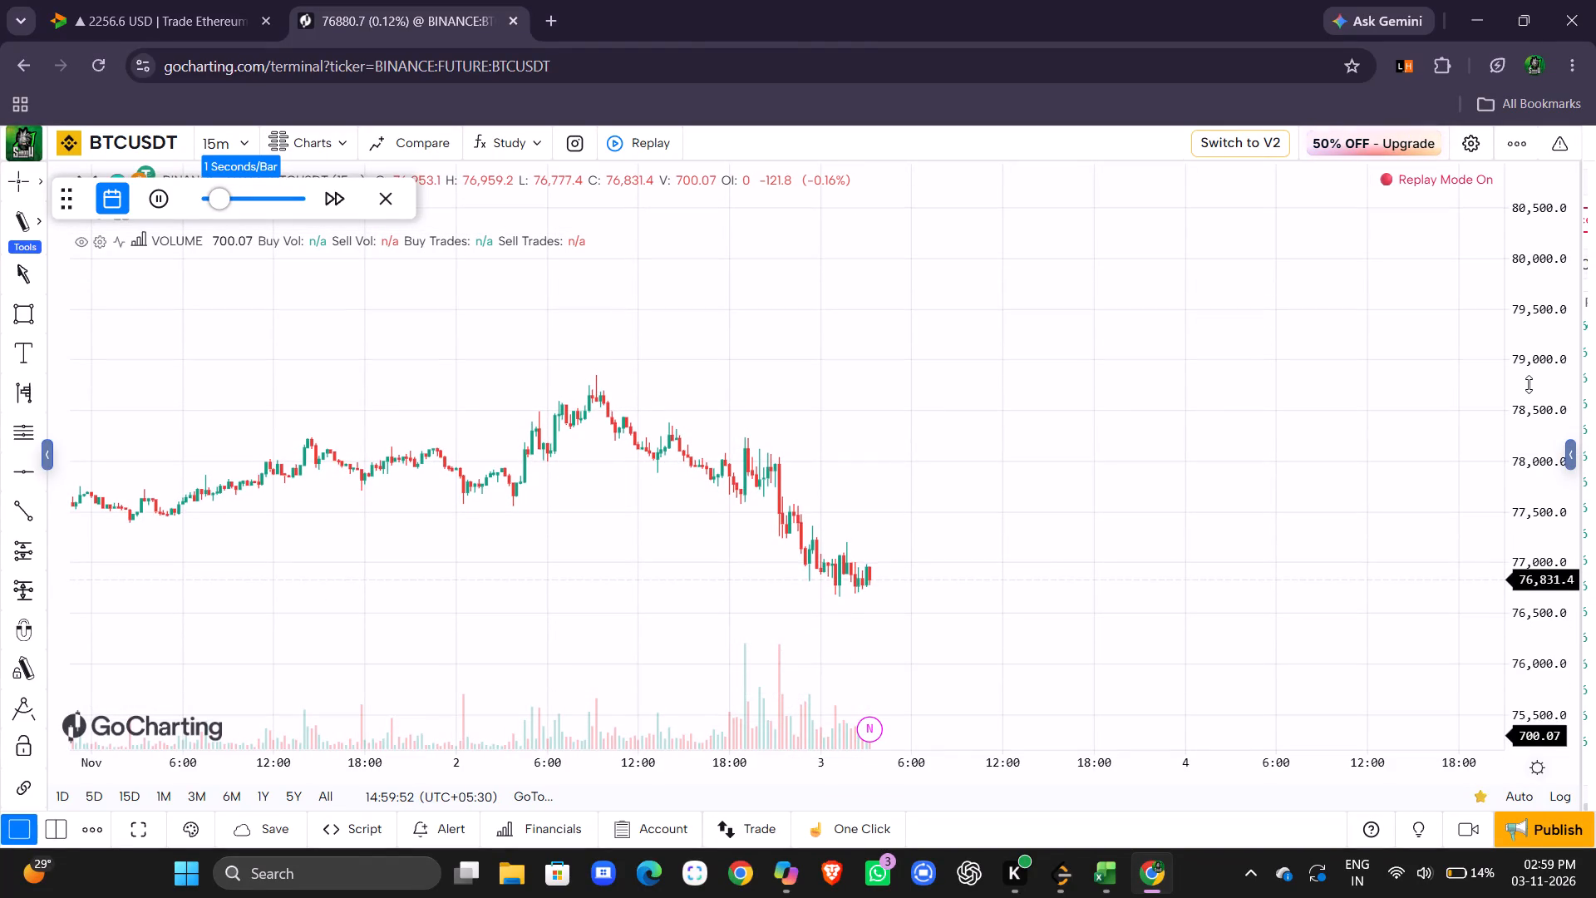
left_click_drag(1529, 384, 1529, 380)
left_click_drag(1278, 374, 1161, 323)
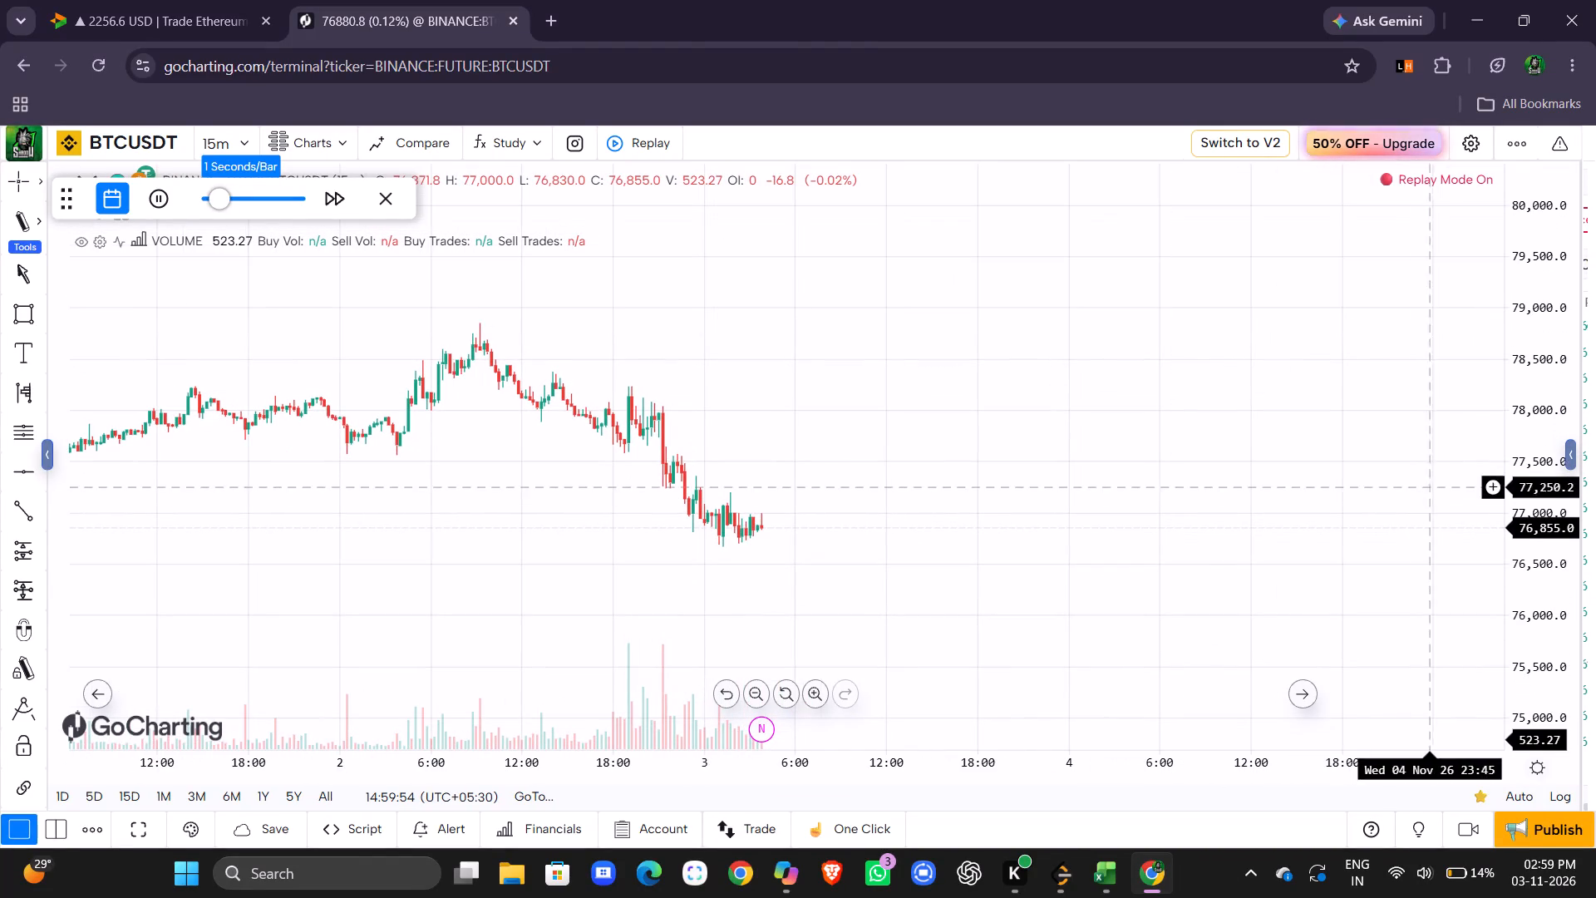
left_click_drag(1524, 475, 1529, 444)
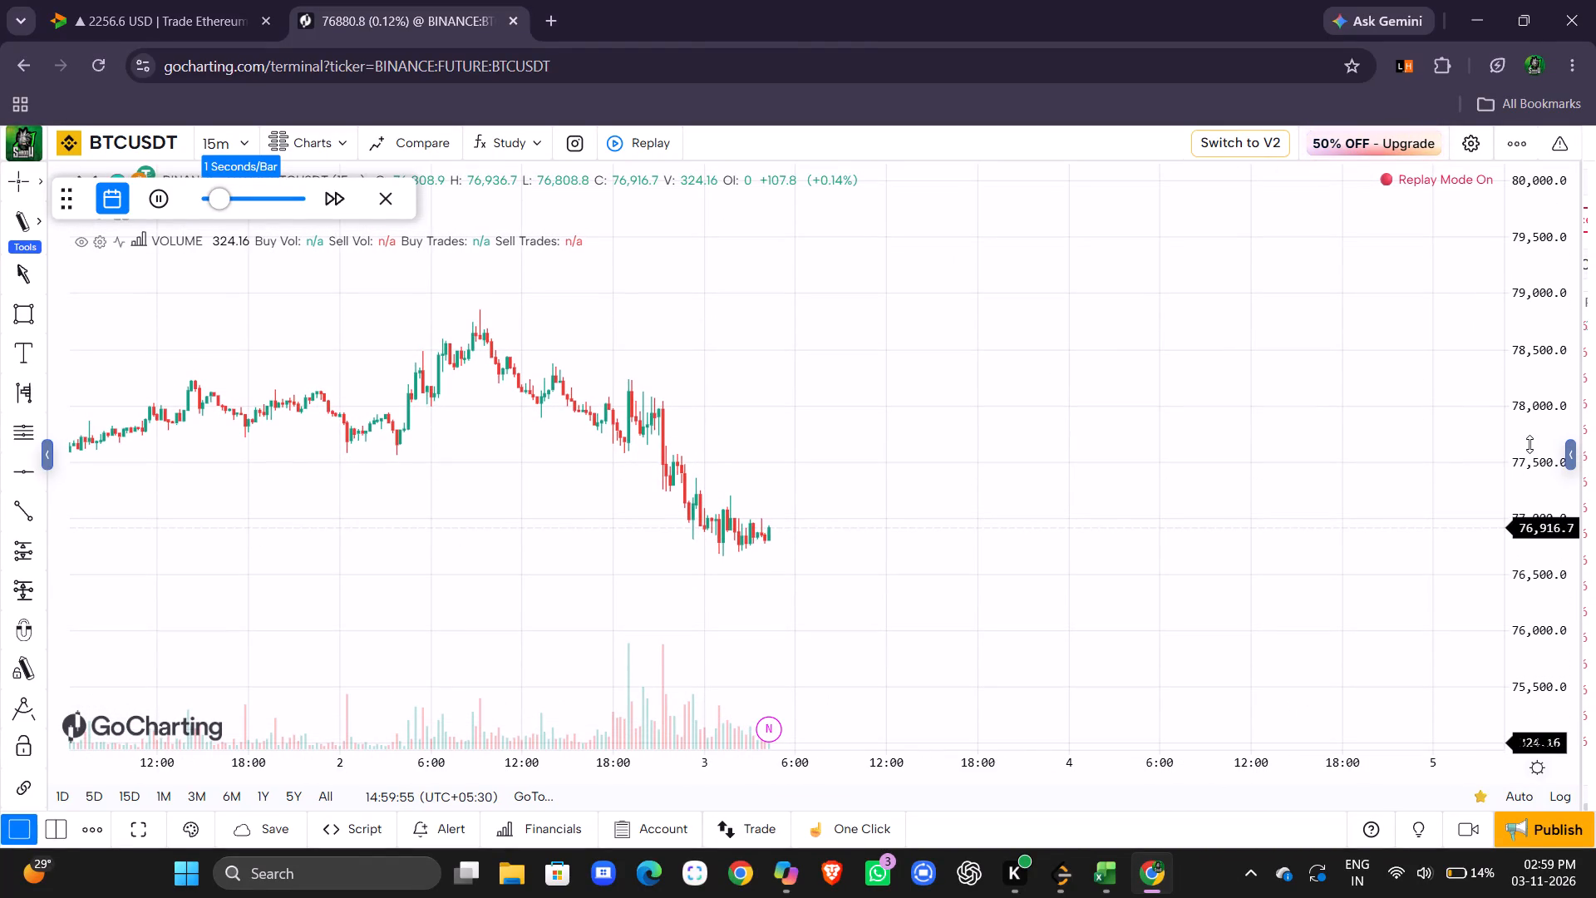
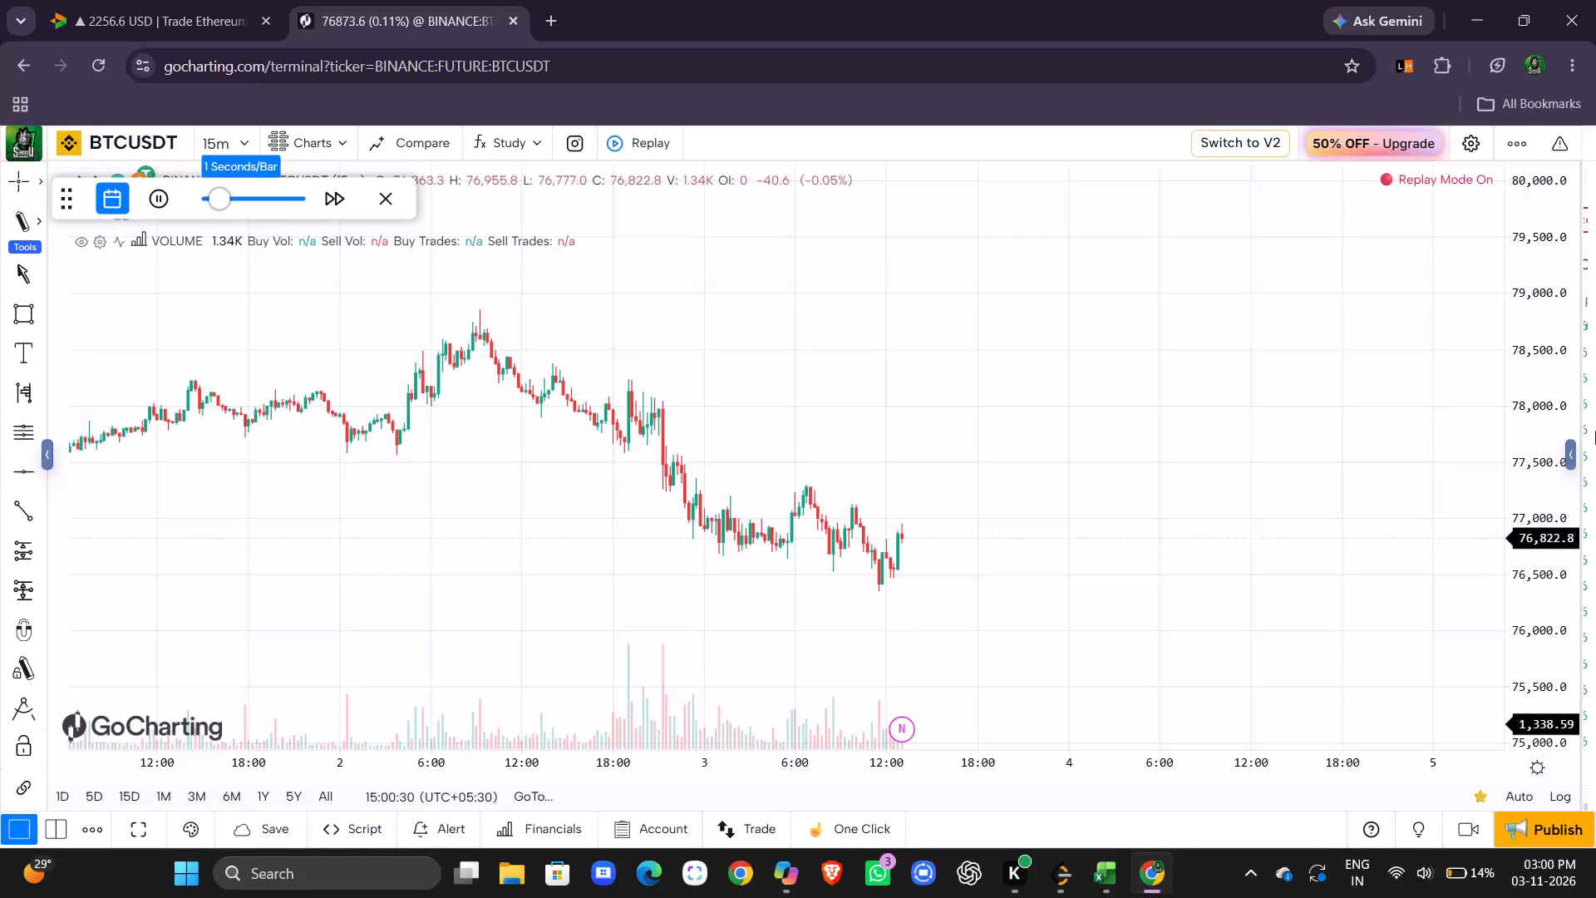
Follow the 15-minute replay through 3 November up to the live 15:00 bar and end replay mode.
key("space")
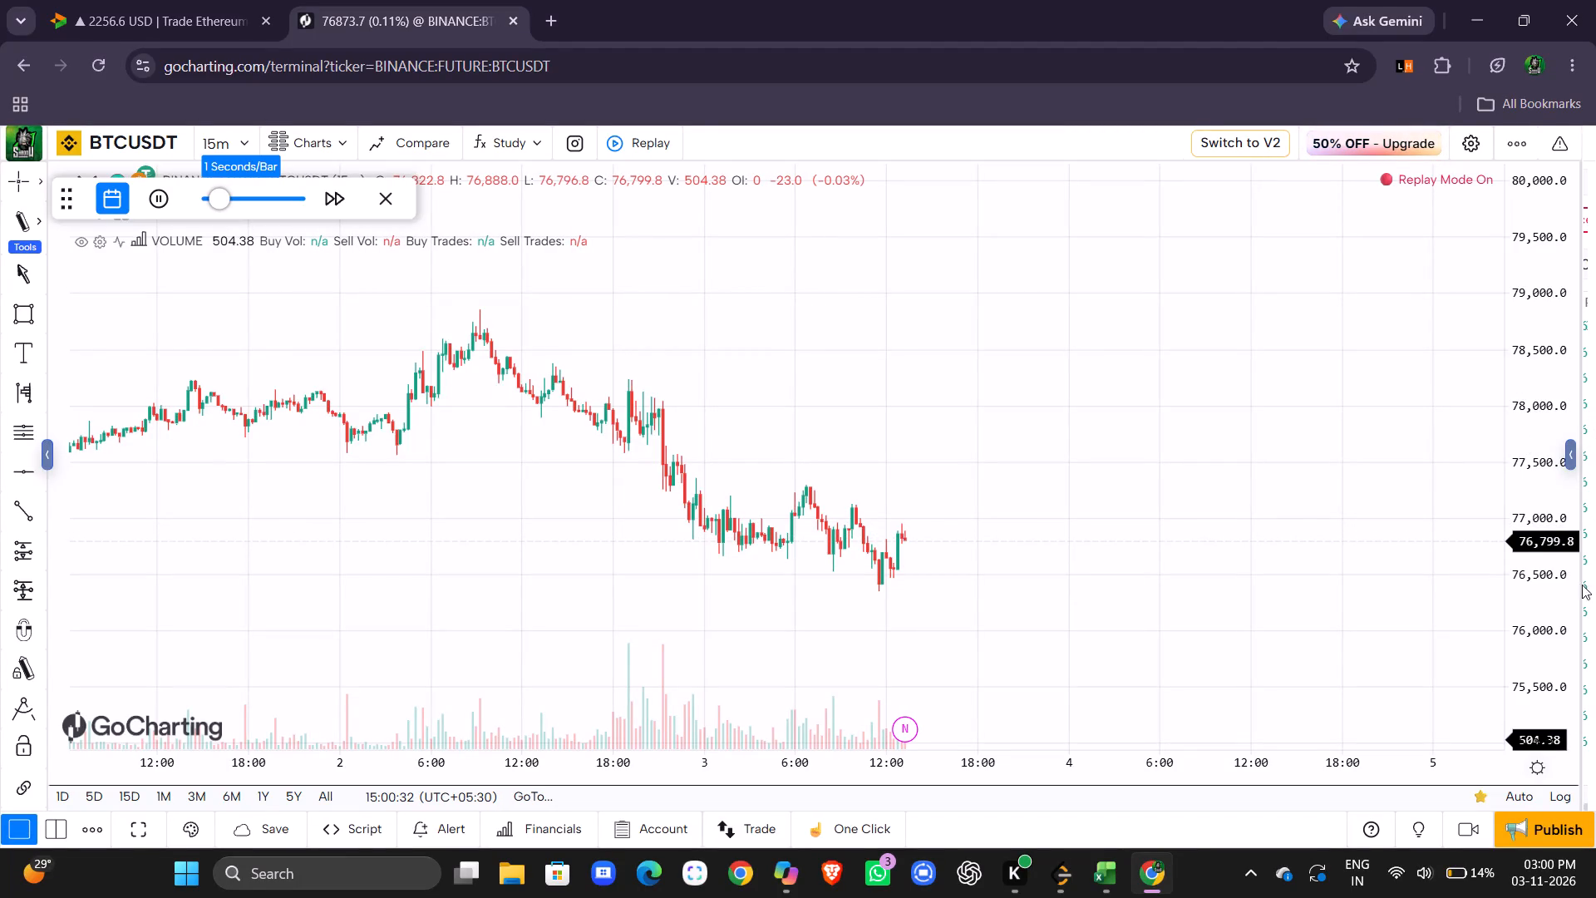
key("space")
left_click(1212, 487)
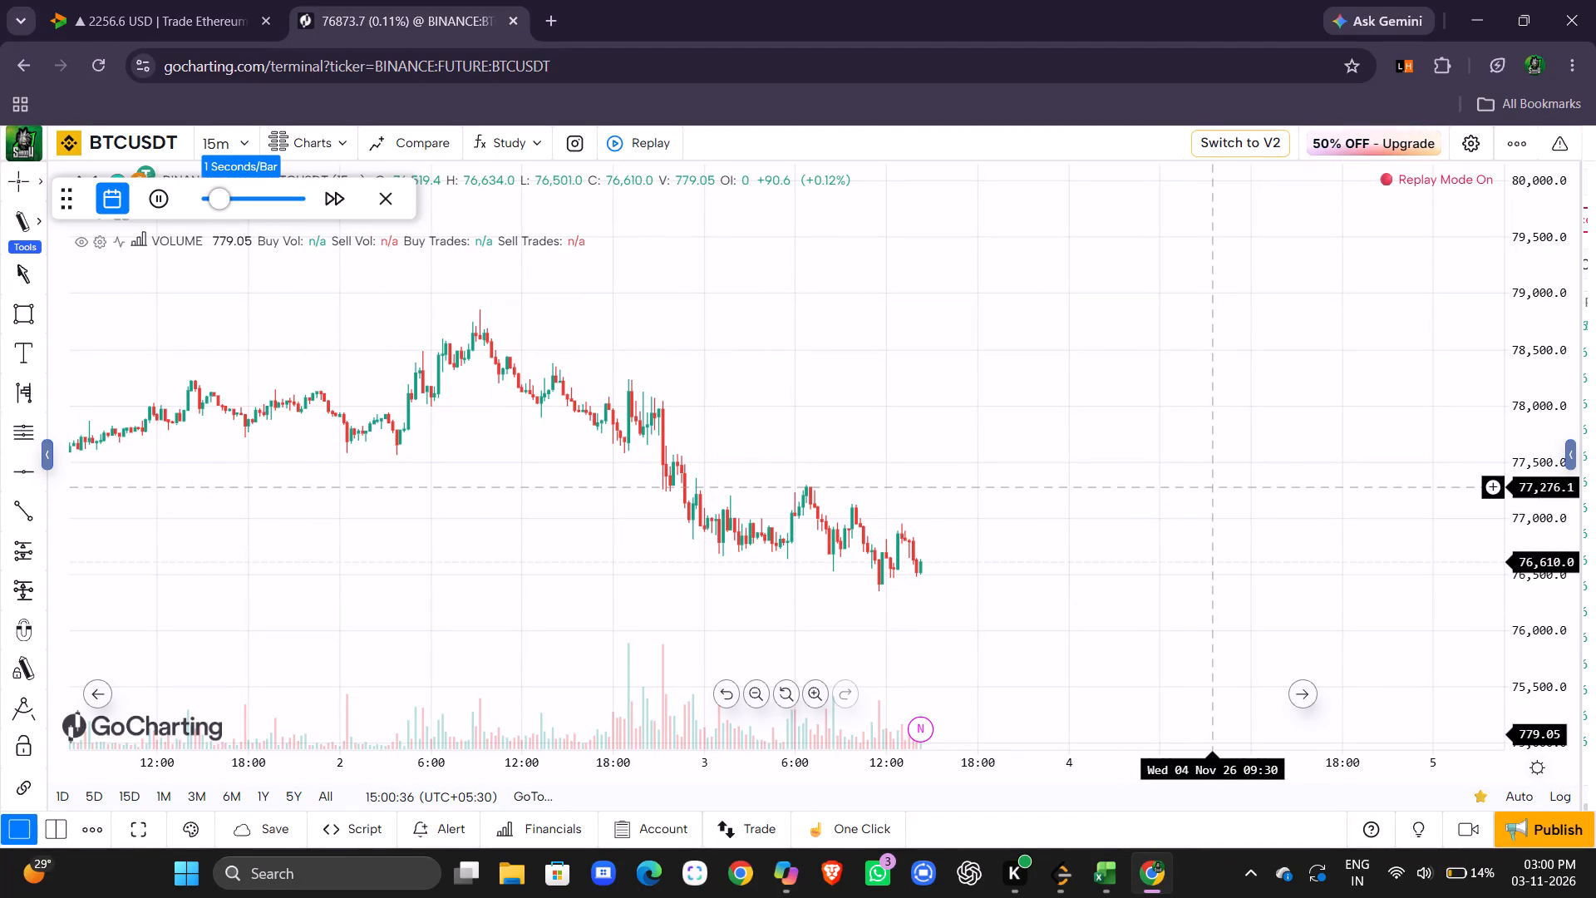
left_click(153, 194)
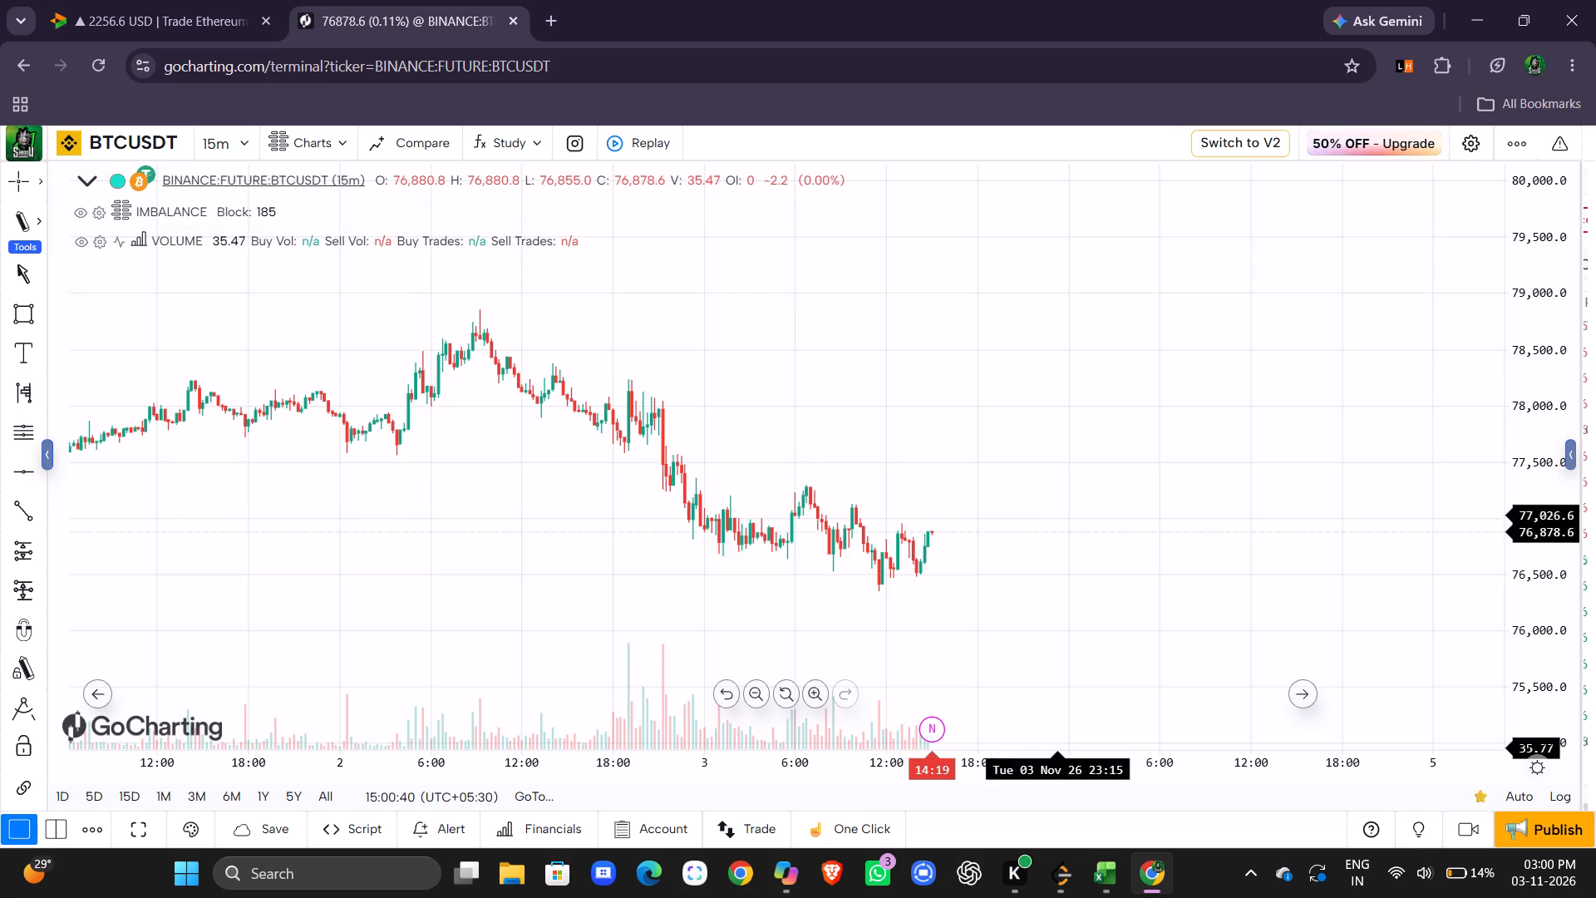
Draw a descending trend line from about 77,289 at 3 Nov 06:30 to about 76,408 at 4 Nov 01:30.
scroll(1069, 523, "left", 1)
scroll(574, 461, "left", 1)
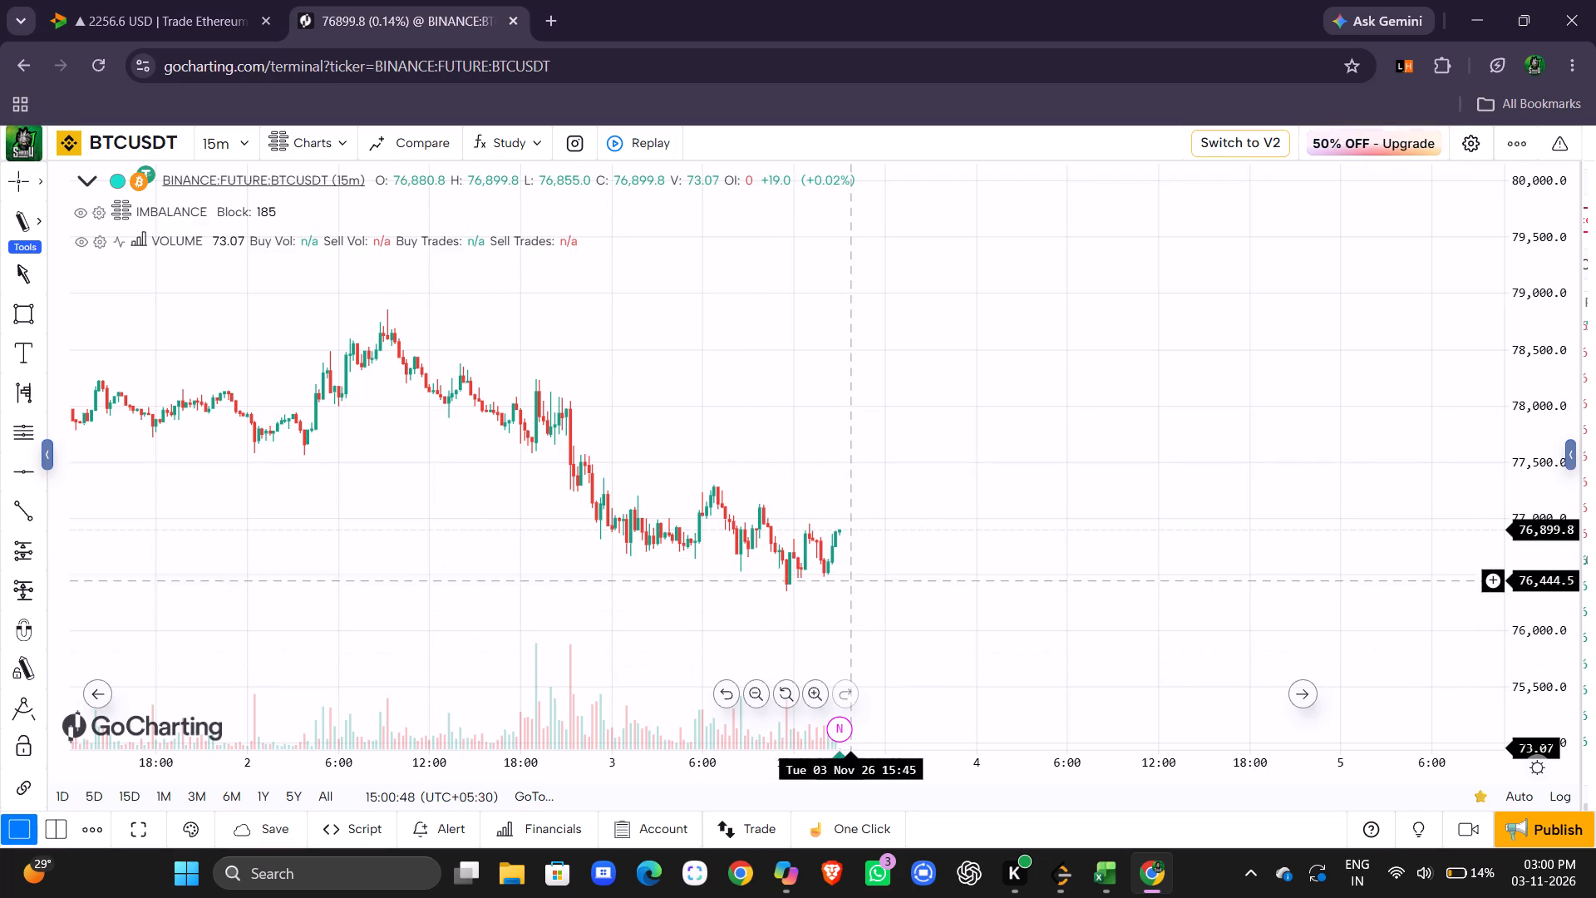
left_click_drag(1559, 502, 1556, 486)
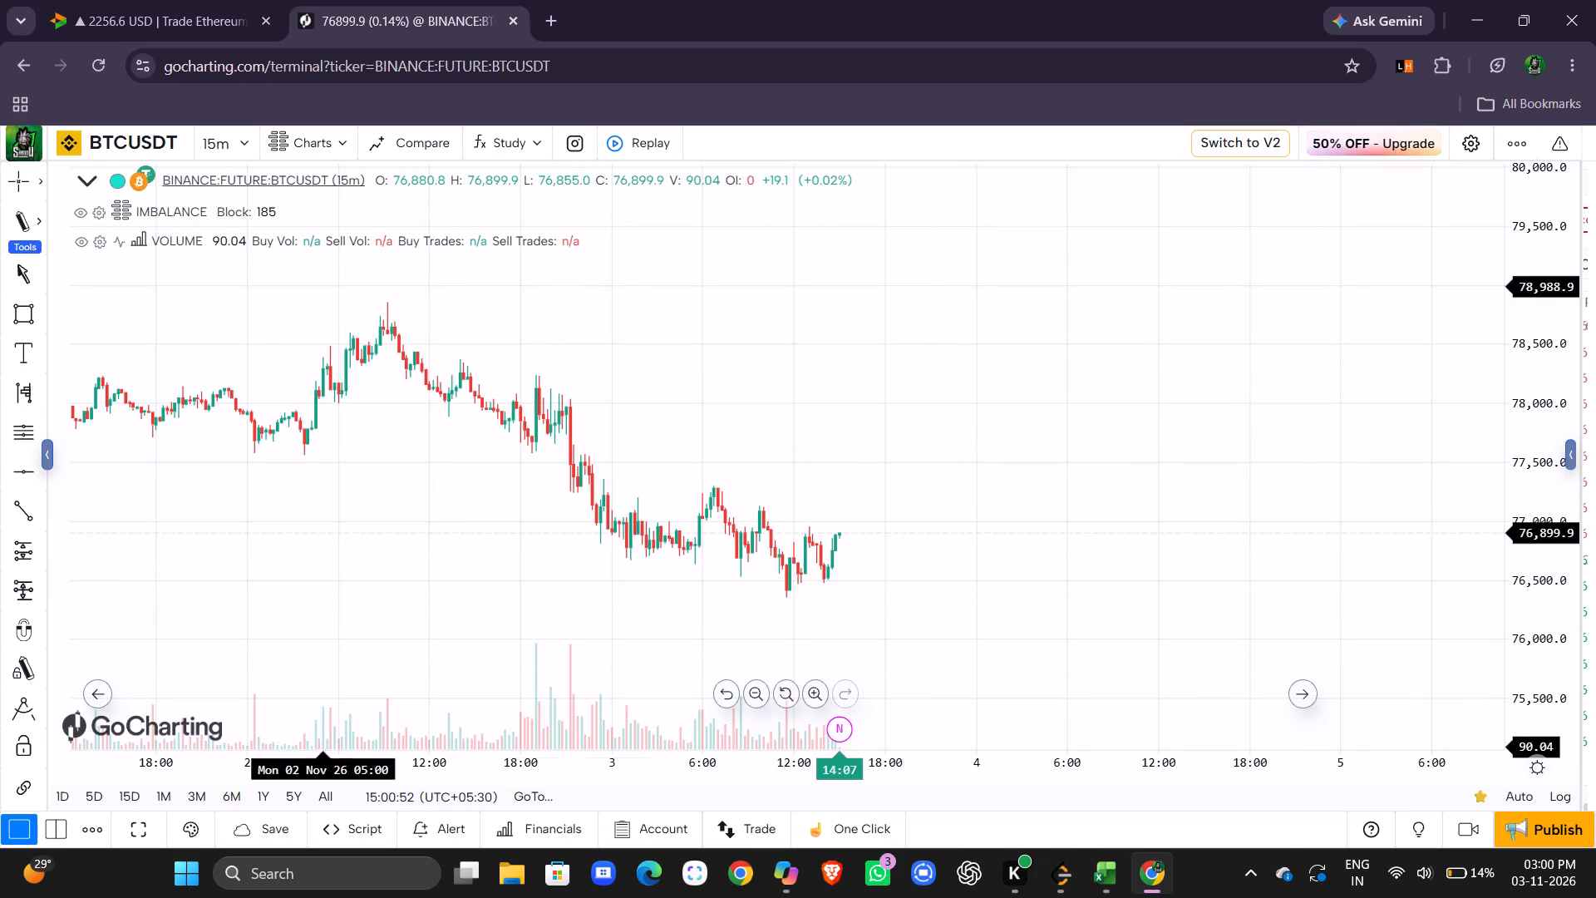
left_click(30, 511)
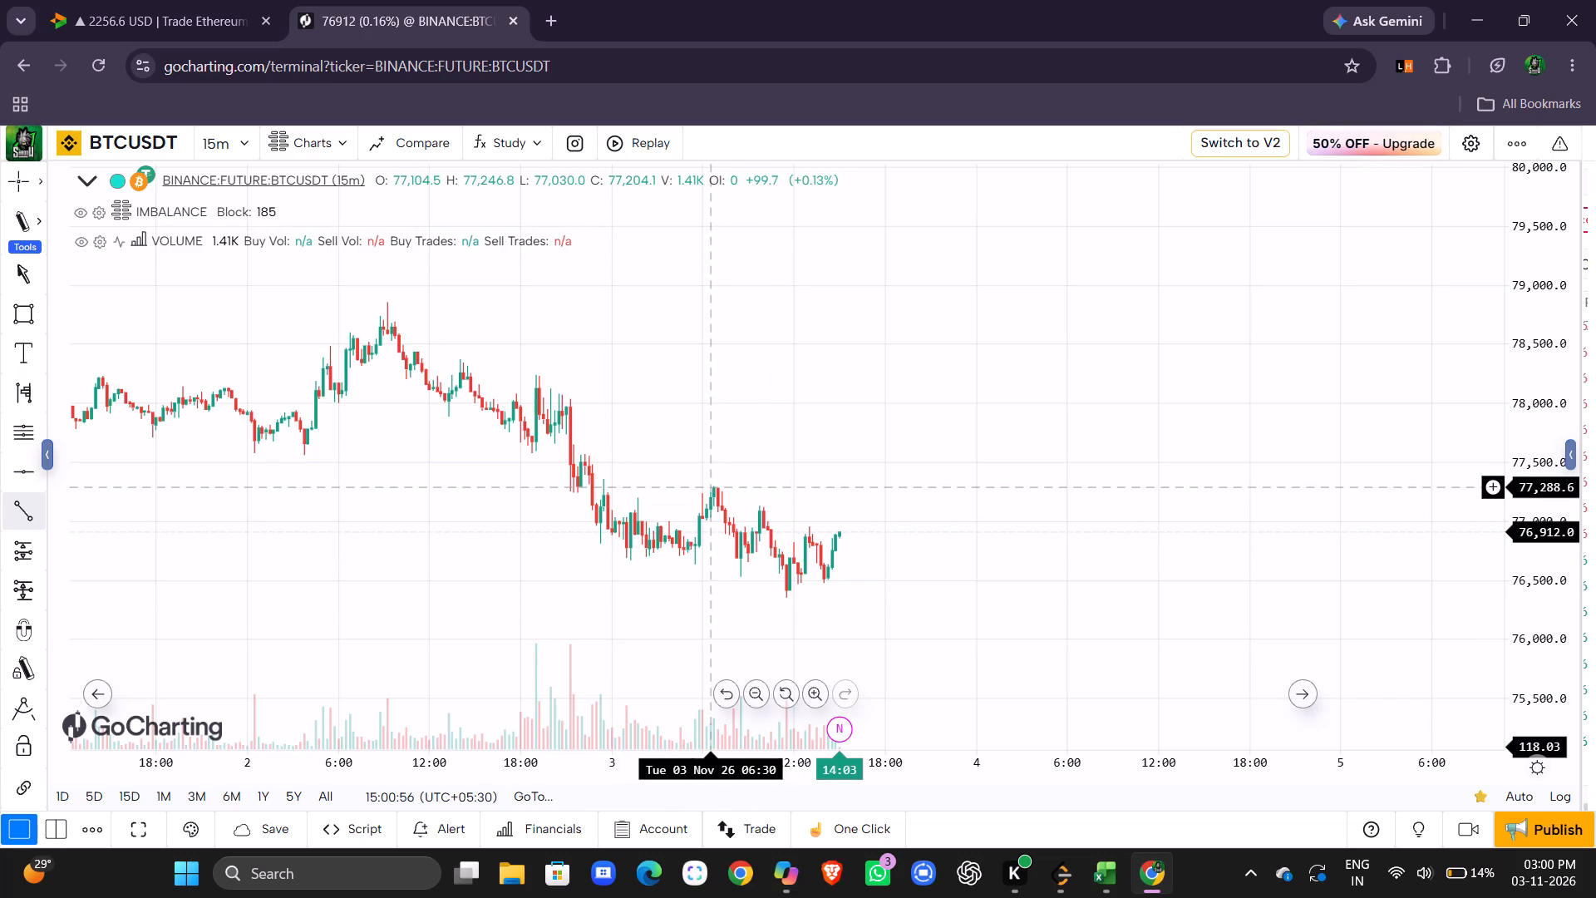
left_click_drag(709, 487, 998, 591)
left_click(998, 591)
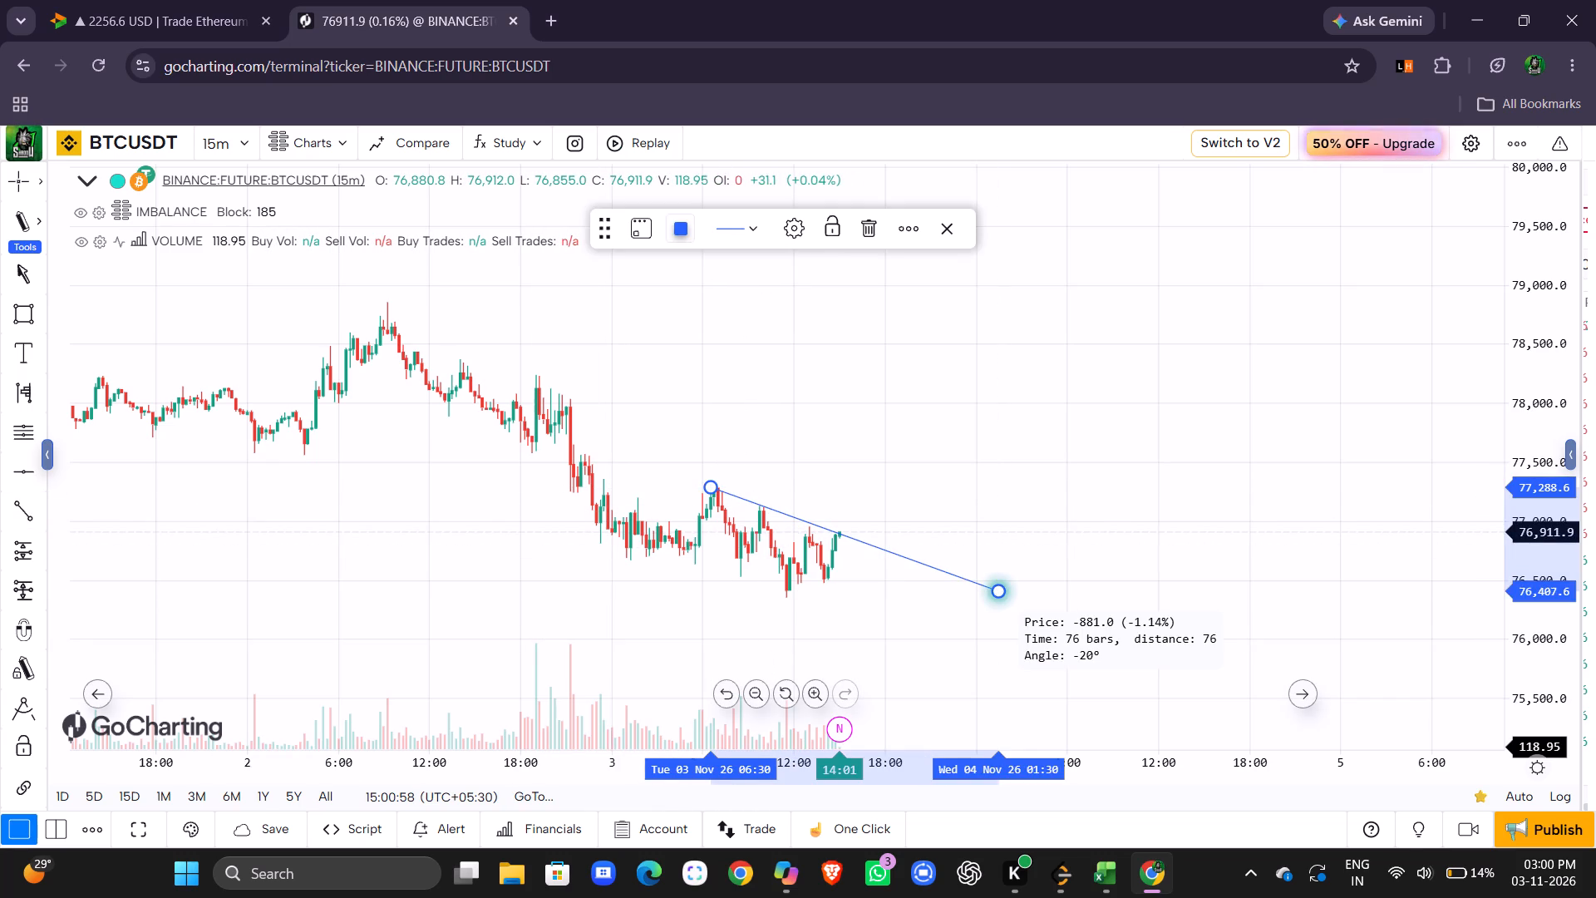
left_click(1032, 495)
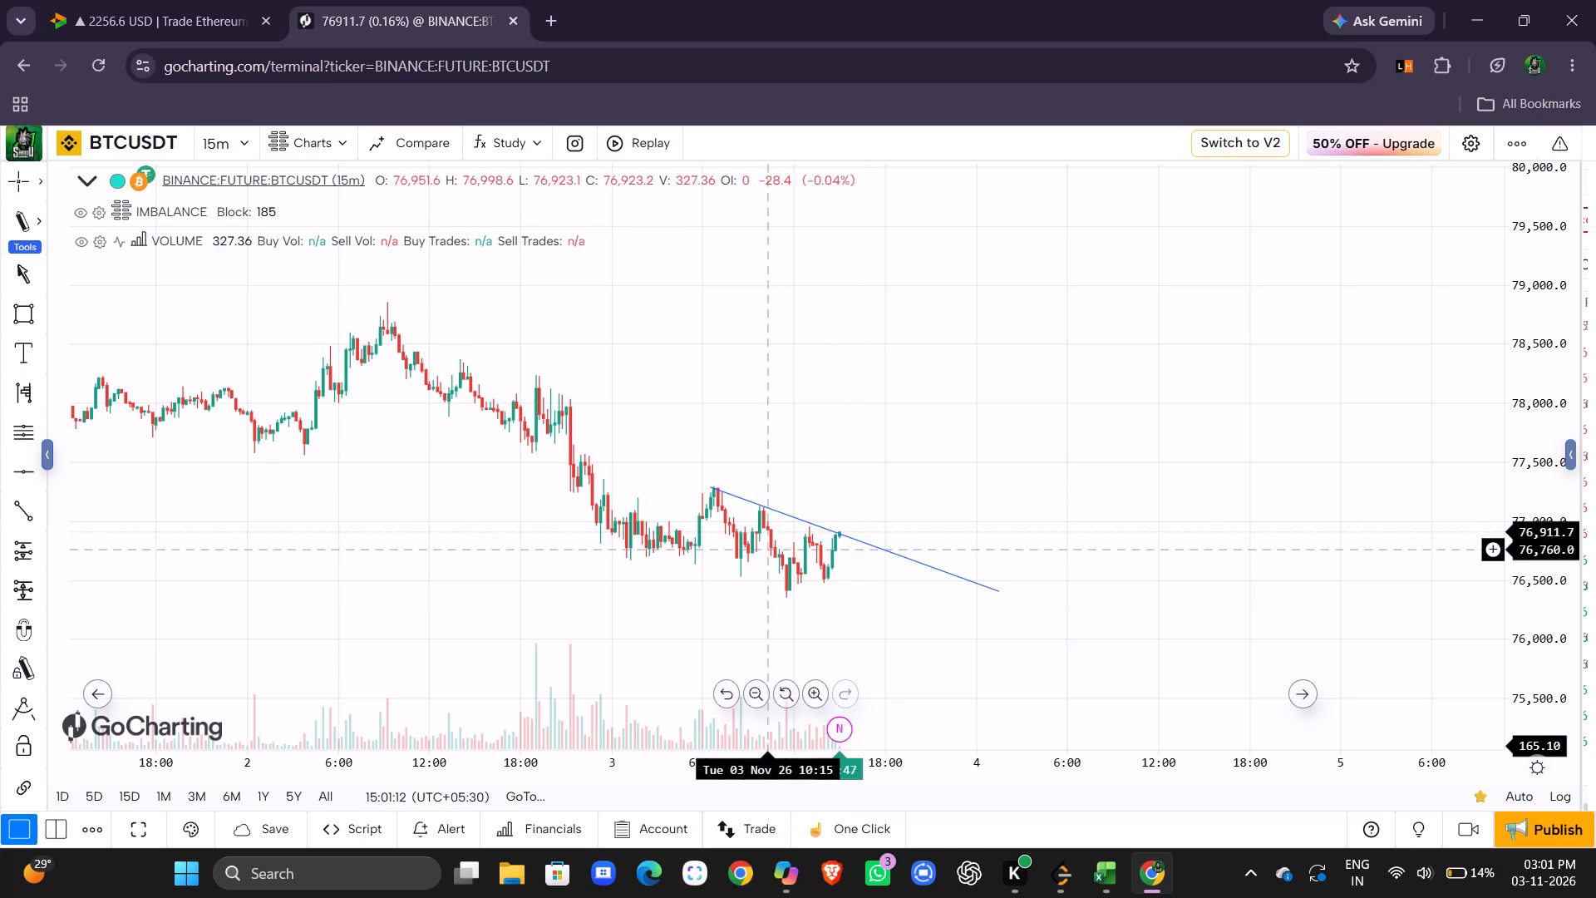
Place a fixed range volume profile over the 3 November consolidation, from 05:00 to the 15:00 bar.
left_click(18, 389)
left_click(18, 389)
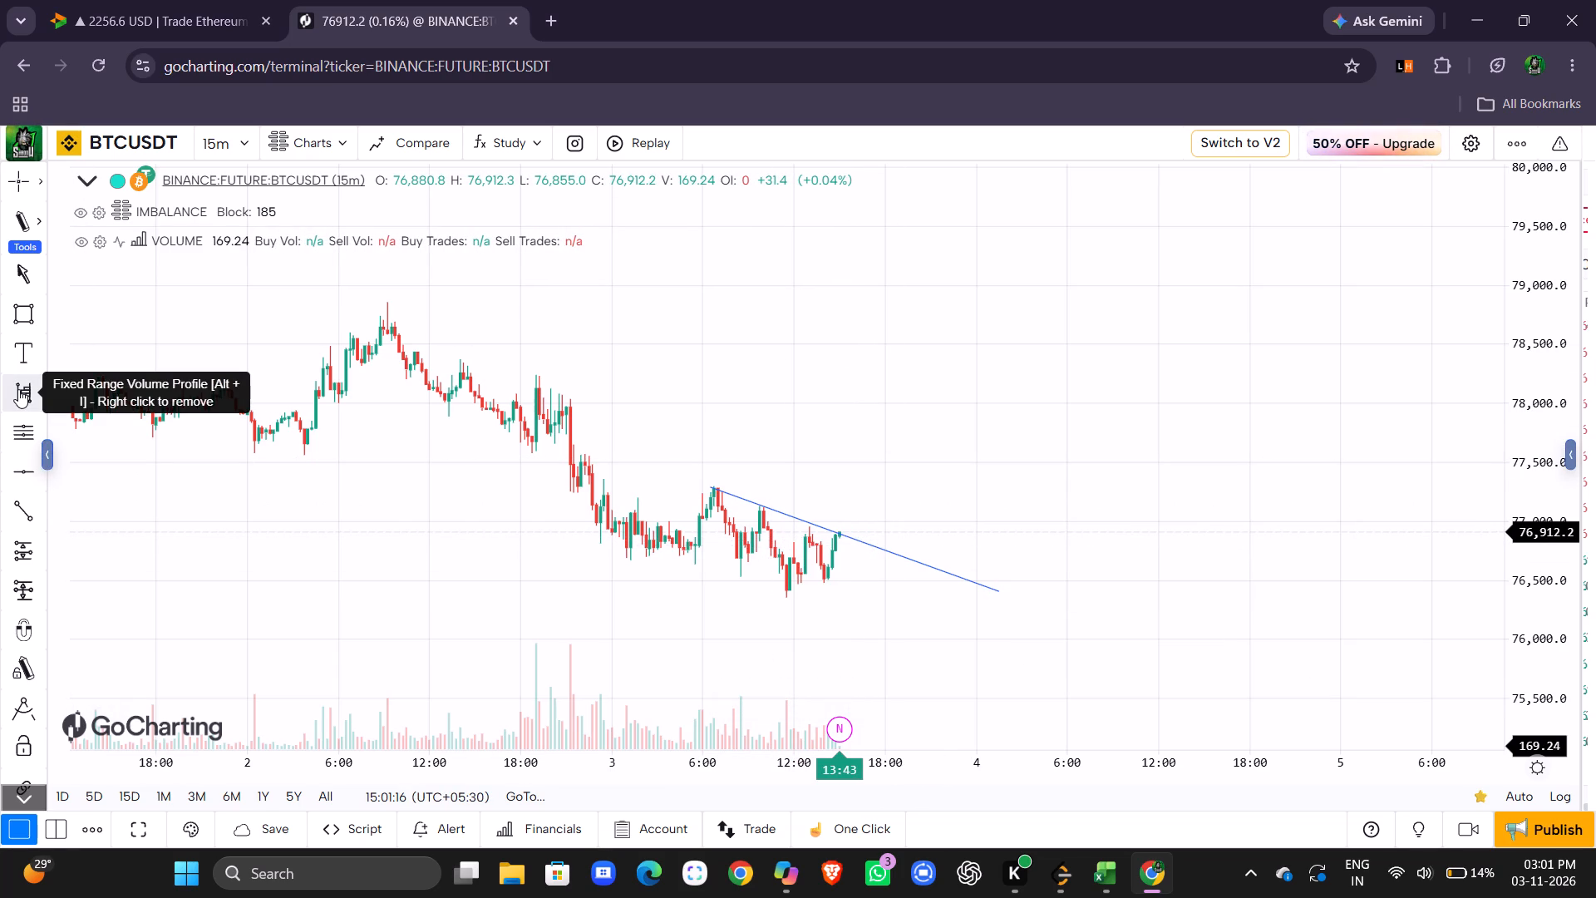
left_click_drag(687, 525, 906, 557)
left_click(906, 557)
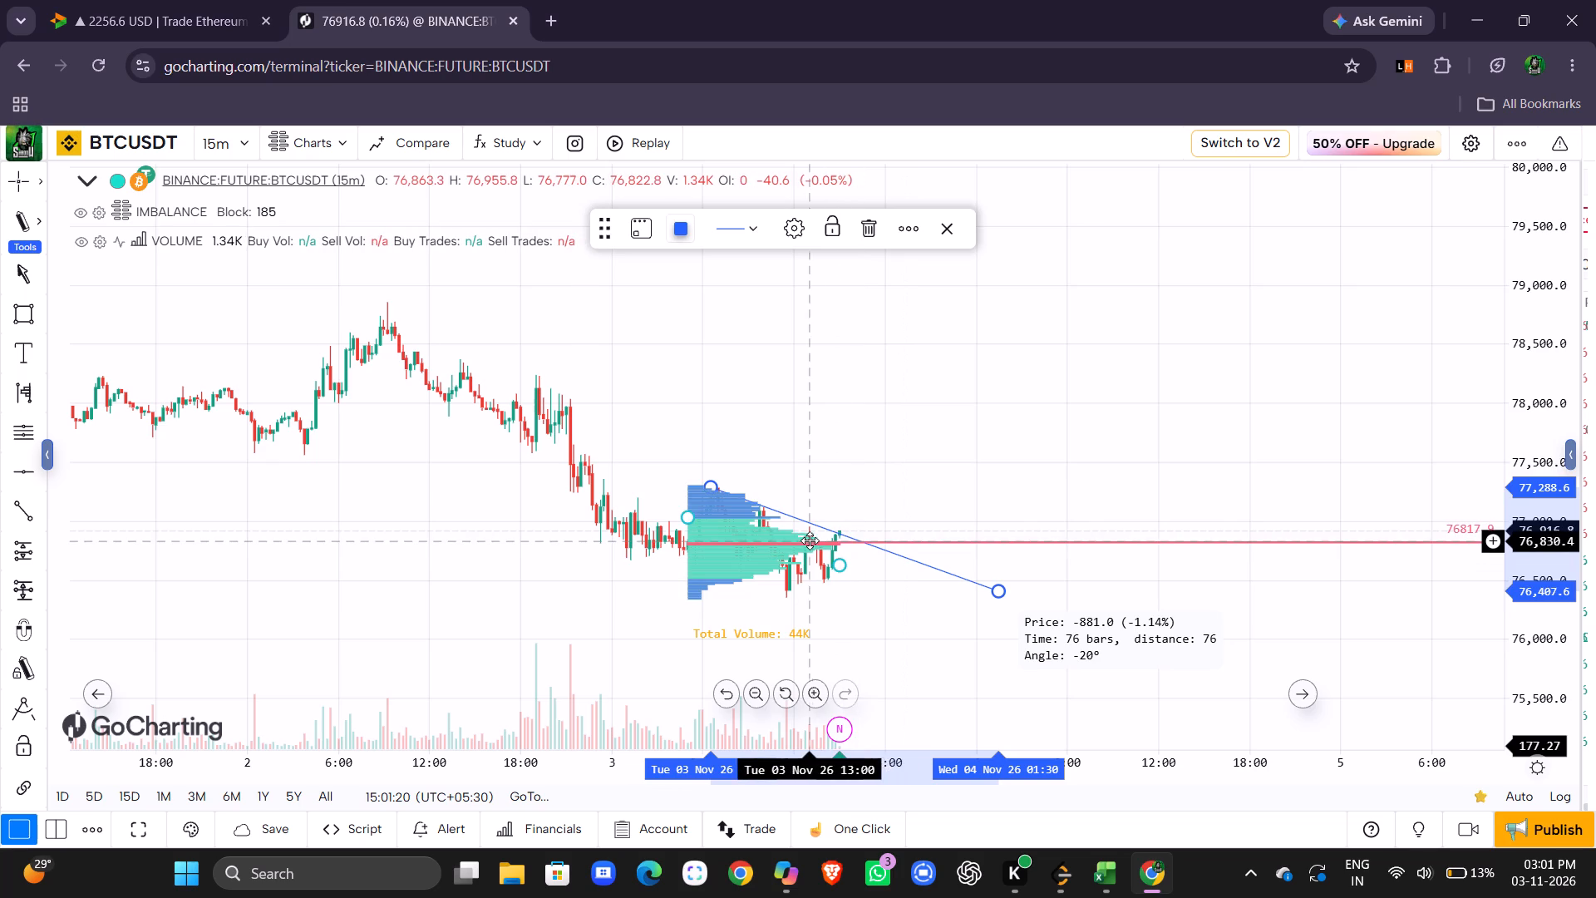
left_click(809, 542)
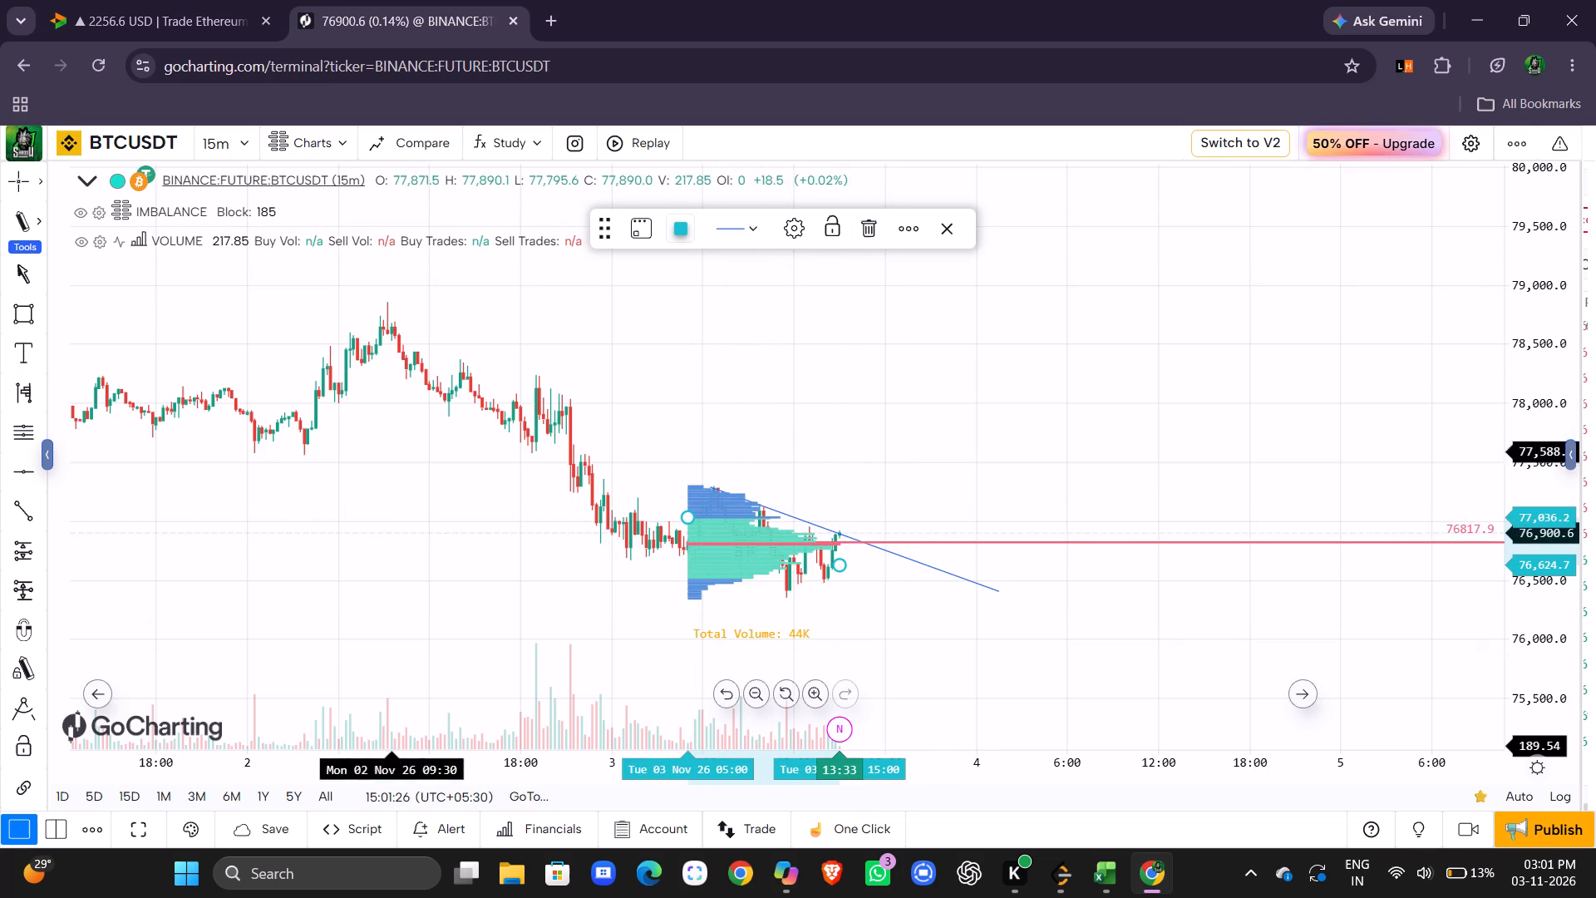
Draw a nearly horizontal line at about 77,024 from 3 Nov 01:30 to about 20:15.
left_click(23, 507)
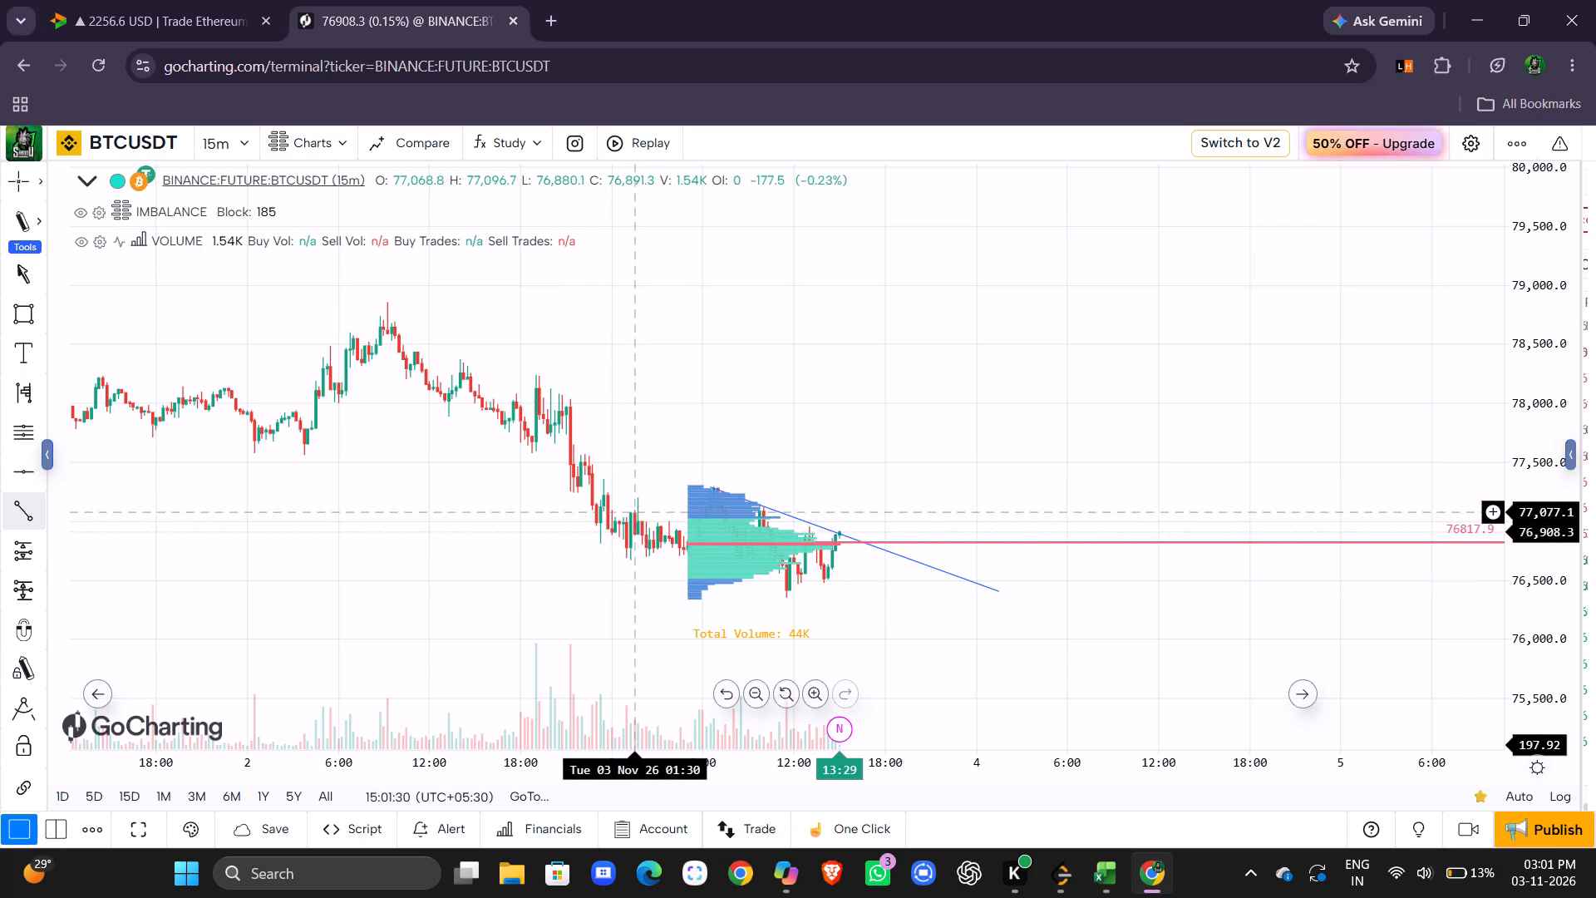
left_click_drag(633, 518, 914, 552)
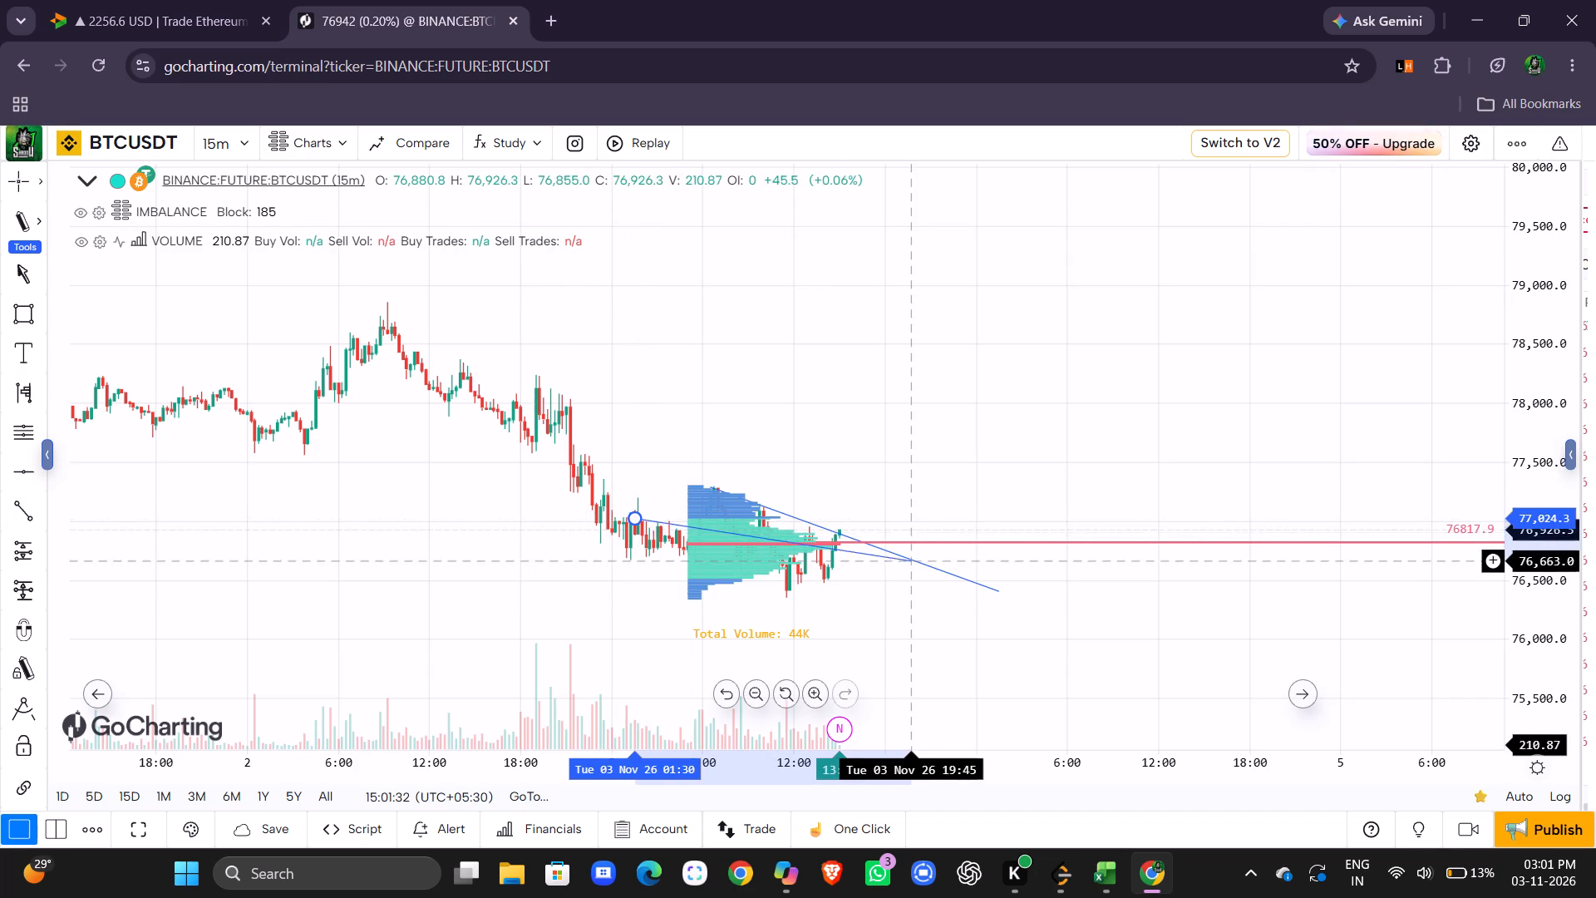
left_click_drag(914, 552, 918, 521)
left_click(918, 521)
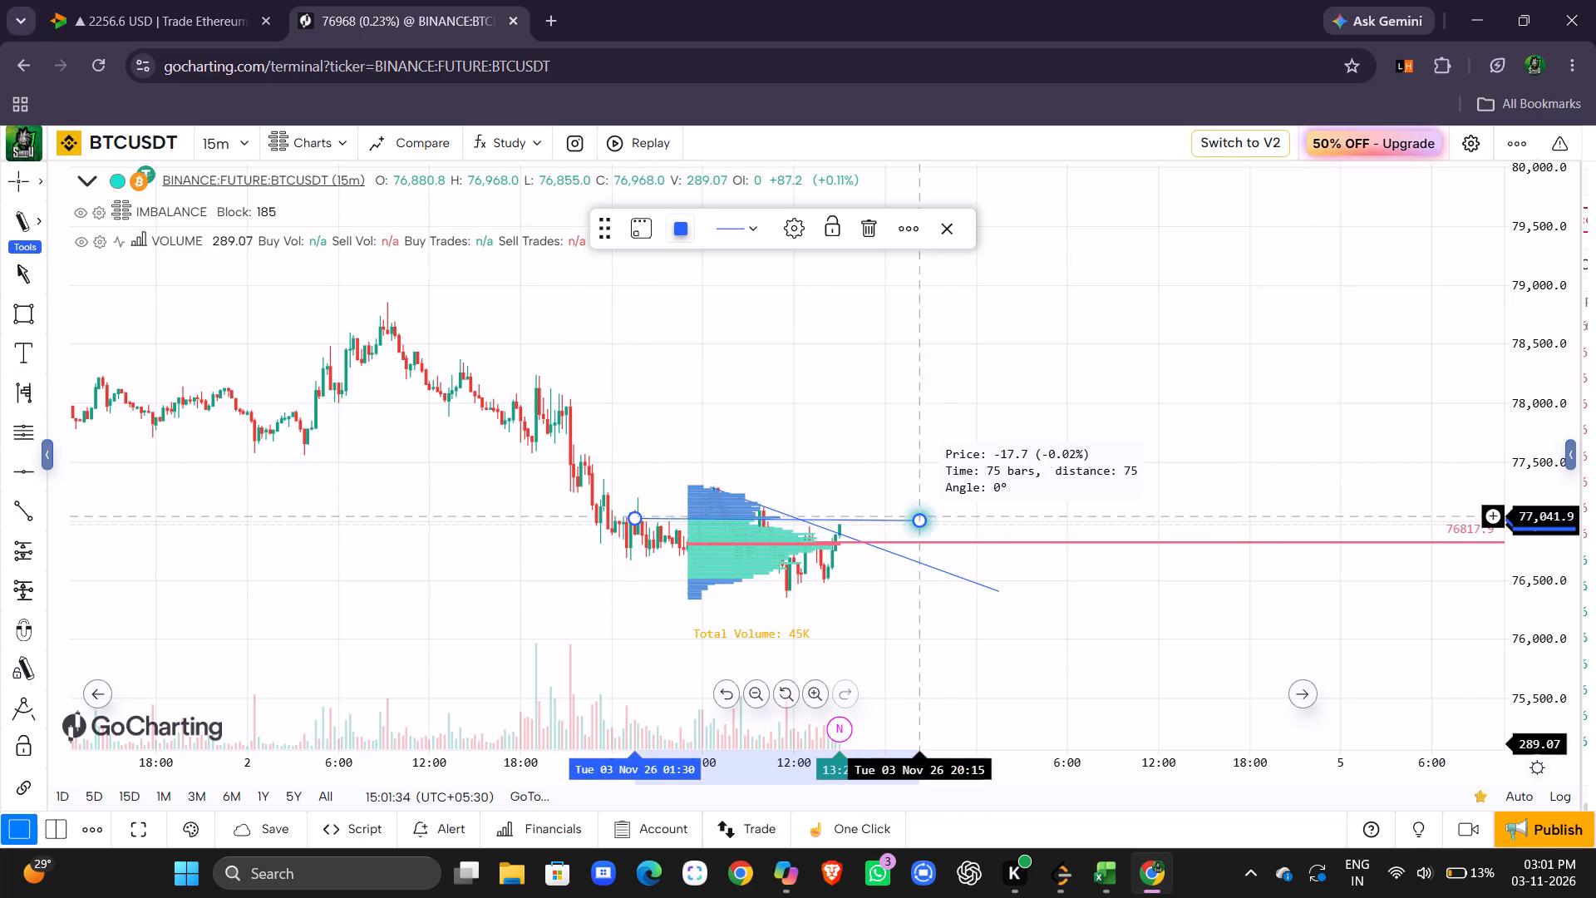
left_click(945, 457)
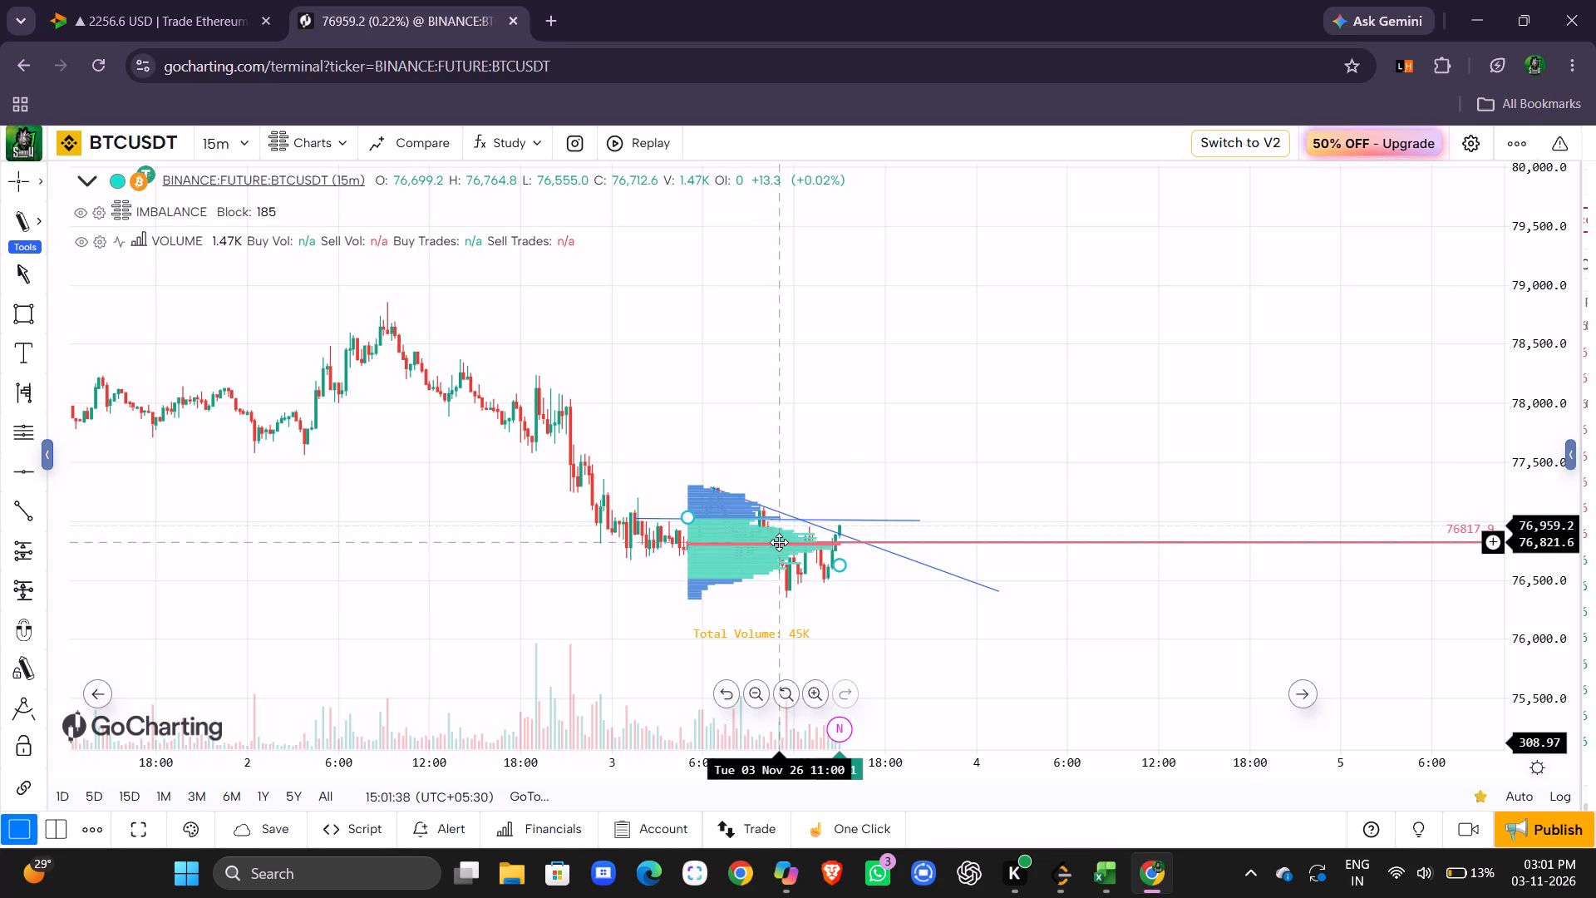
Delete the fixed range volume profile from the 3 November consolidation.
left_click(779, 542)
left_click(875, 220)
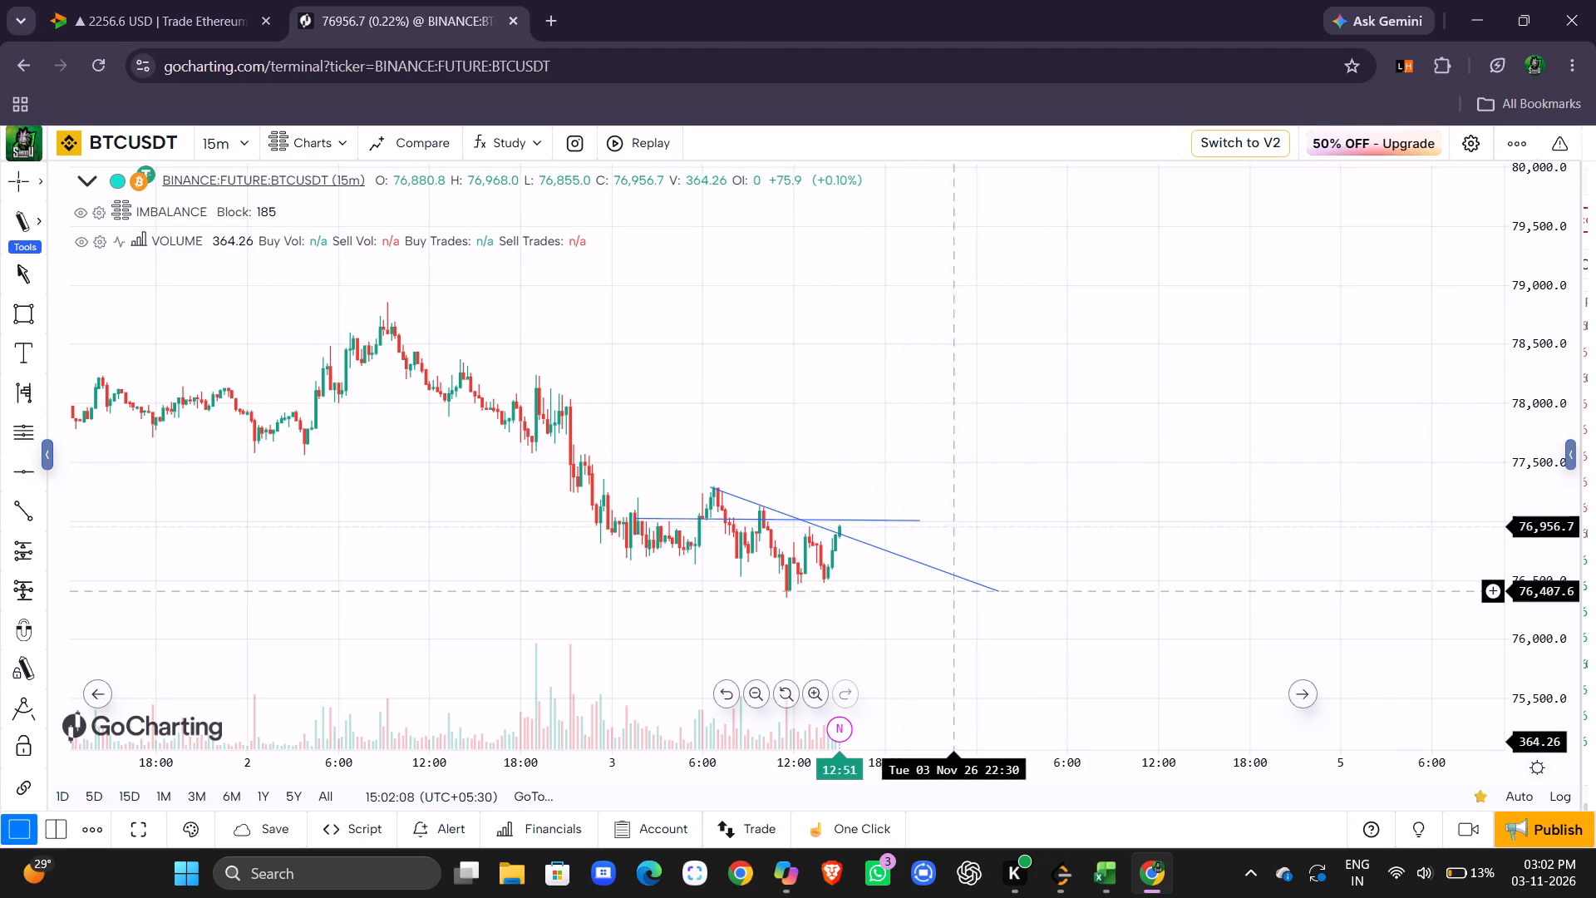
Flatten the descending trend line to about 77,250 at 4 Nov 01:30 and extend its start back to about 77,300 near midnight on 2–3 November.
left_click_drag(990, 585, 1009, 501)
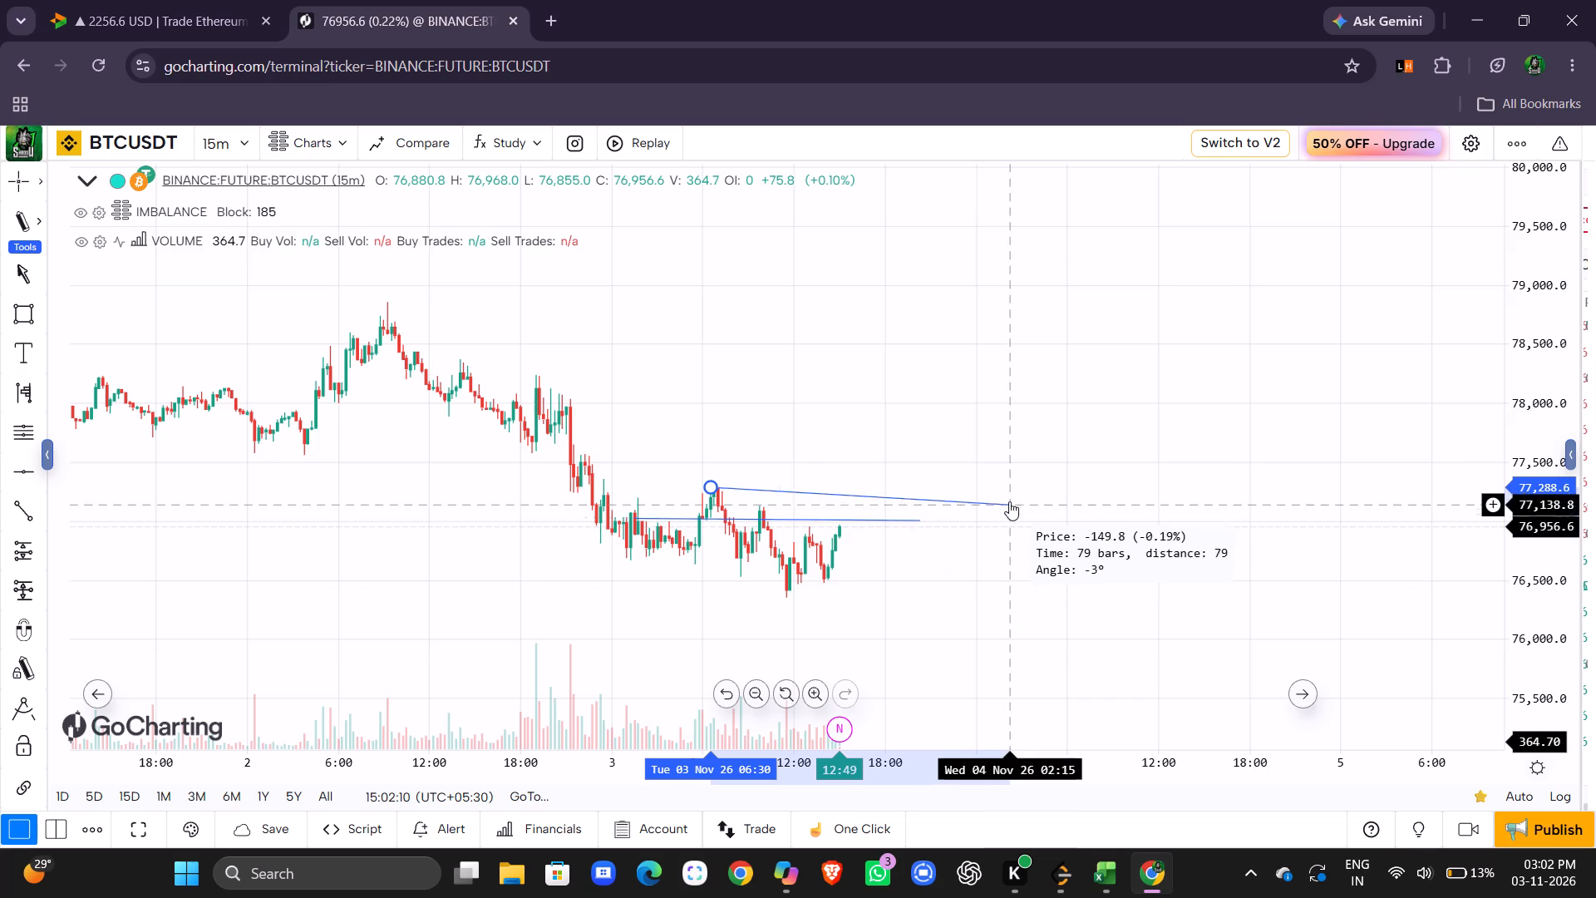
left_click_drag(1009, 501, 1000, 491)
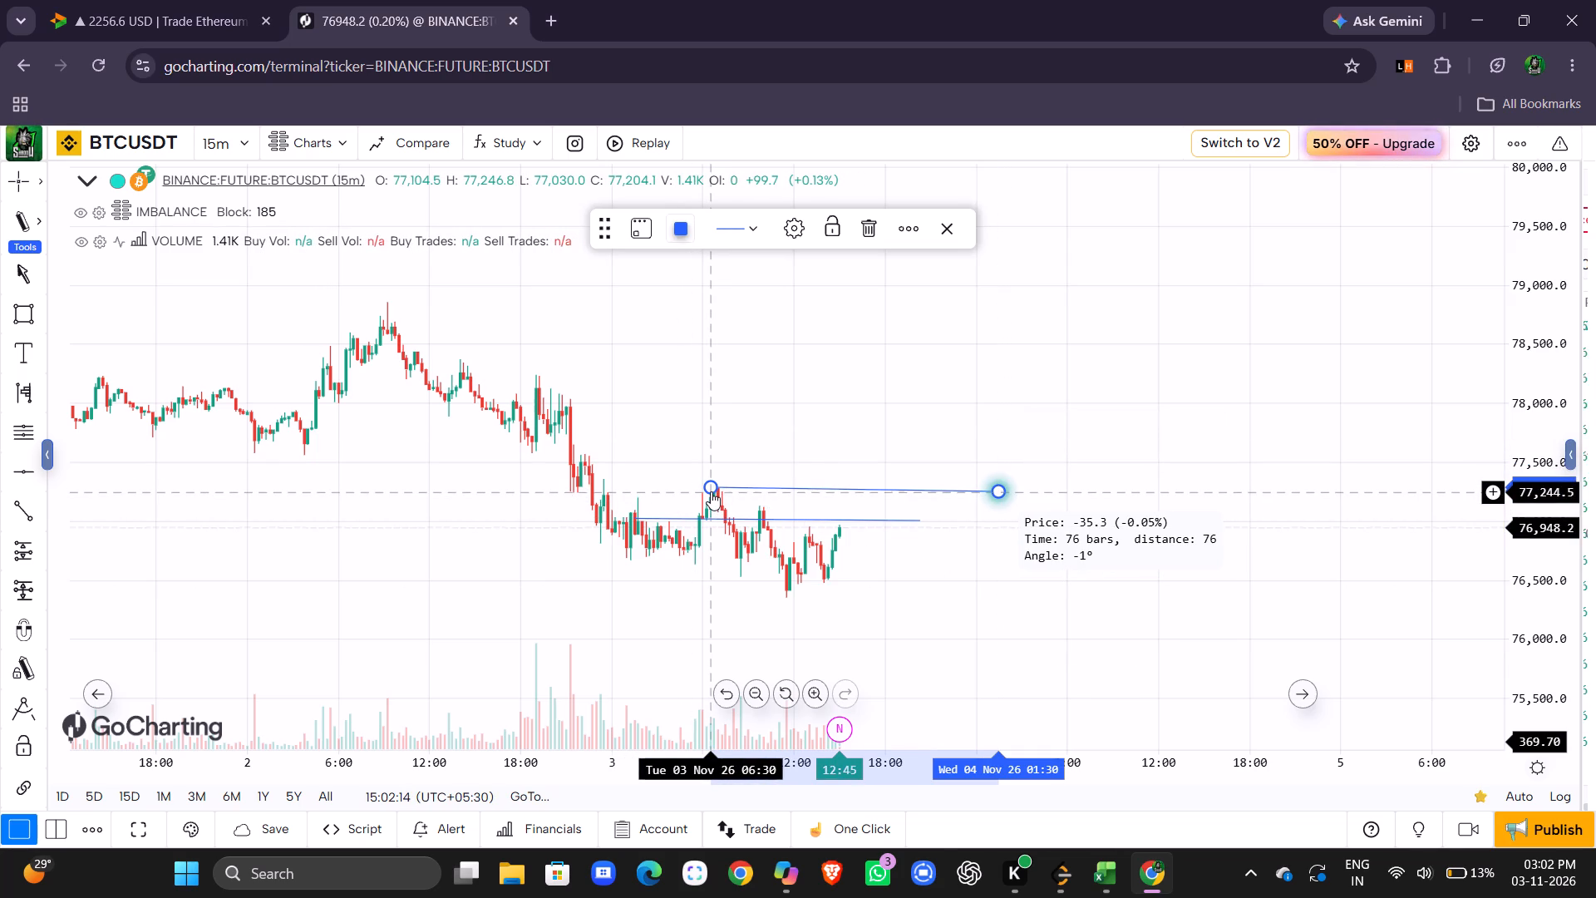
left_click_drag(709, 487, 627, 494)
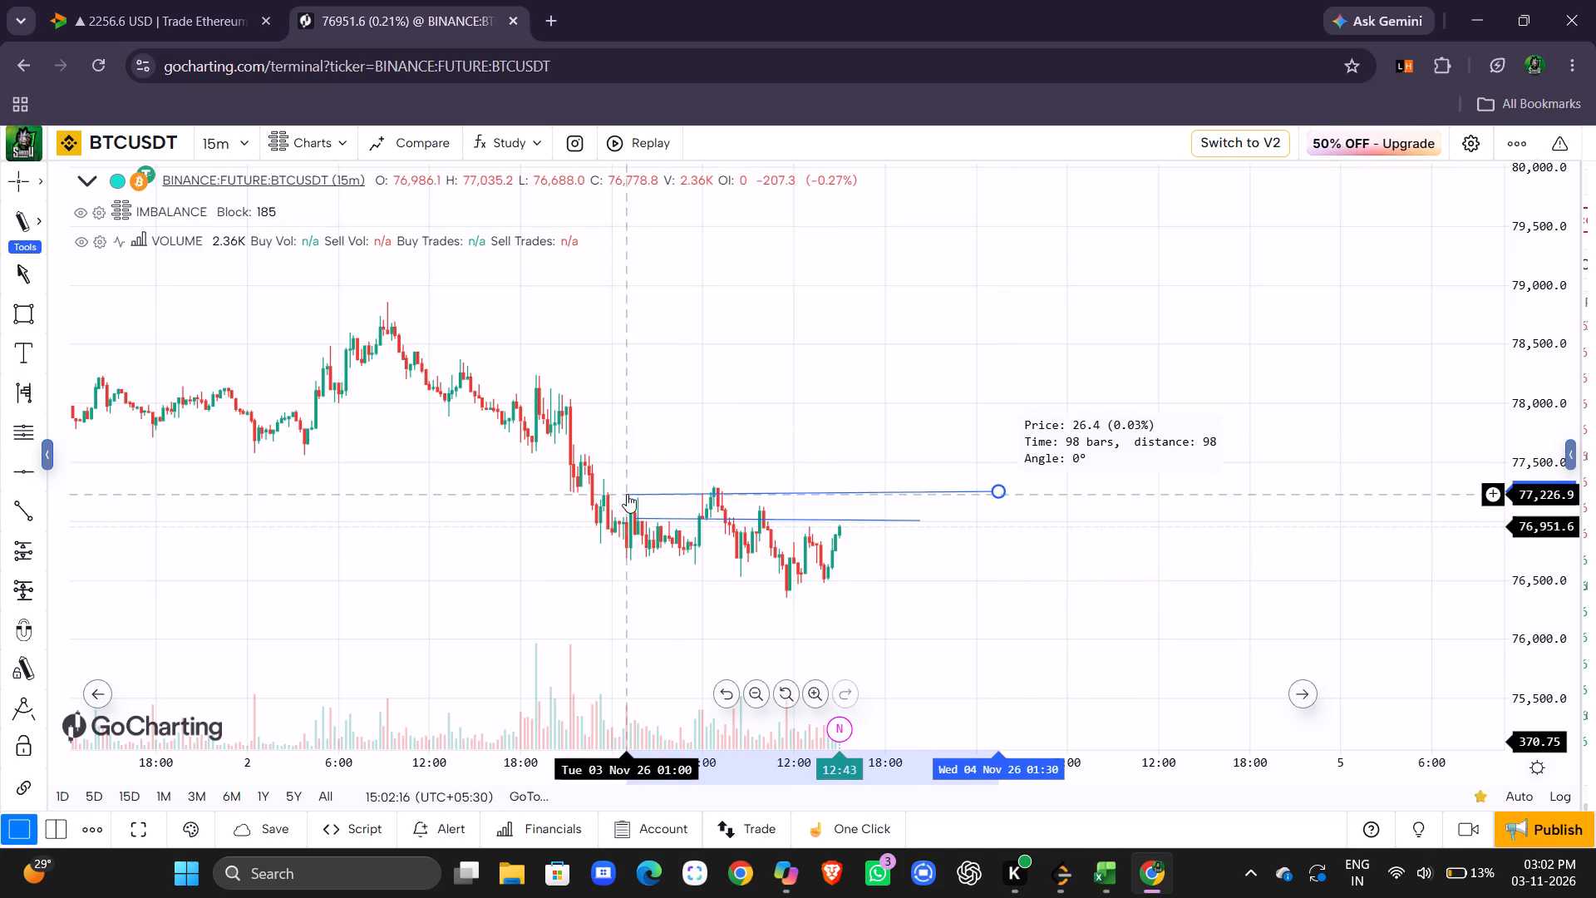
left_click_drag(627, 494, 607, 486)
left_click(913, 425)
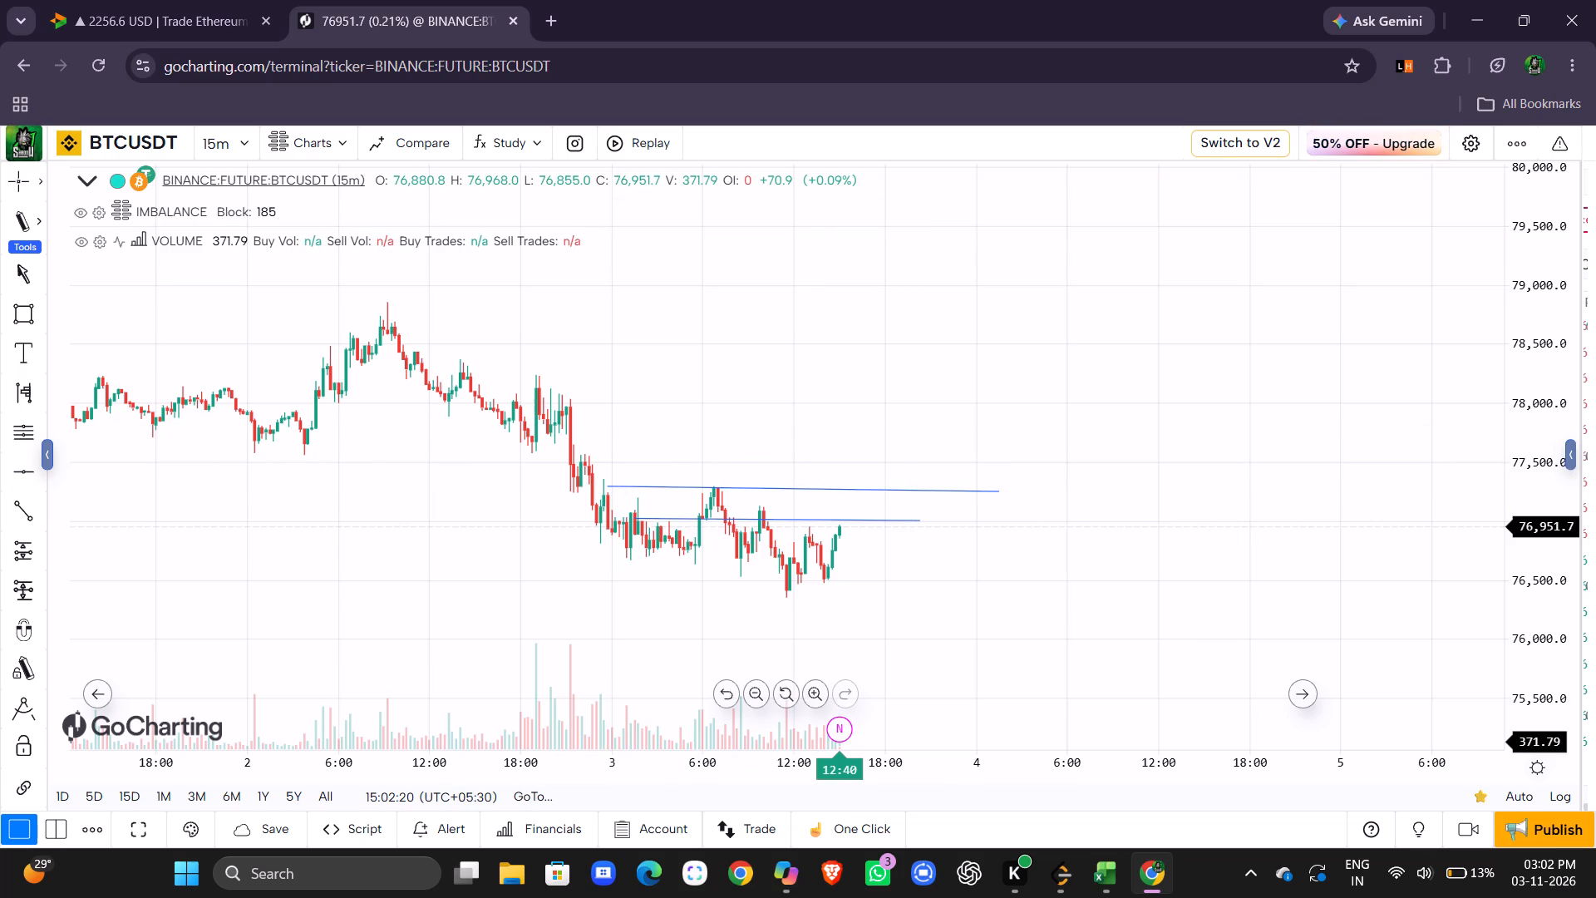